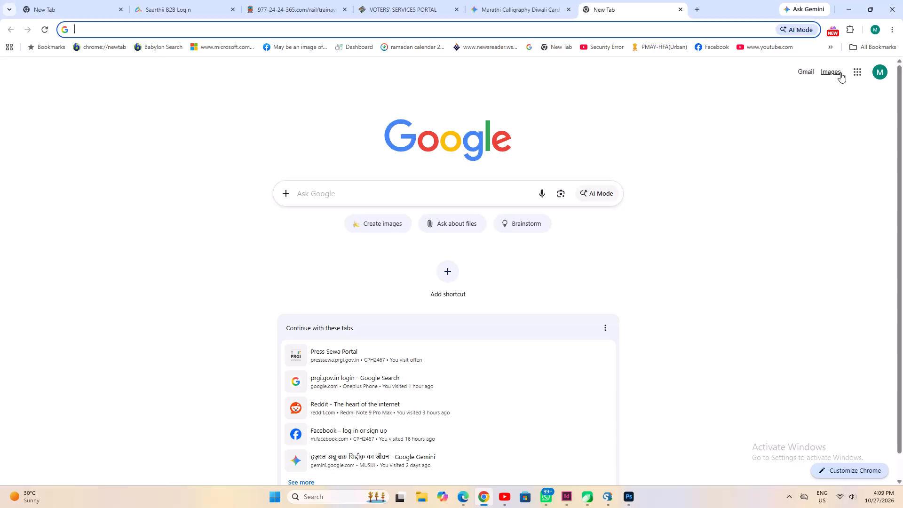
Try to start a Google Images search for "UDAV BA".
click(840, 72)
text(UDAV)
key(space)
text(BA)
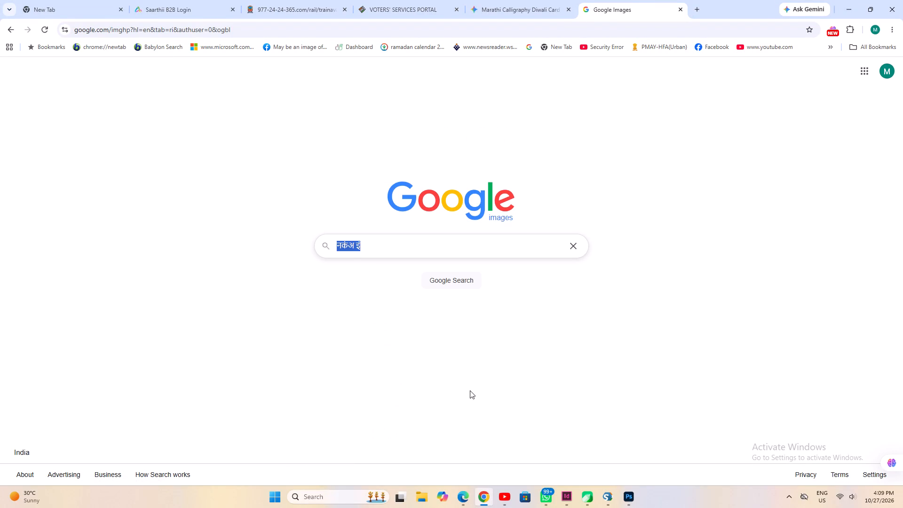
Switch to CorelDRAW and browse for a drawing to open in the paper job folder on Local Disk (D:).
click(581, 501)
click(111, 139)
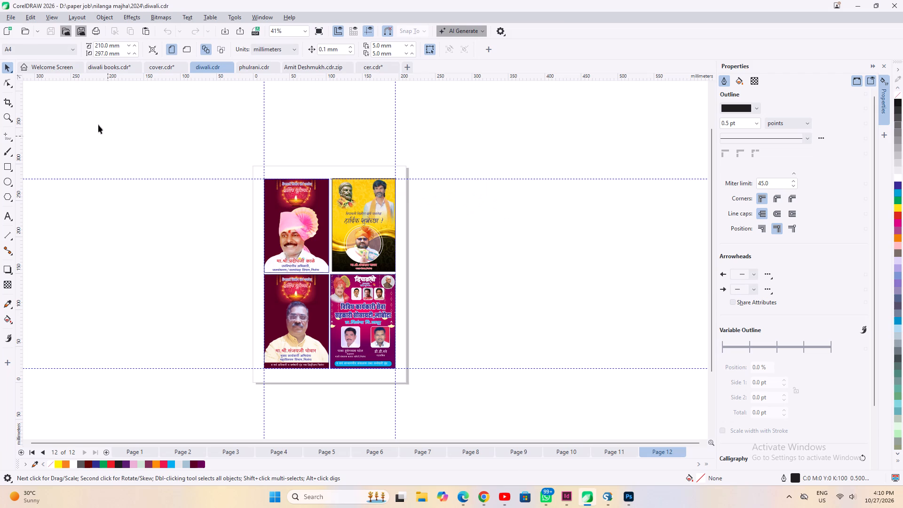
click(23, 27)
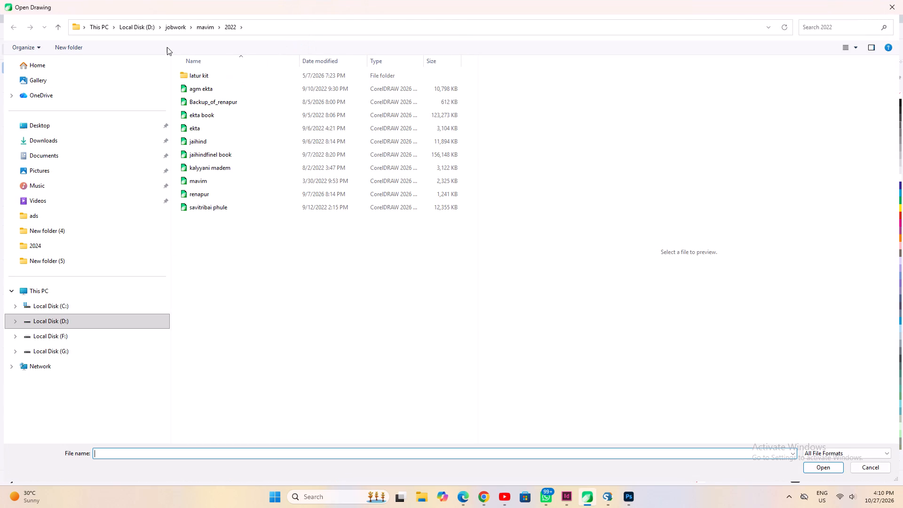
click(137, 27)
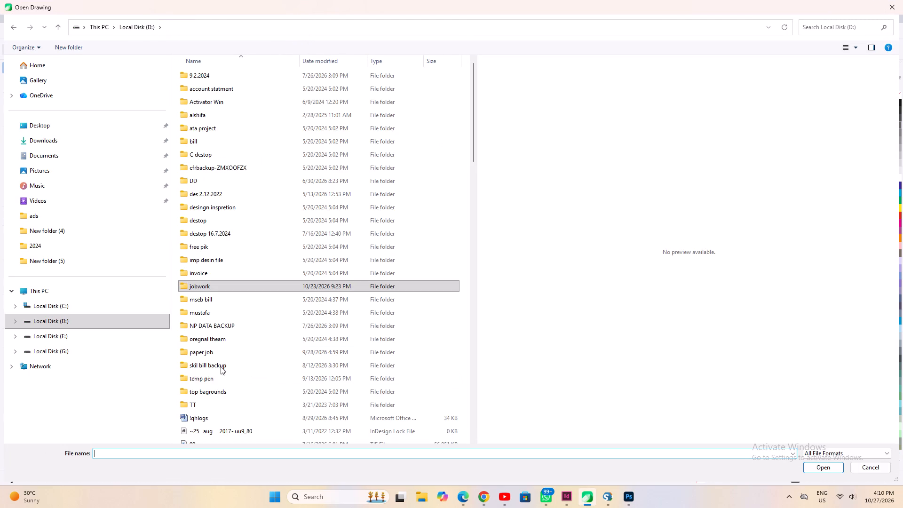
click(205, 359)
double_click(202, 355)
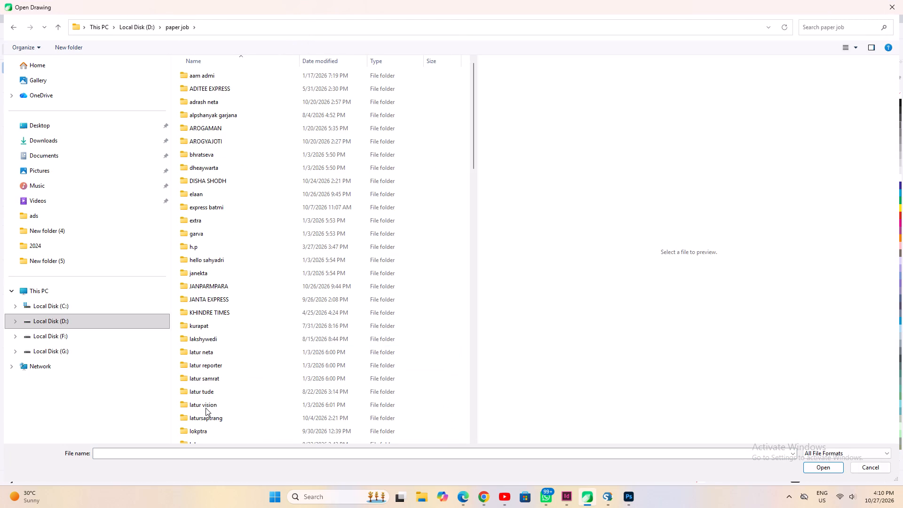
Browse within paper job to alpshanyak garjana, New folder, alpshankyak awaz, and its folder 16.
scroll(202, 408, down, 6)
scroll(194, 355, up, 1)
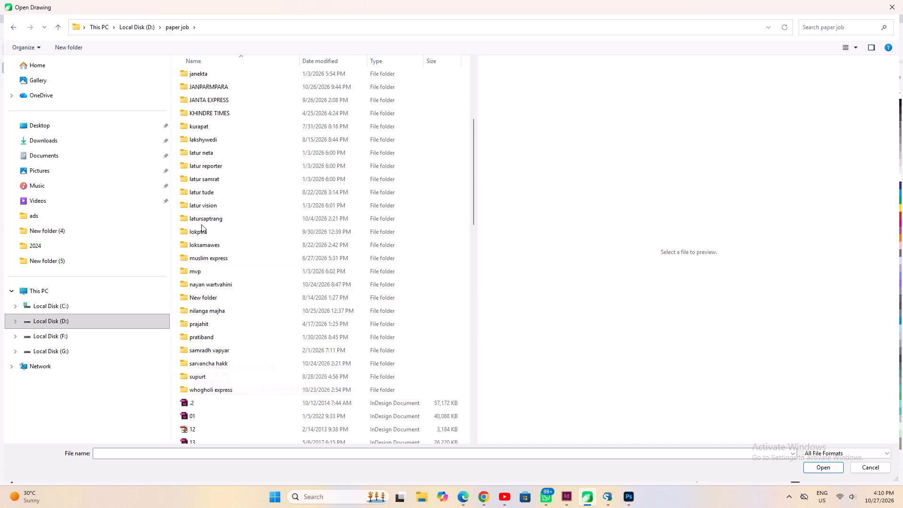
scroll(201, 225, up, 3)
scroll(208, 297, up, 3)
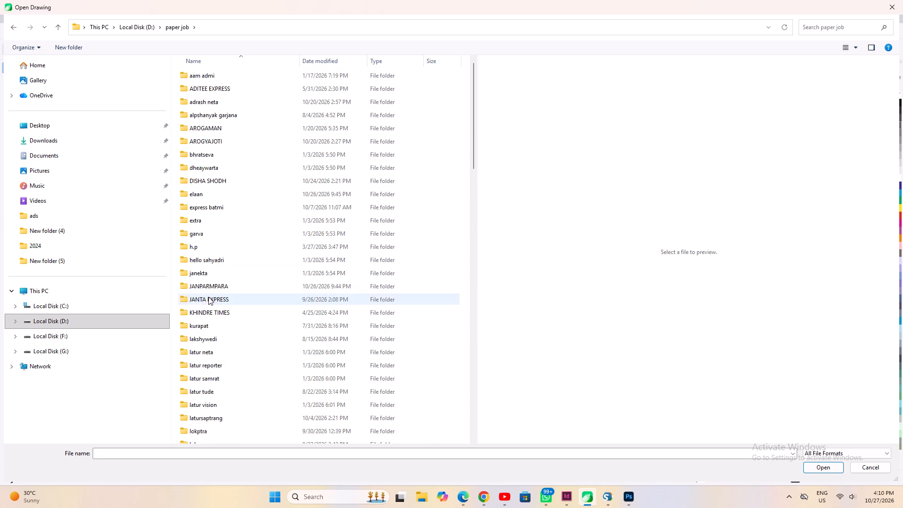
scroll(208, 297, up, 7)
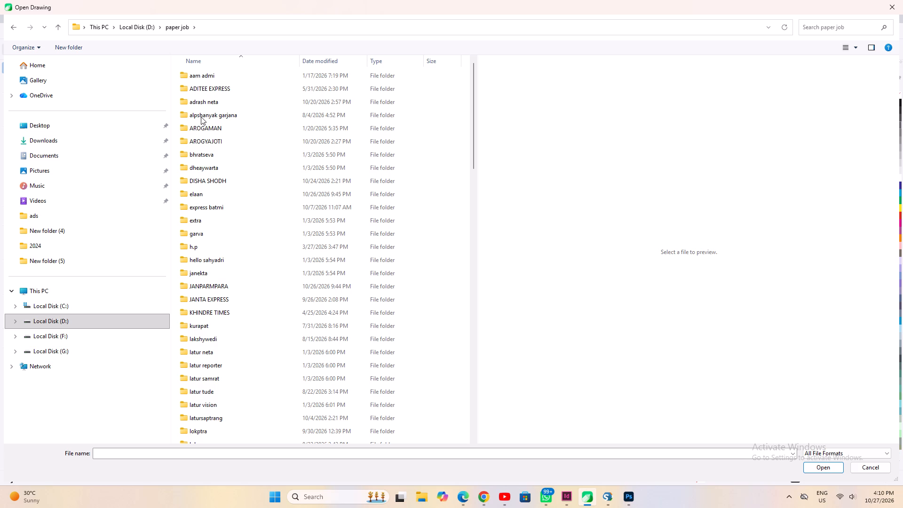
double_click(201, 117)
double_click(203, 78)
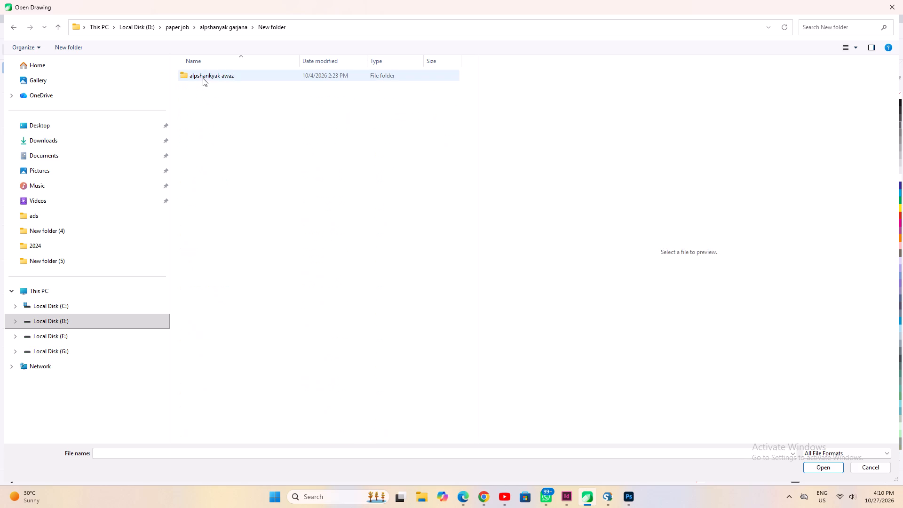
double_click(203, 78)
double_click(207, 244)
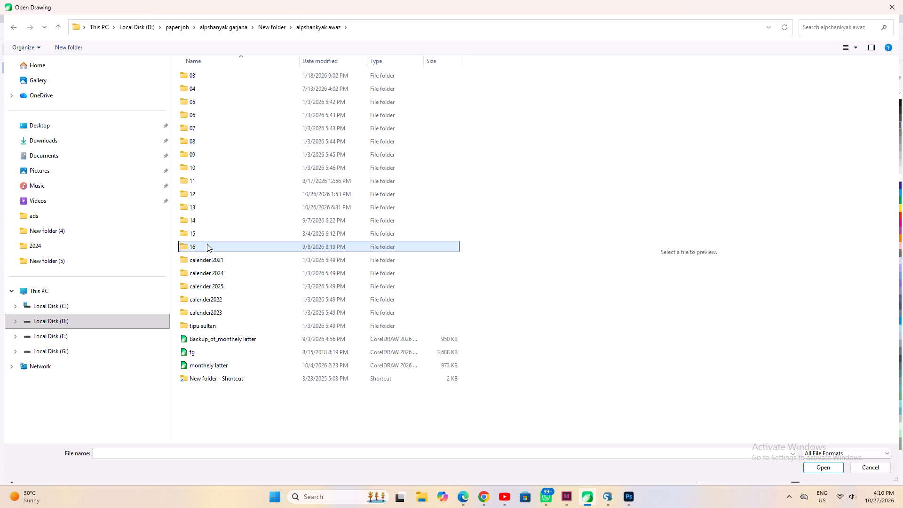
Preview vardhapan din in folder 16, and open book cover.cdr from alpshankyak awaz folder 15 instead.
click(208, 296)
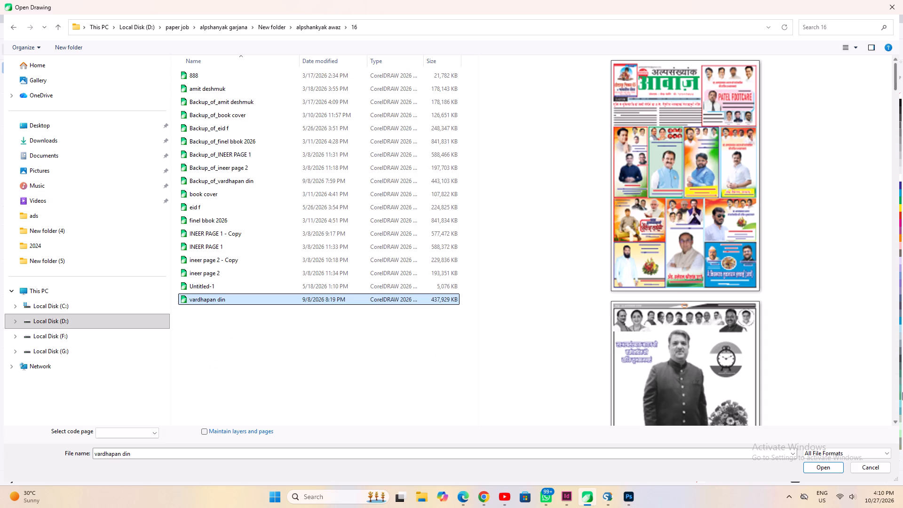
key(1)
click(215, 288)
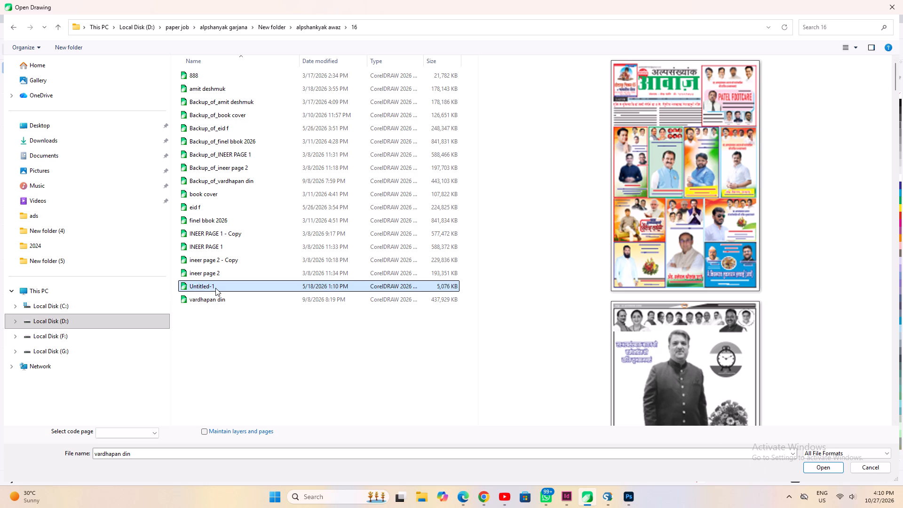
key(1)
click(210, 276)
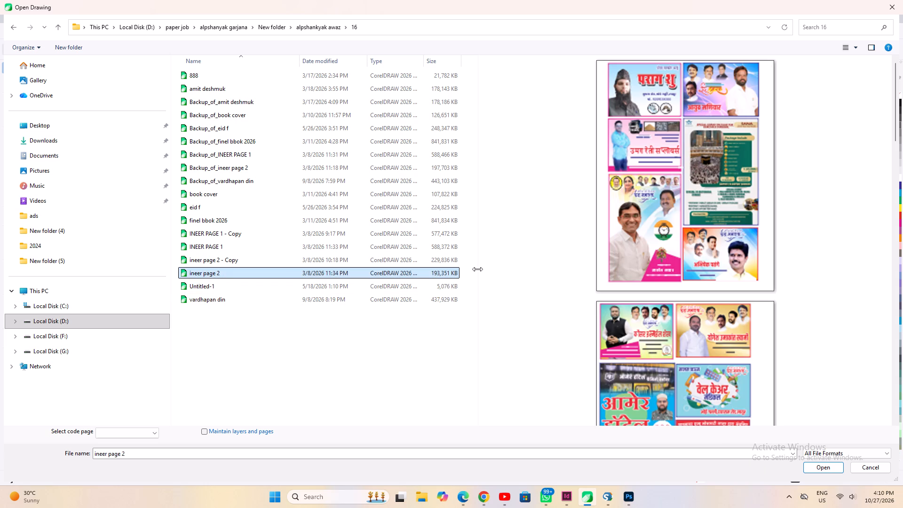
Preview all pages of the drawings ineer page 2 and ineer page 2 - Copy in folder 16.
drag(895, 75, 895, 94)
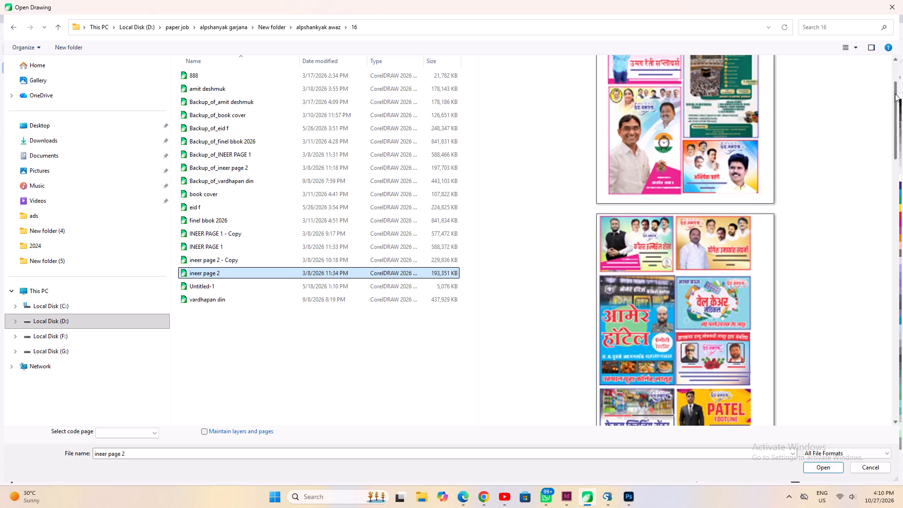
drag(895, 94, 895, 184)
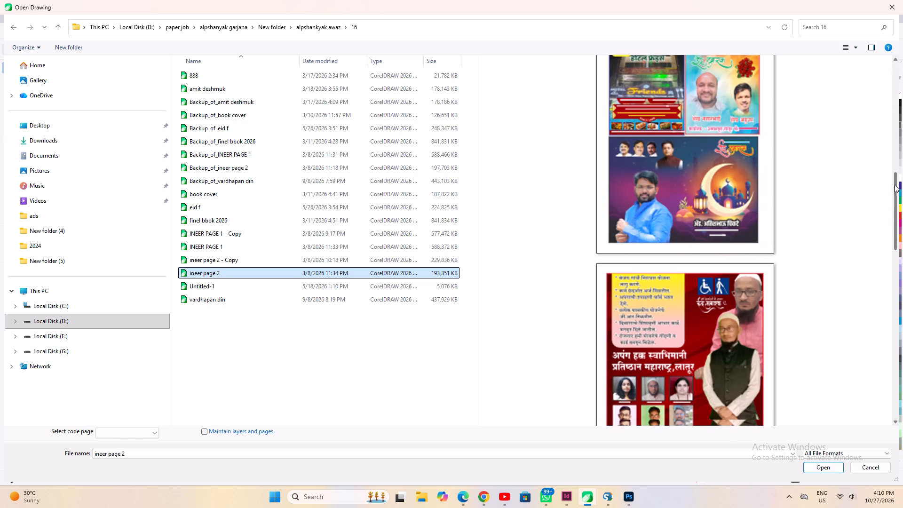
drag(895, 184, 887, 316)
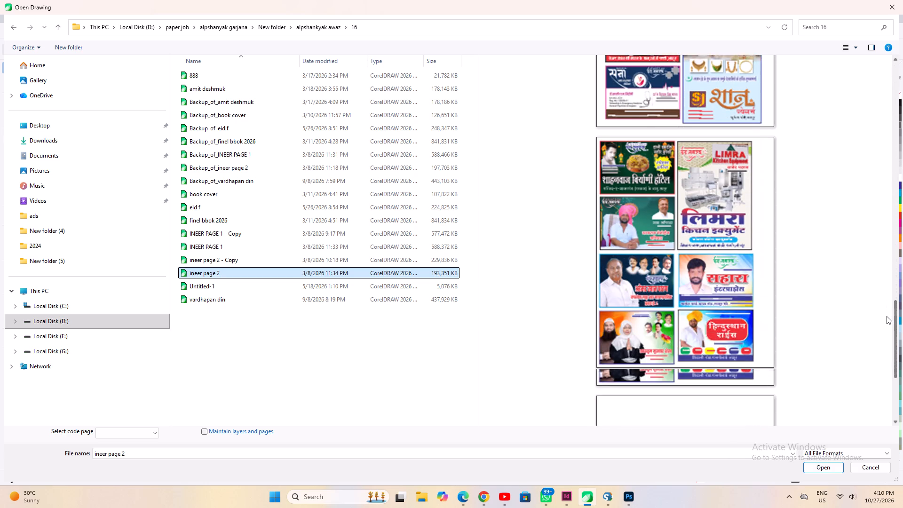
drag(887, 316, 881, 368)
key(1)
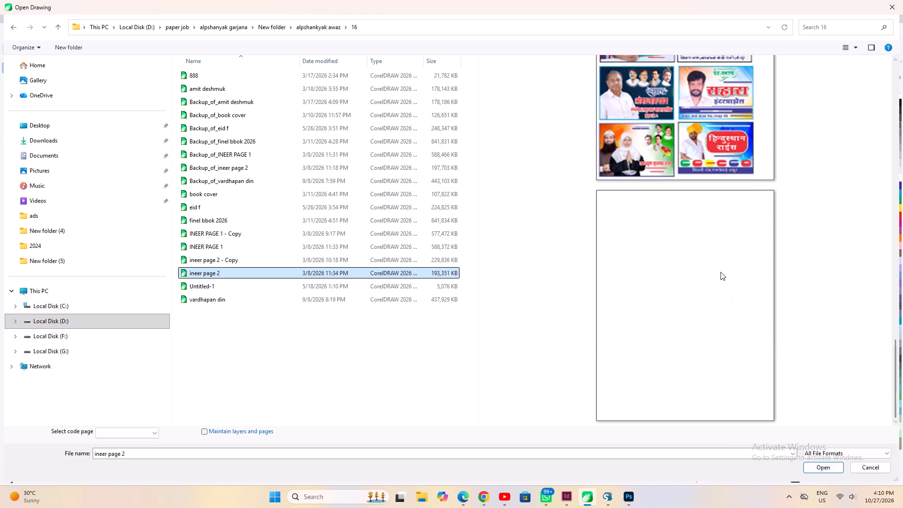
click(214, 259)
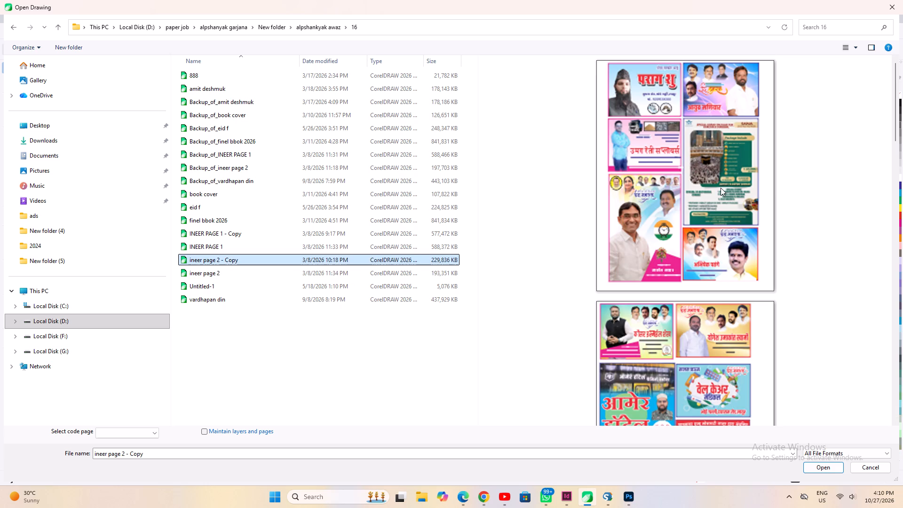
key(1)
drag(894, 73, 894, 101)
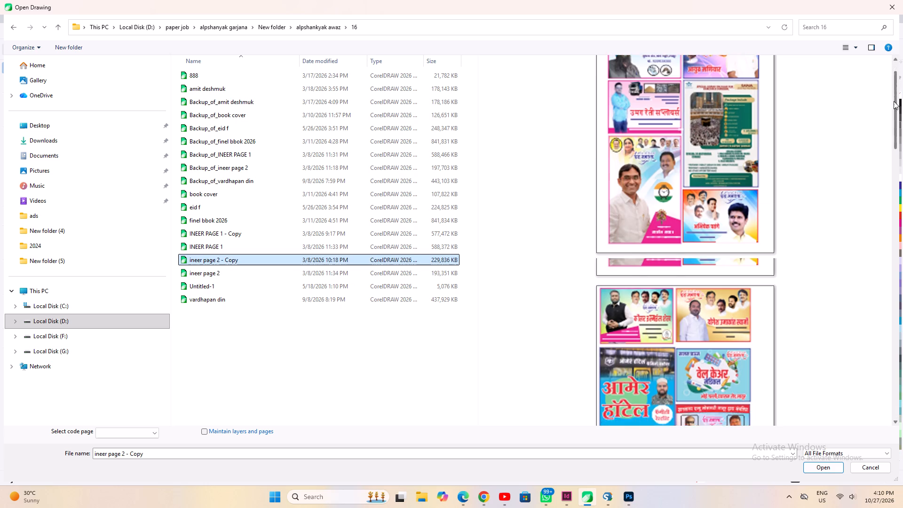
drag(894, 101, 883, 70)
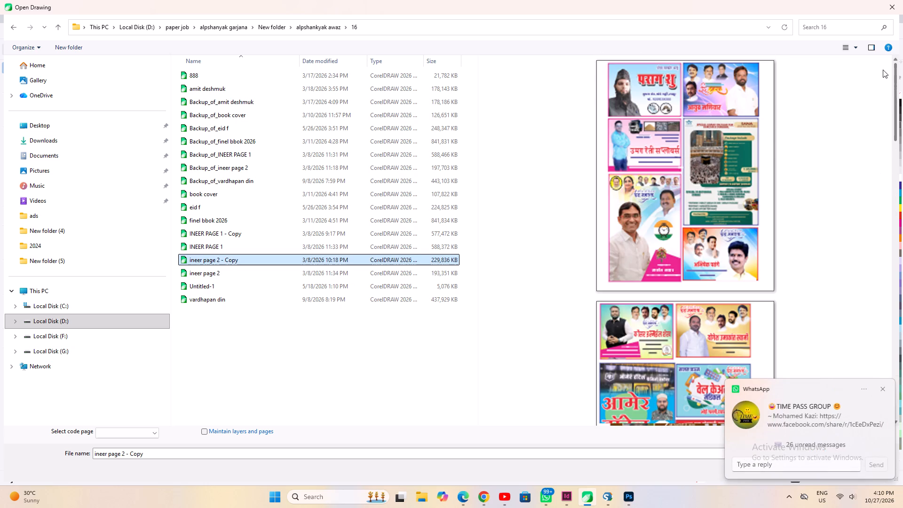
drag(883, 70, 899, 150)
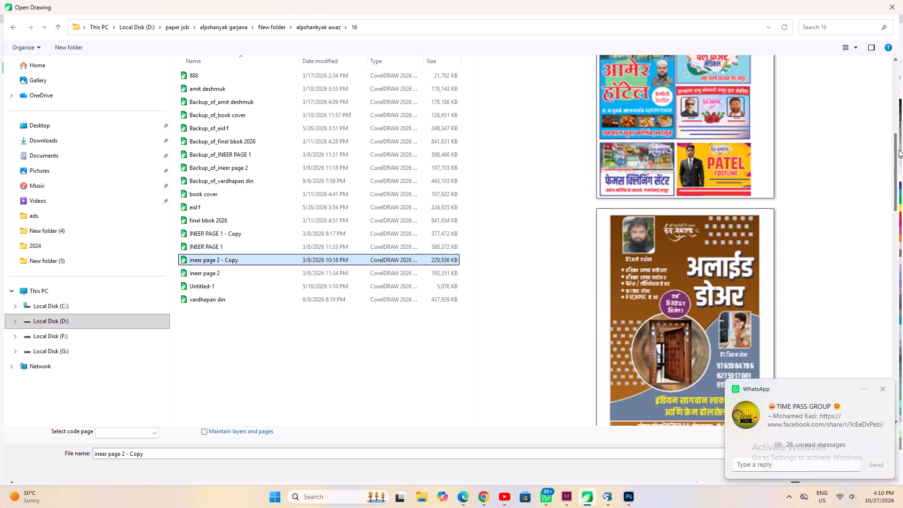
drag(899, 150, 900, 270)
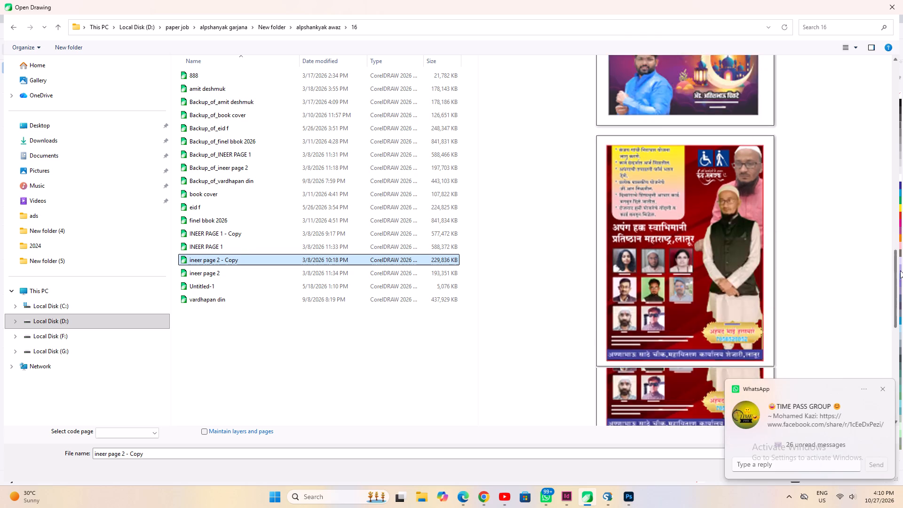
drag(900, 270, 902, 370)
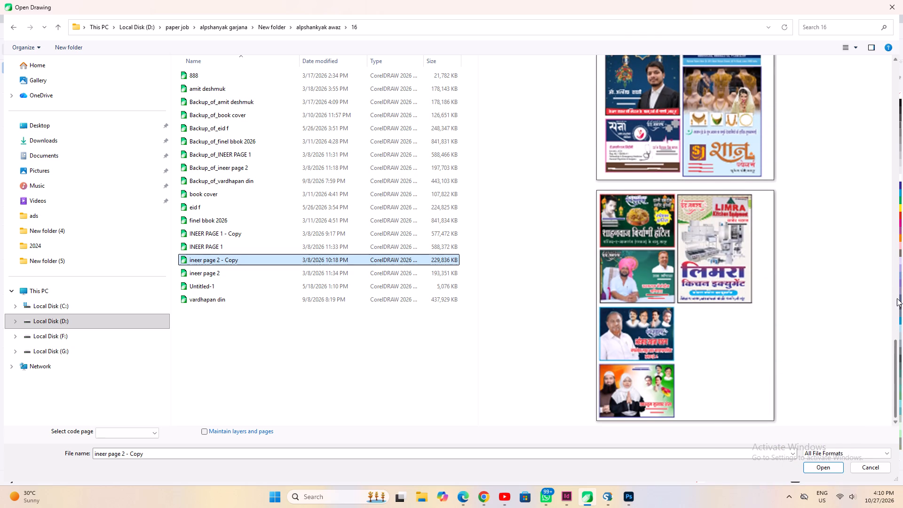
Look through the page previews of the INEER PAGE 1 drawing in folder 16.
click(205, 247)
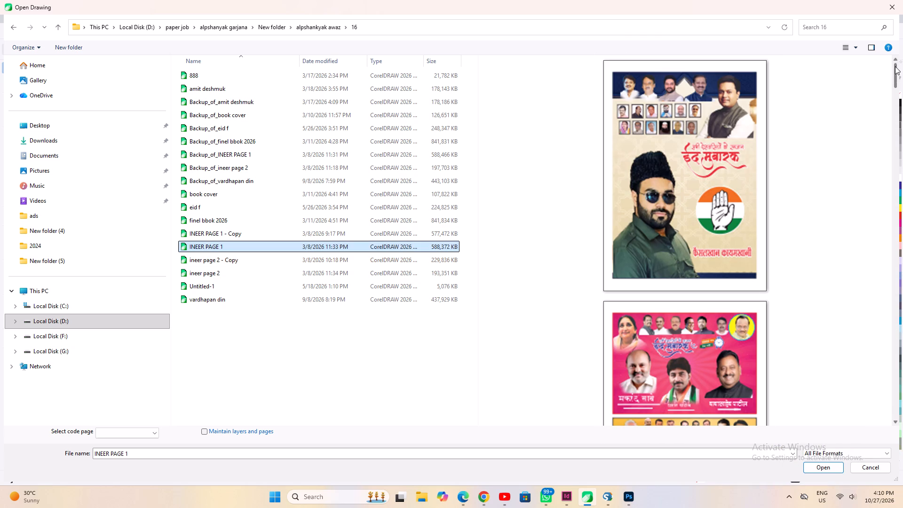
drag(895, 64, 895, 89)
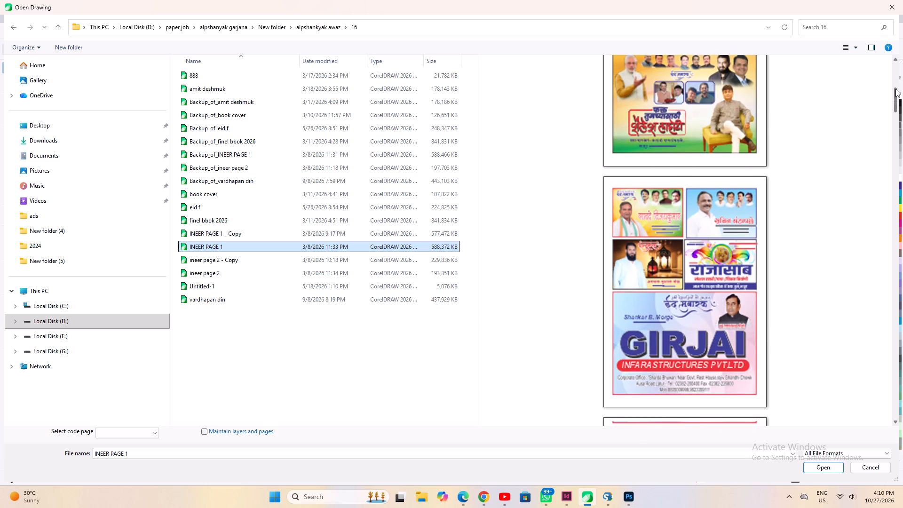
drag(895, 89, 897, 186)
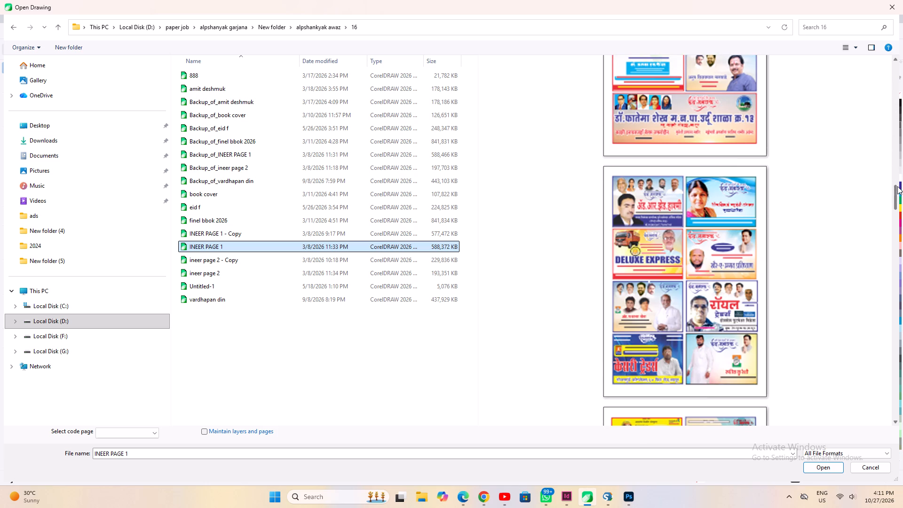
drag(897, 186, 902, 355)
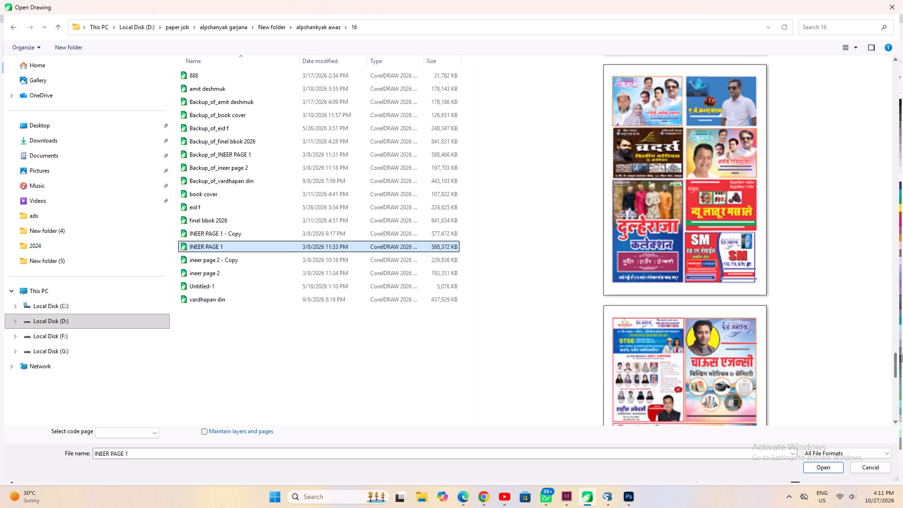
drag(902, 355, 878, 336)
click(325, 25)
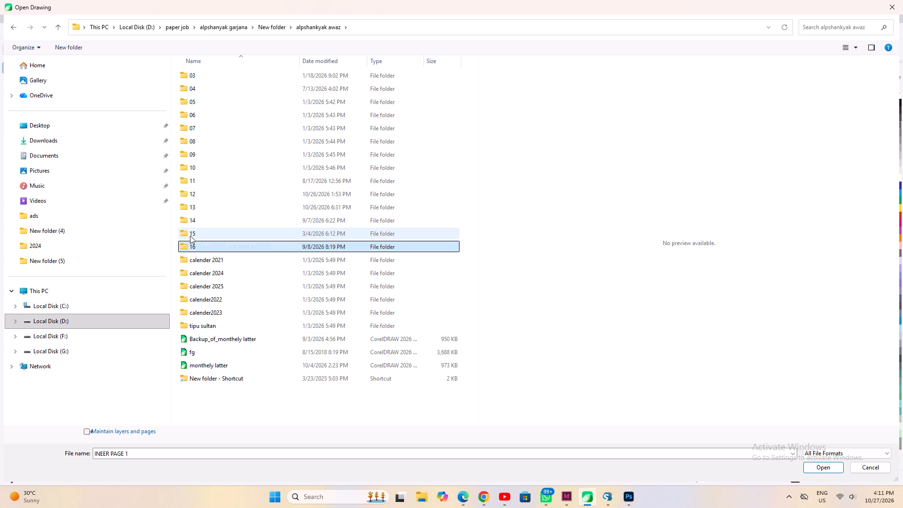
double_click(192, 246)
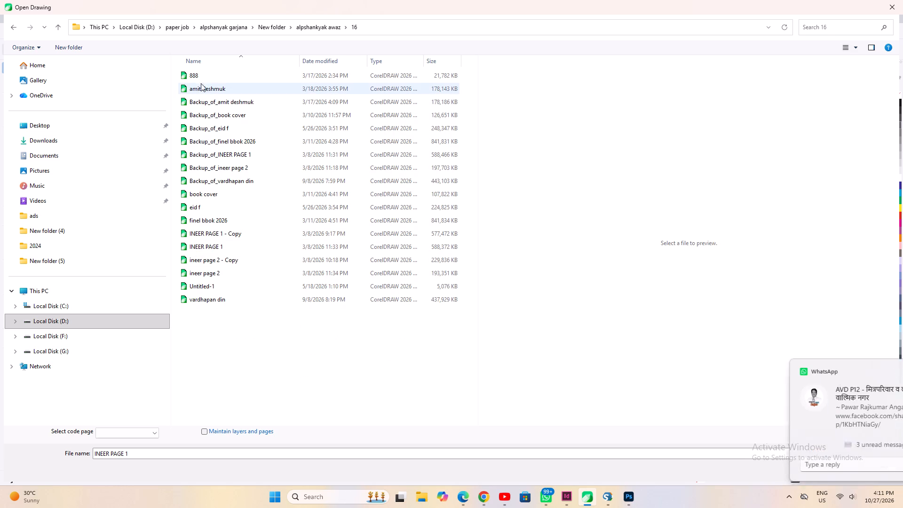
click(200, 78)
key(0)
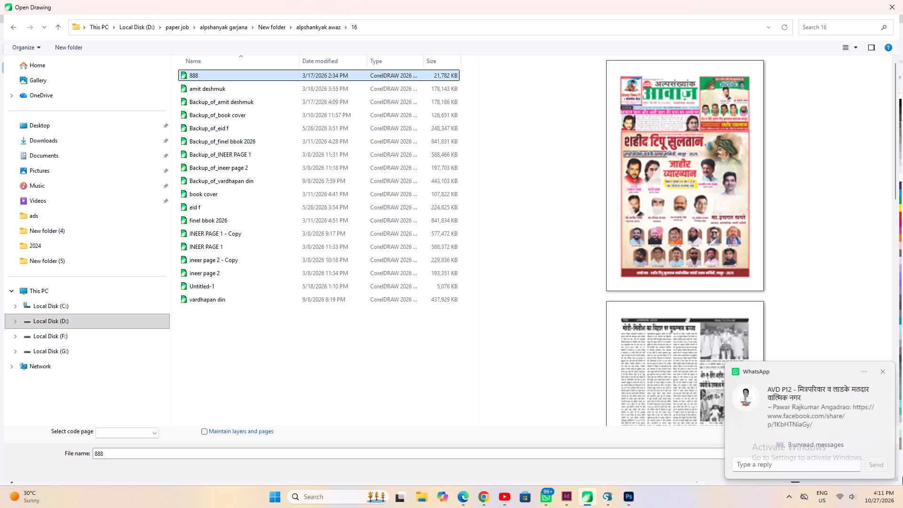
key(Down)
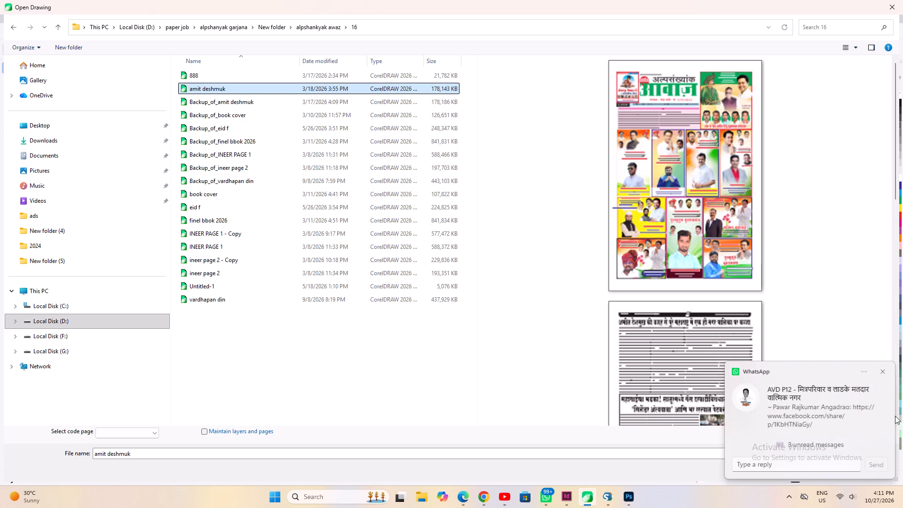
drag(897, 136, 900, 308)
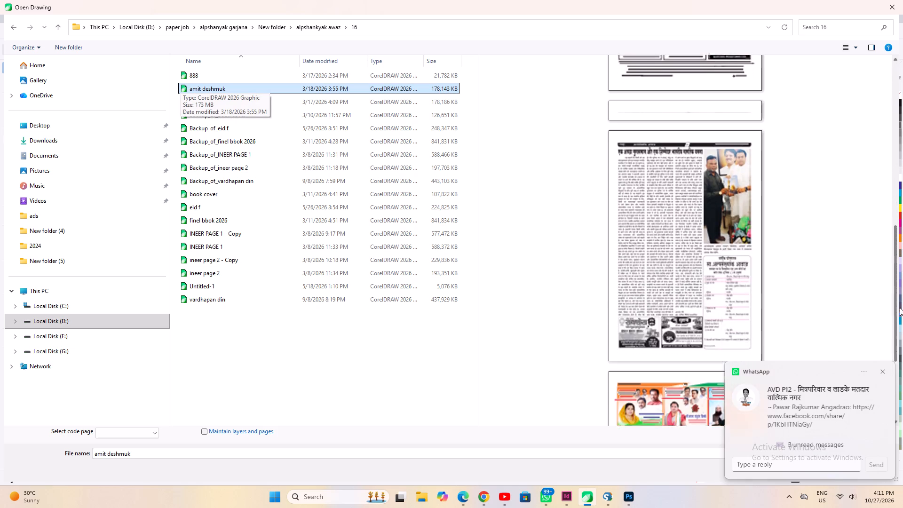
drag(900, 308, 894, 373)
key(Down)
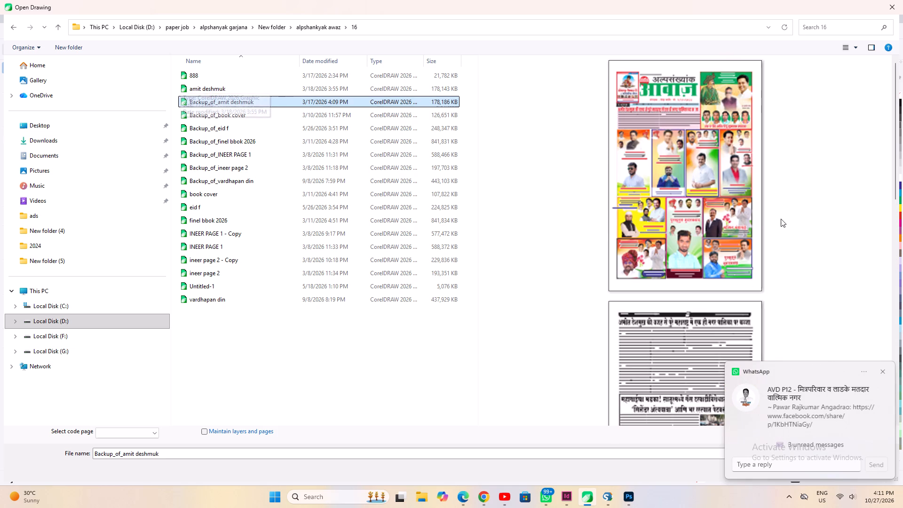
drag(894, 81, 895, 183)
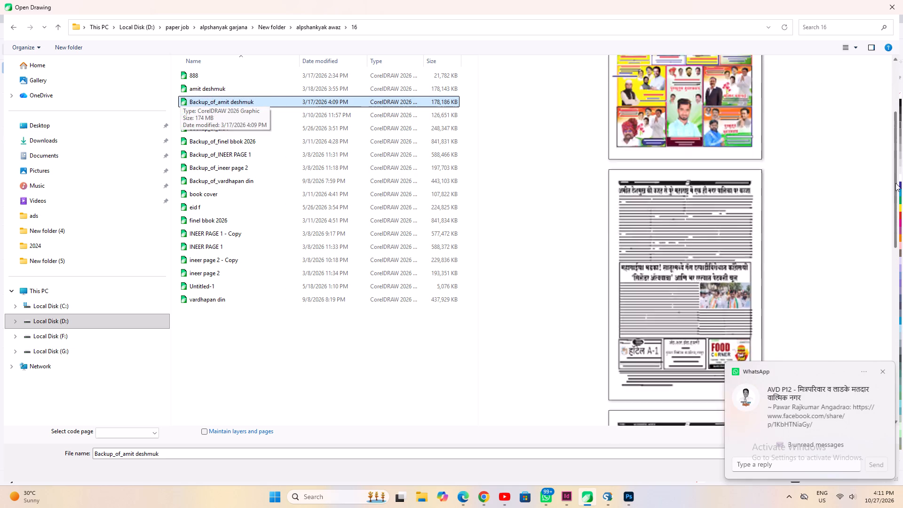
drag(895, 183, 901, 332)
Look through the pages of Backup_of_book cover and check the previews of the backup drawings listed after it.
key(Down)
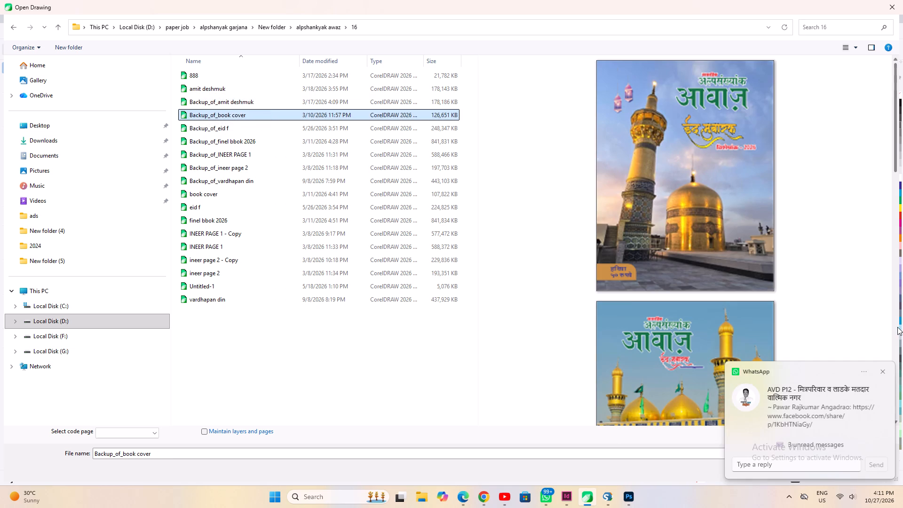
drag(896, 75, 898, 259)
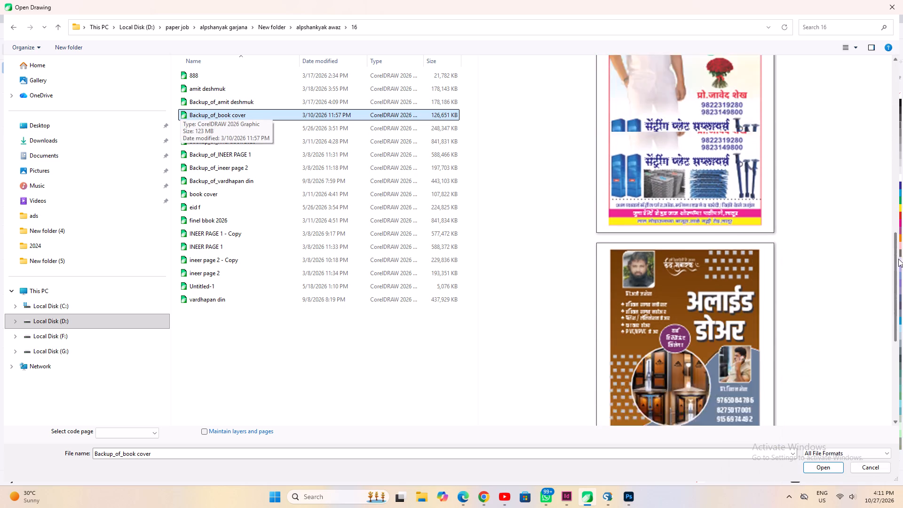
drag(898, 259, 899, 367)
key(Down)
key(Down)
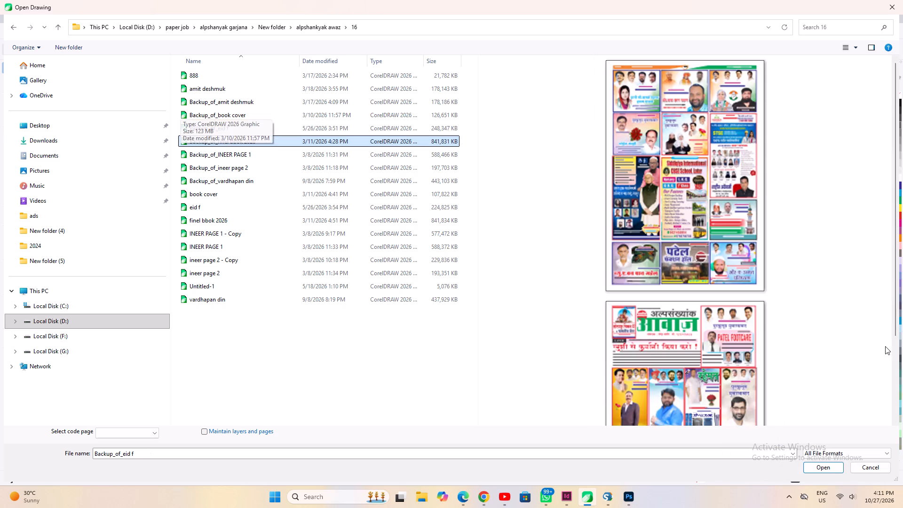
key(Down)
key(Up)
key(Up)
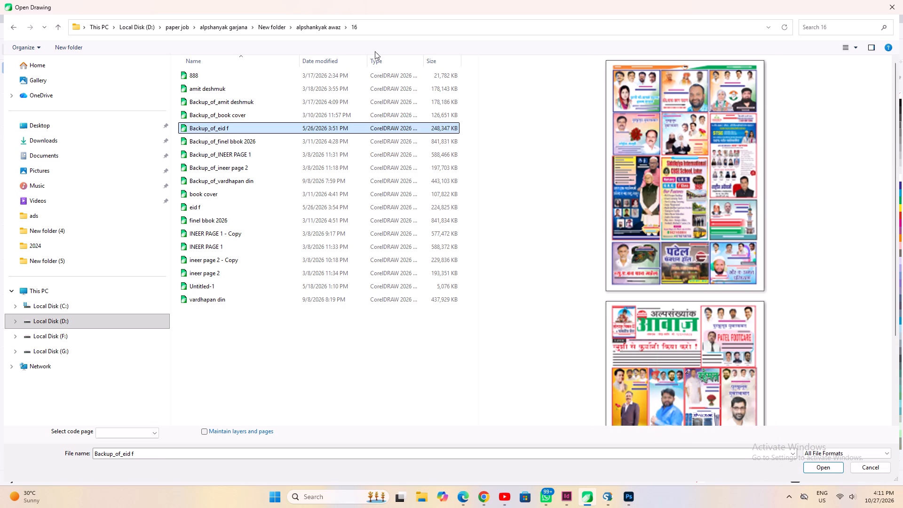
In alpshankyak awaz folder 15, check the vardhapan din, eid f and book cover previews, and open book cover.
click(323, 28)
double_click(185, 231)
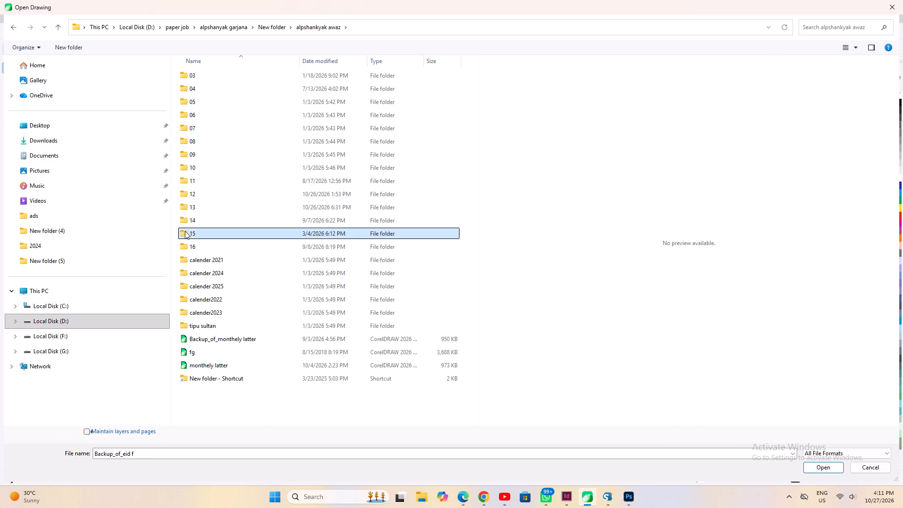
click(192, 190)
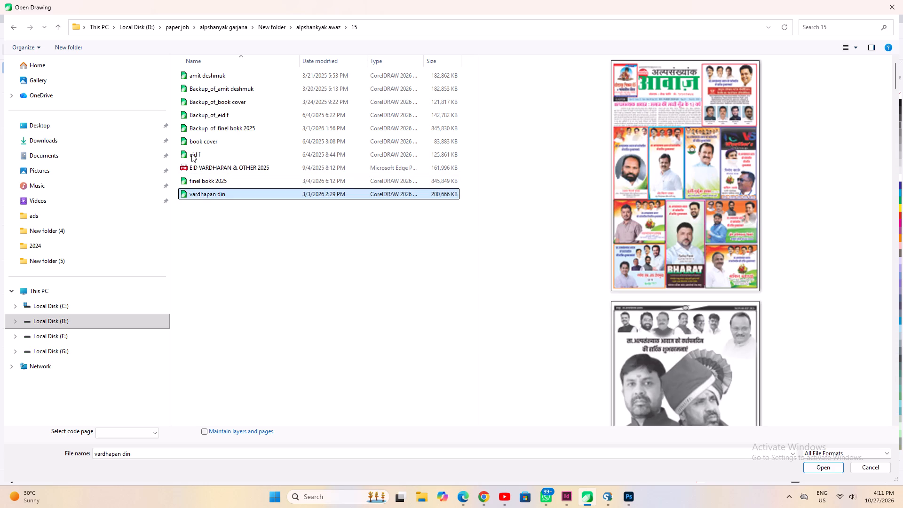
click(191, 154)
click(192, 143)
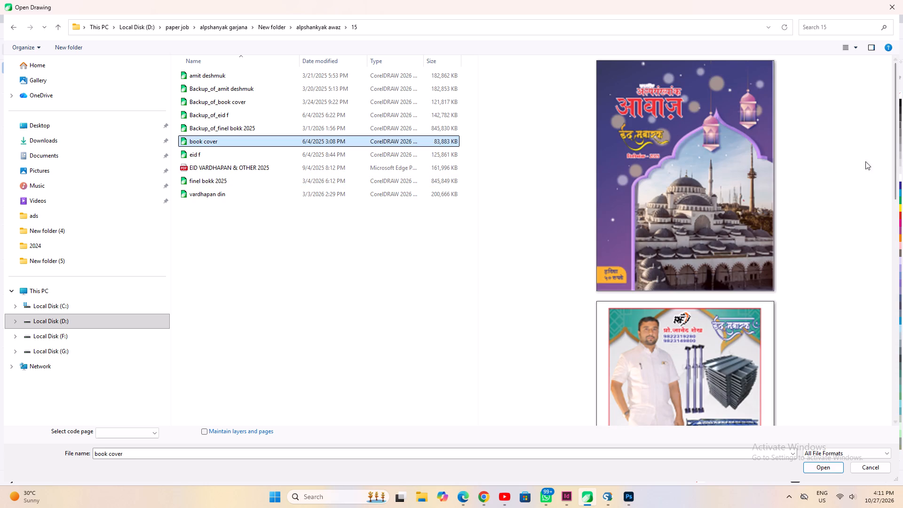
drag(895, 76, 896, 292)
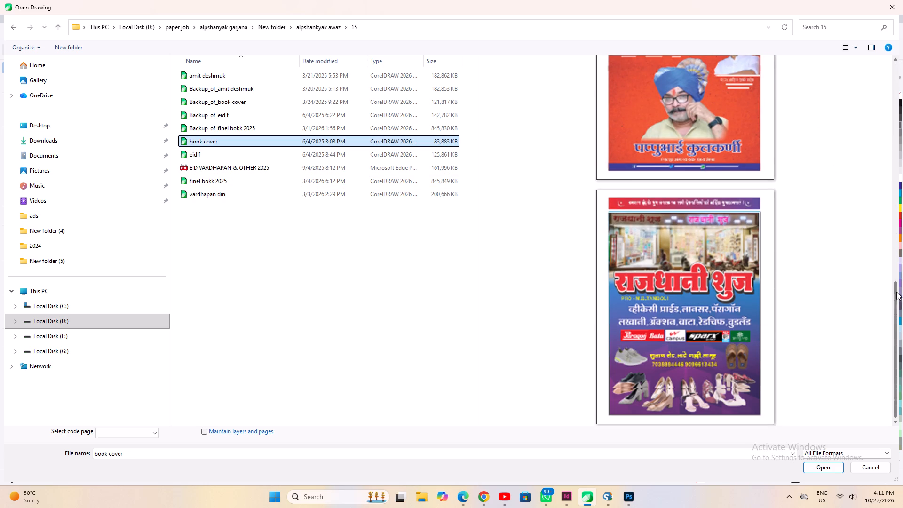
drag(896, 292, 896, 254)
click(823, 462)
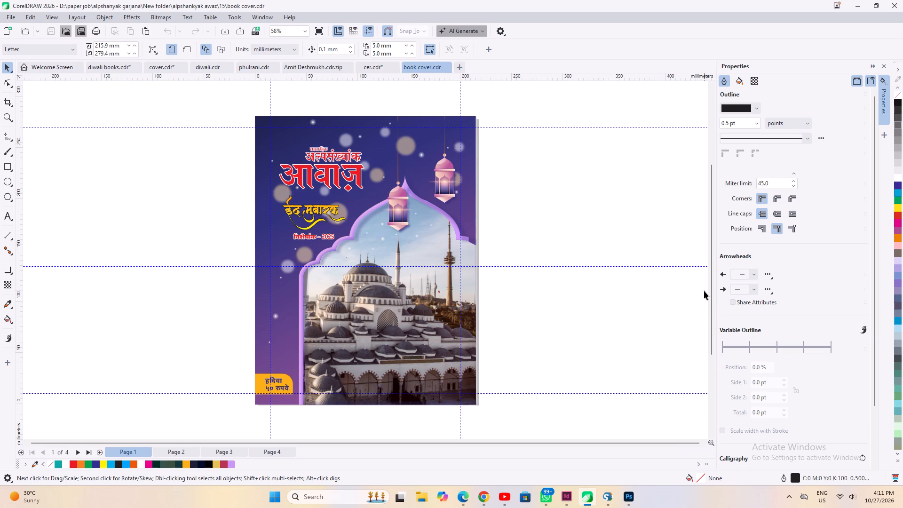
Copy the complete Shiv Sena Latur advertisement from page 3 of book cover.cdr, accepting the suggested font substitution.
click(273, 453)
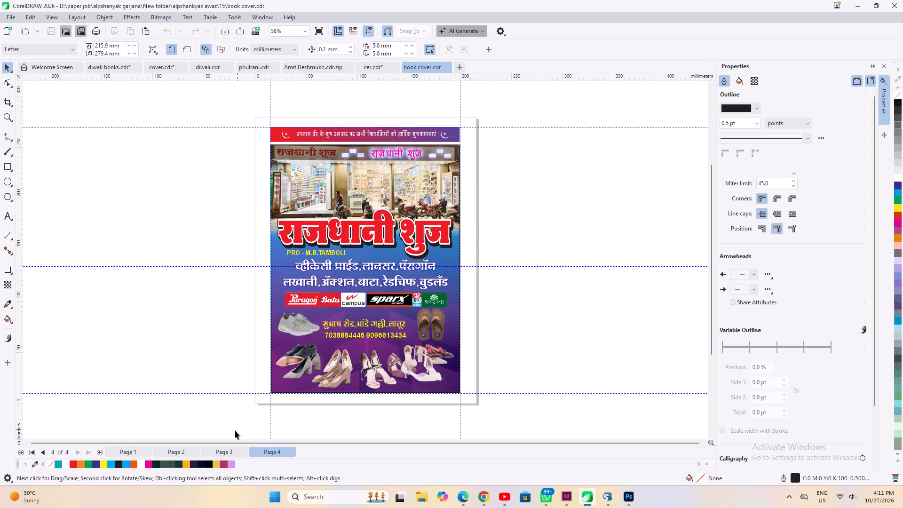
click(231, 452)
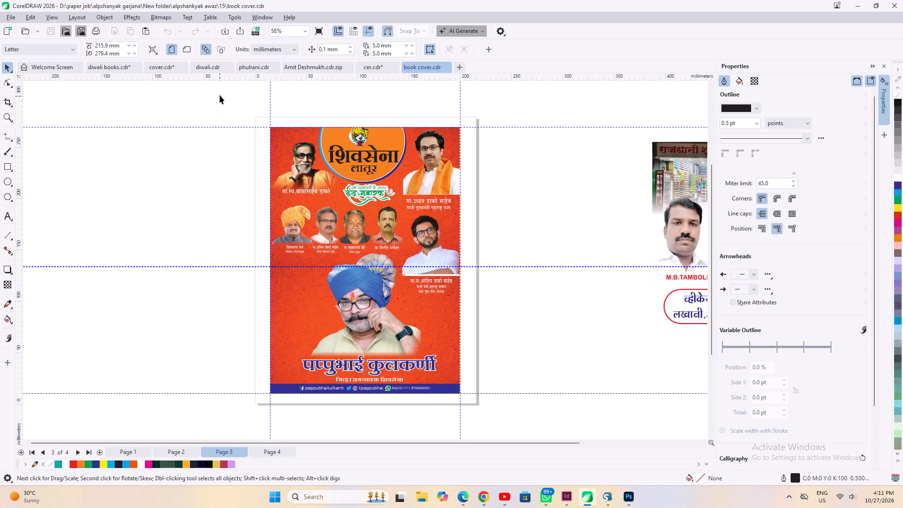
drag(220, 95, 523, 426)
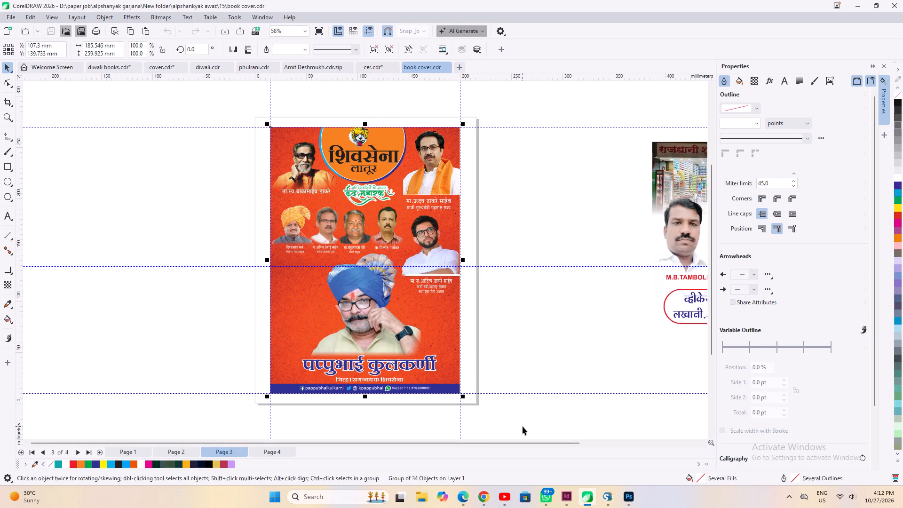
key(ctrl+c)
click(509, 276)
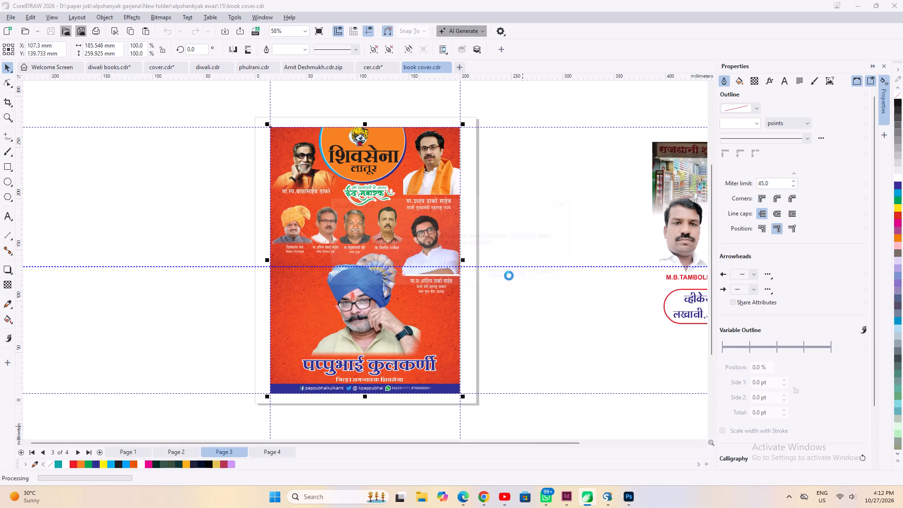
click(514, 367)
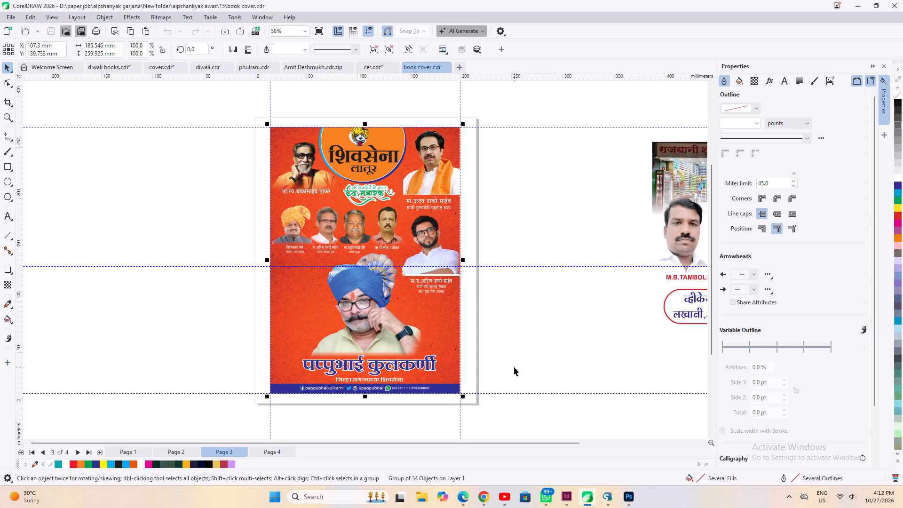
key(ctrl+c)
click(507, 273)
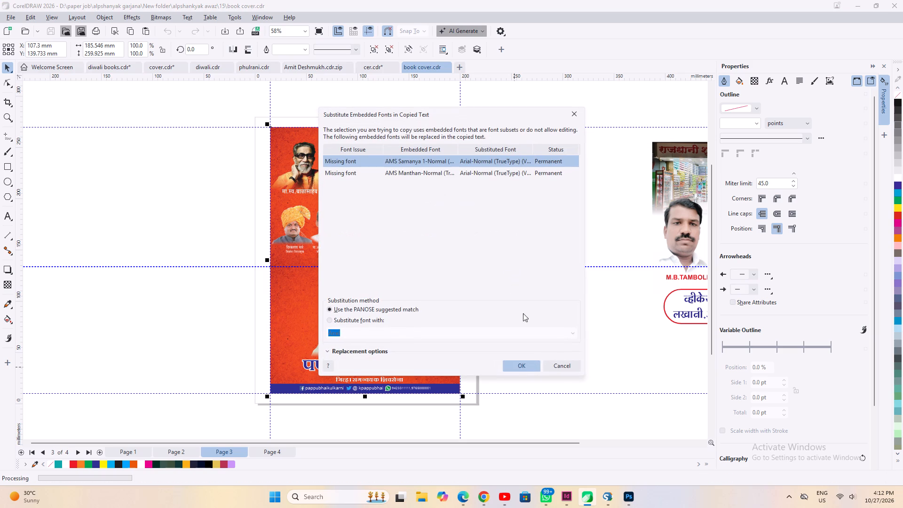
click(516, 369)
click(516, 369)
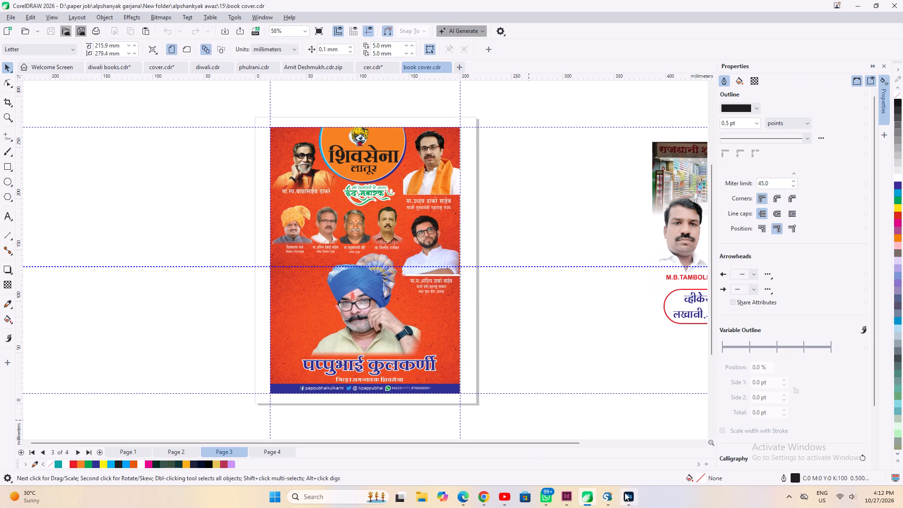
Switch to diwali books.cdr and clear the existing artwork from page 9, keeping the cutouts beside the page.
click(594, 495)
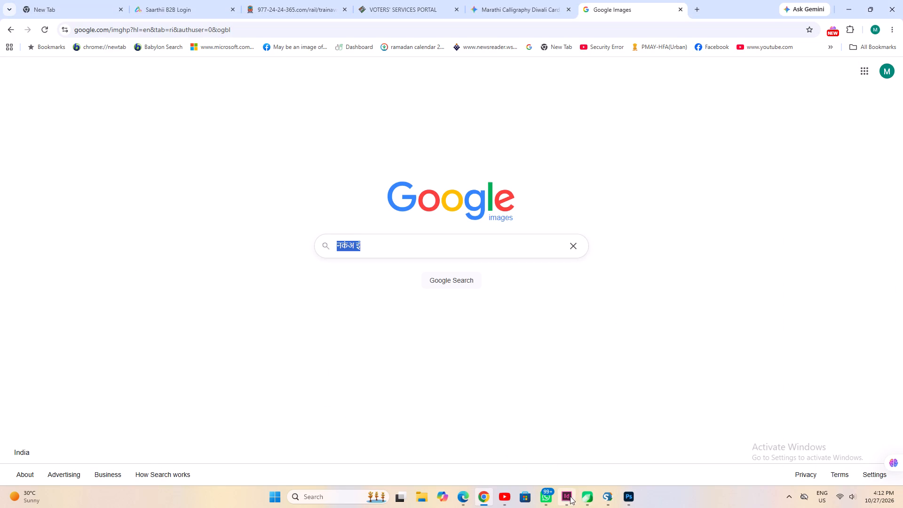
click(588, 503)
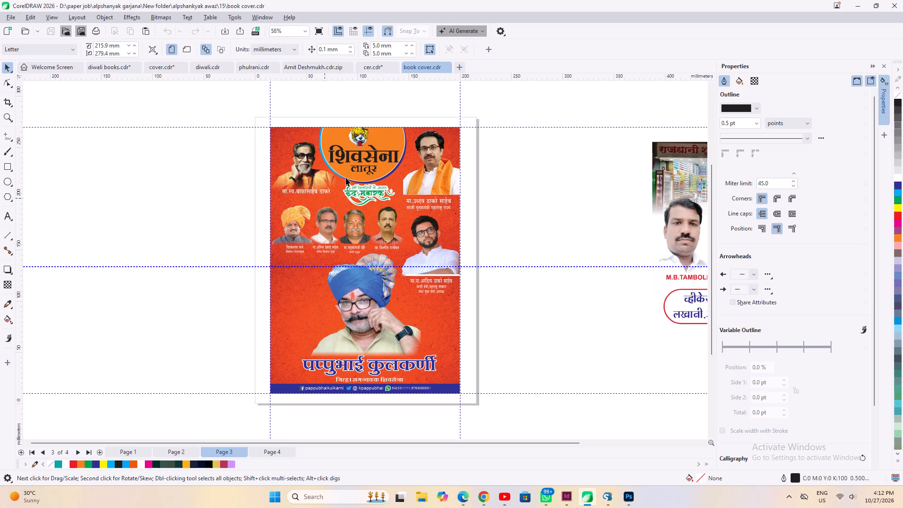
click(367, 62)
click(113, 64)
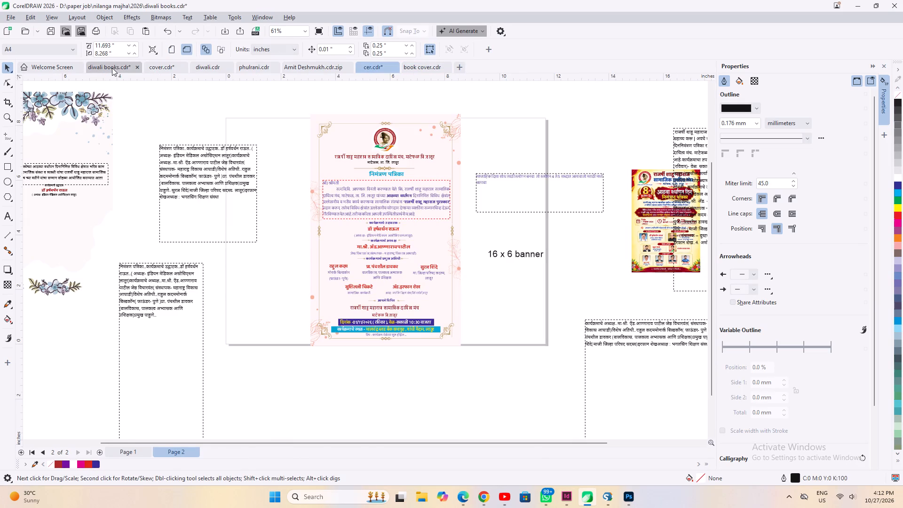
right_click(578, 212)
click(234, 154)
drag(235, 151, 554, 432)
drag(404, 312, 629, 268)
key(Delete)
Paste the copied Shiv Sena advertisement onto page 9 and ungroup it.
right_click(470, 199)
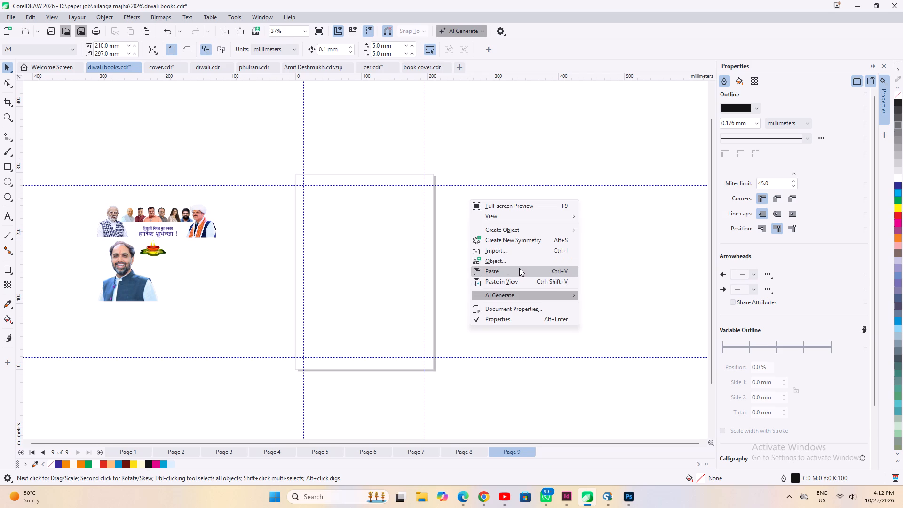
click(519, 269)
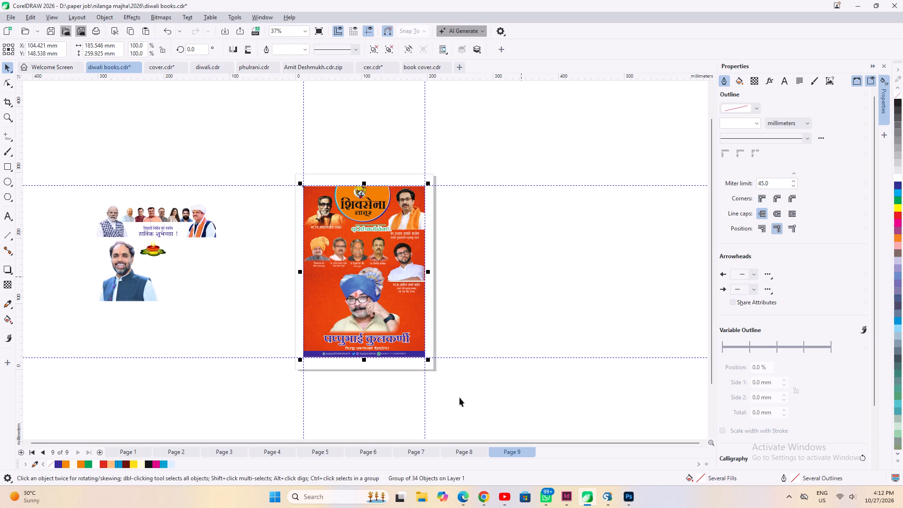
click(506, 370)
scroll(361, 328, up, 3)
click(349, 286)
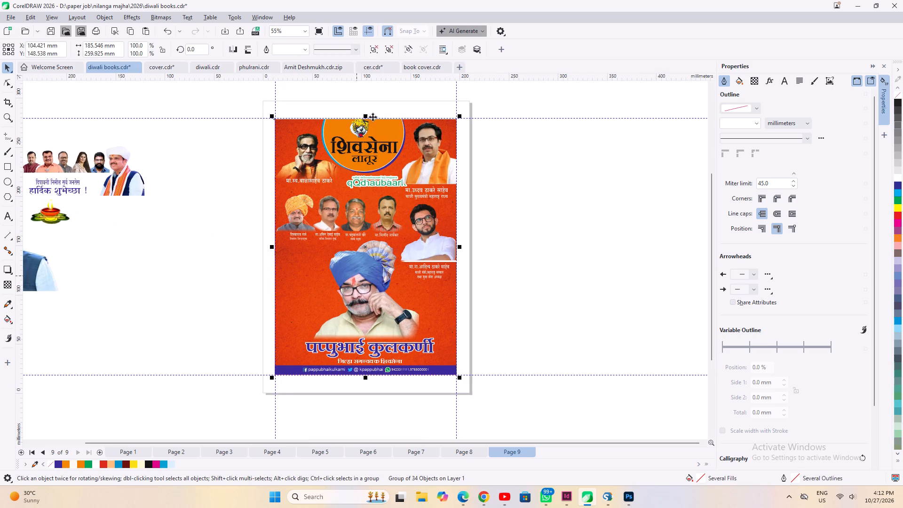
click(390, 51)
click(610, 271)
Move the large blue-turban portrait and the name and designation lines out of the advertisement onto the empty area beside the page.
click(371, 312)
drag(352, 292, 591, 245)
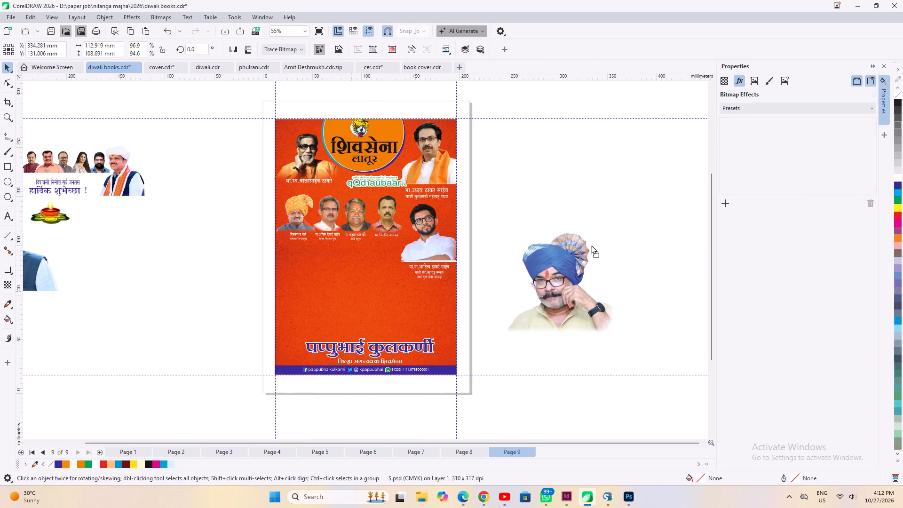
drag(591, 245, 593, 210)
click(376, 342)
shift+click(353, 362)
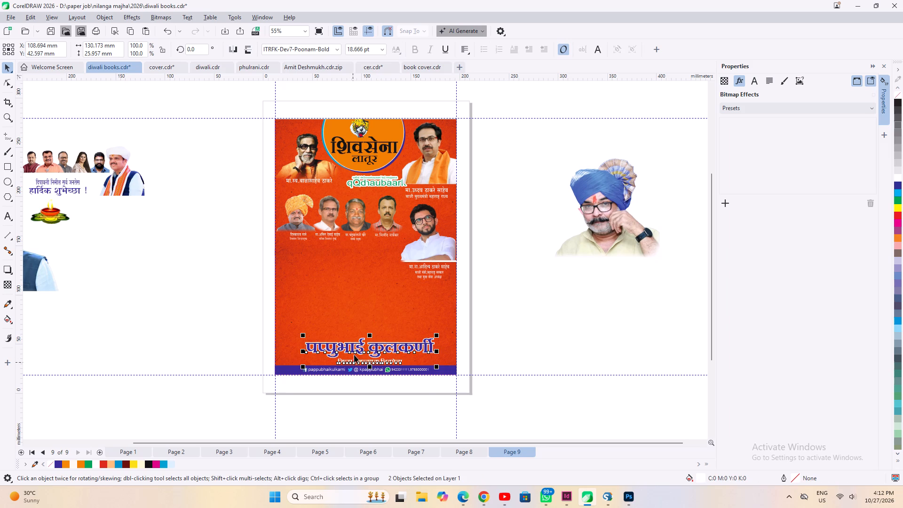
drag(349, 342, 566, 326)
click(595, 417)
Delete the green-and-white Eid greeting lettering and its leftover ornaments below the Shiv Sena Latur logo.
click(377, 183)
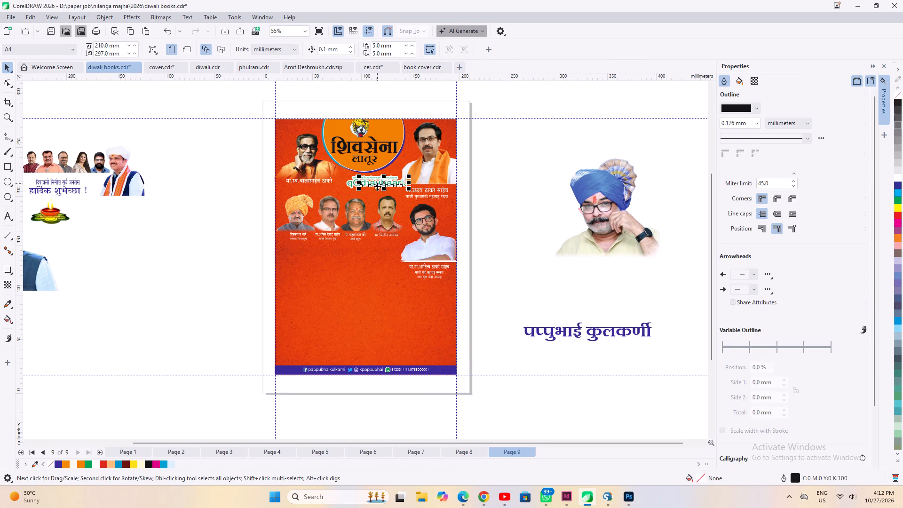
scroll(368, 179, up, 1)
key(Delete)
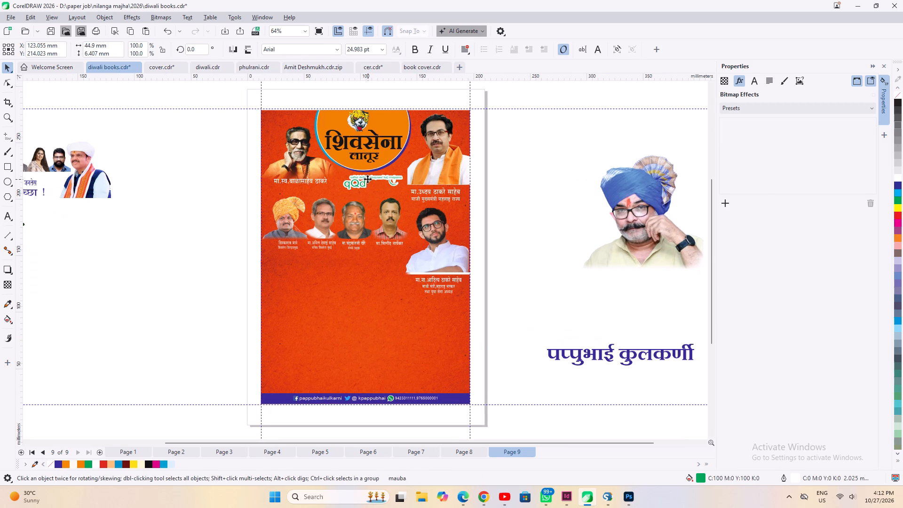
click(365, 179)
key(Delete)
click(368, 178)
key(Delete)
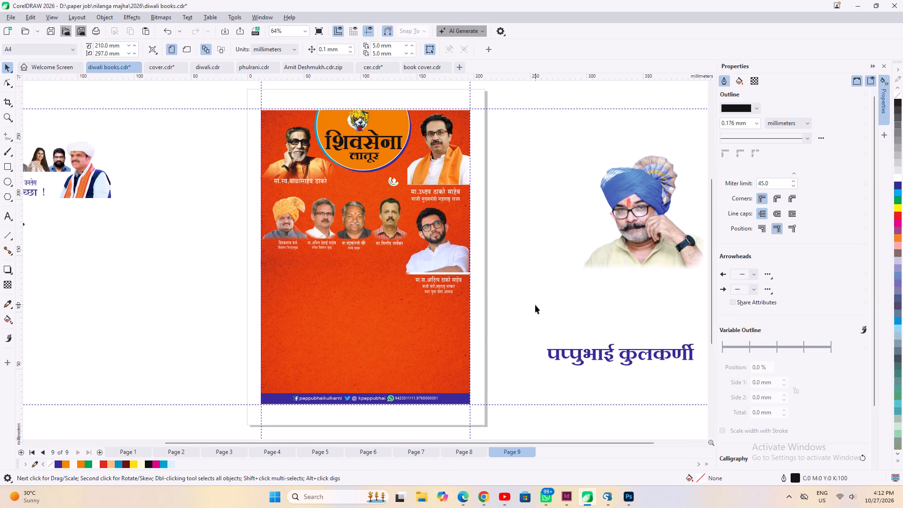
click(535, 305)
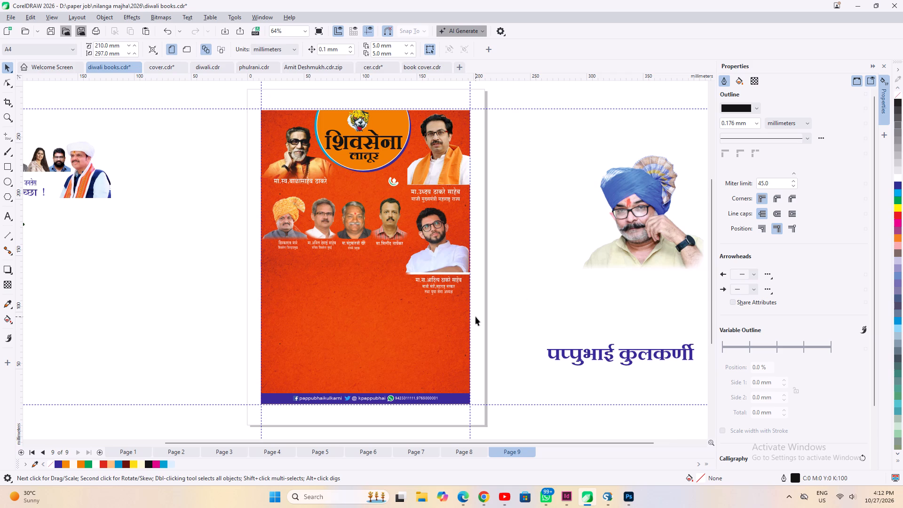
scroll(475, 317, down, 1)
drag(487, 175, 387, 211)
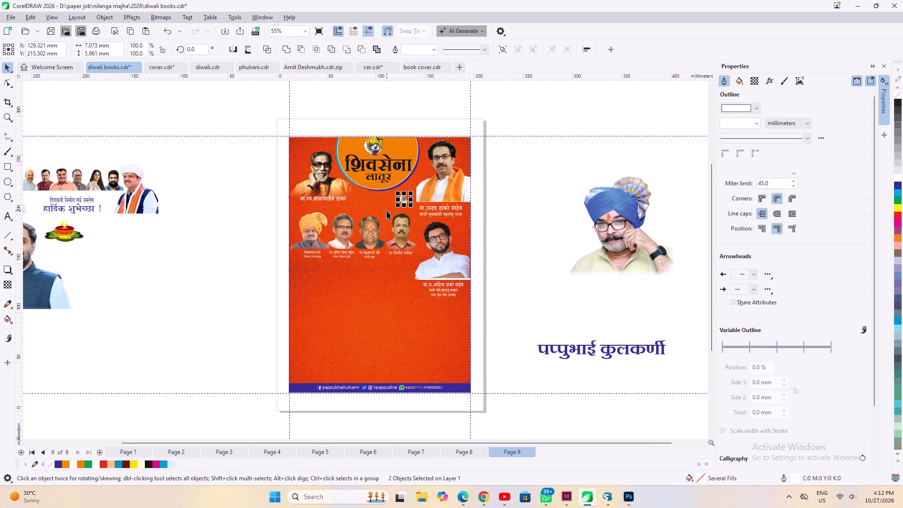
key(Delete)
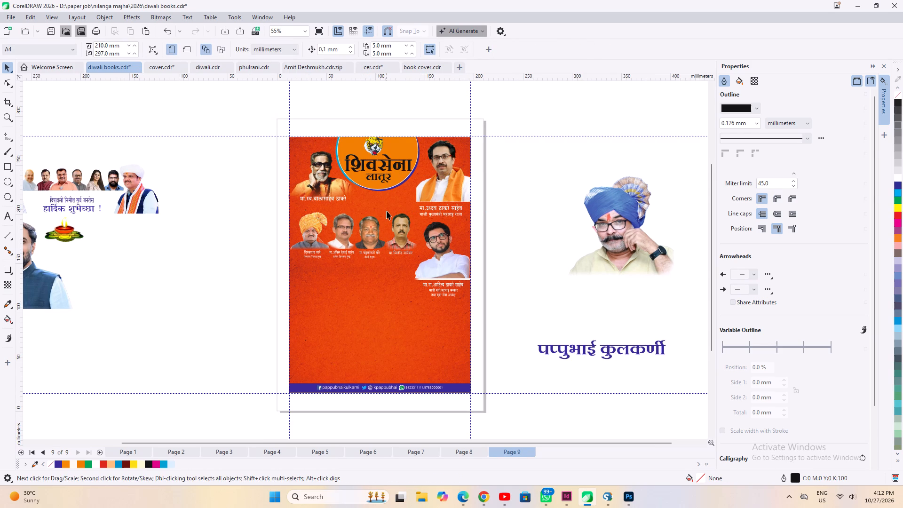
Delete the लातूर line beneath the शिवसेना wordmark in the round logo at the top of the advertisement.
click(375, 179)
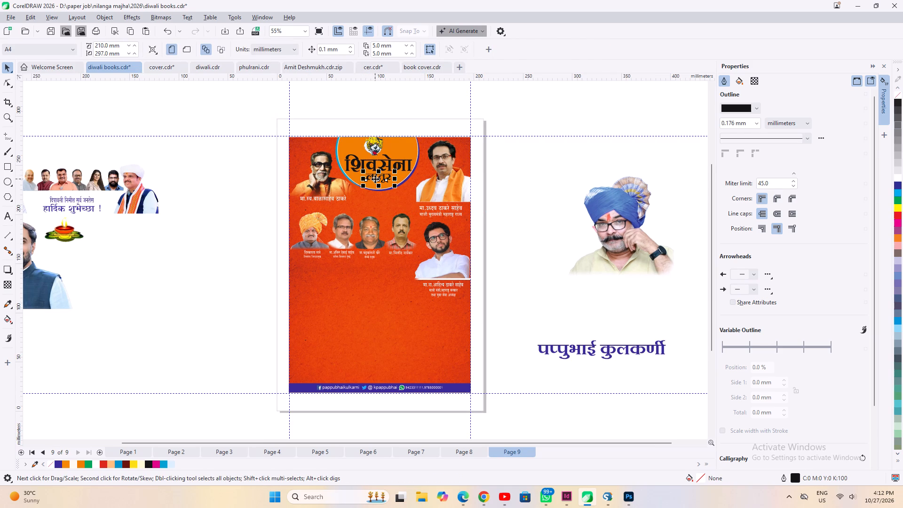
key(Delete)
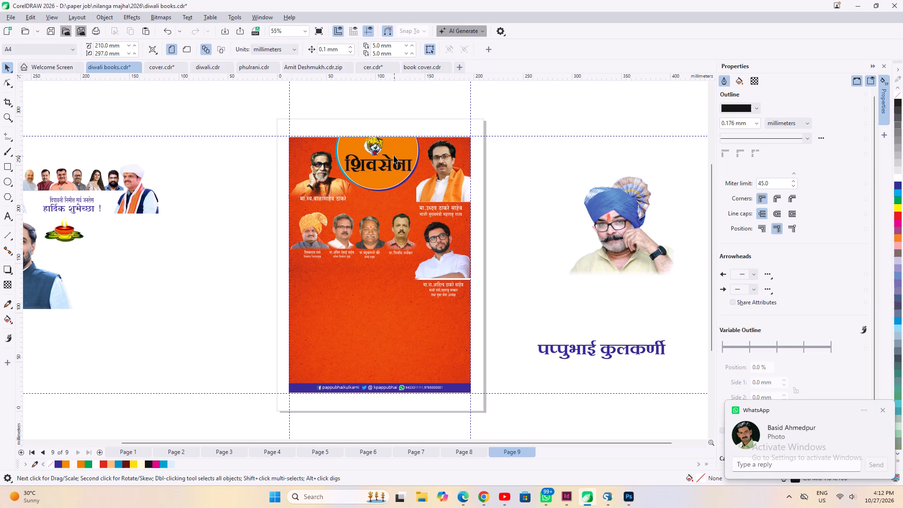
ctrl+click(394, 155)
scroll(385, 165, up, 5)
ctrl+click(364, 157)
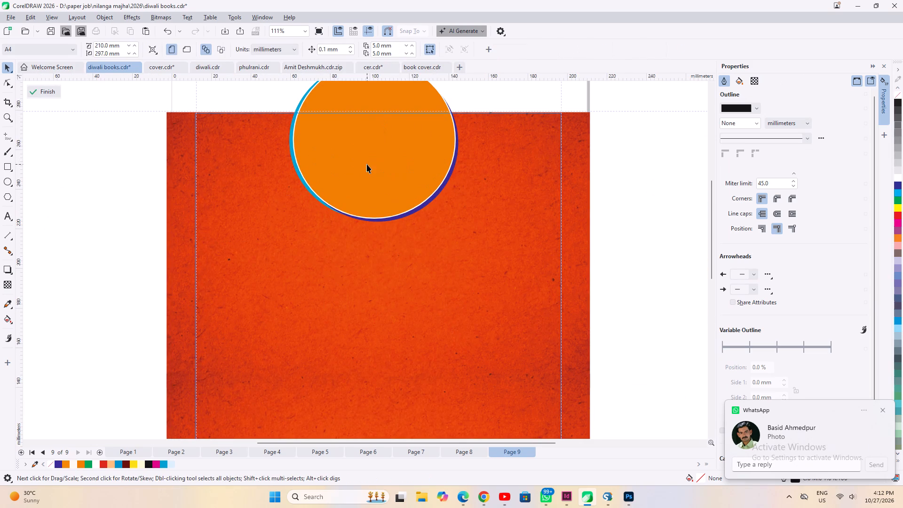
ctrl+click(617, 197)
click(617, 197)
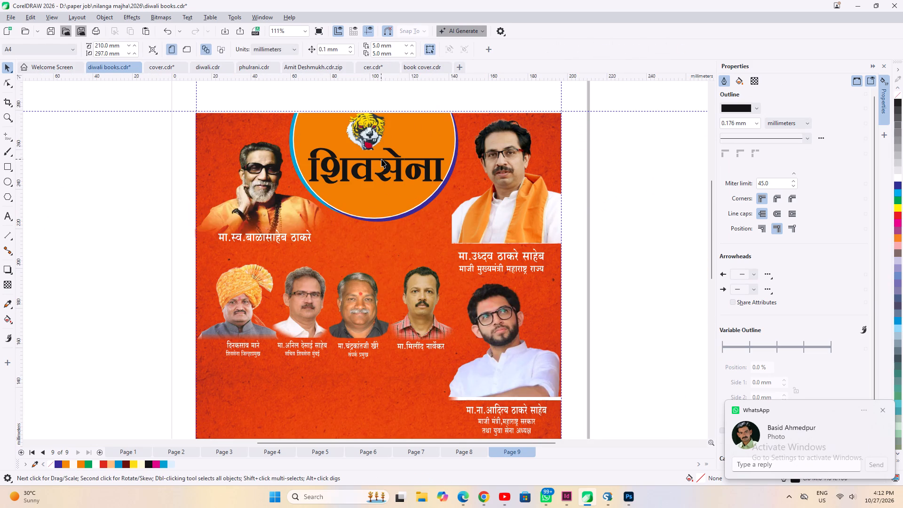
Shift the शिवसेना wordmark slightly down inside the orange circle and shrink it to fit.
click(381, 159)
drag(381, 160, 381, 167)
scroll(420, 187, up, 2)
shift+drag(457, 196, 452, 197)
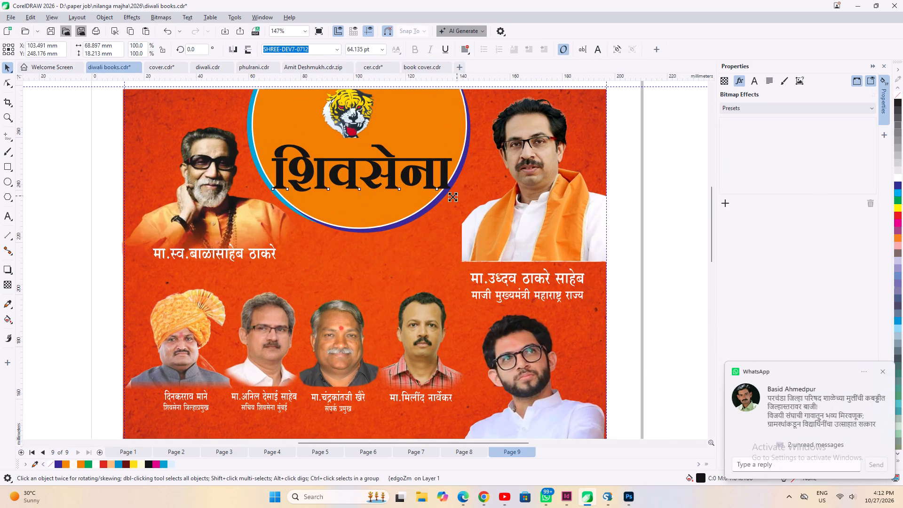
shift+drag(452, 197, 441, 201)
Move the tiger head down to the circle's centre above the शिवसेना wordmark and enlarge it to about 23 by 21 mm.
click(353, 127)
scroll(440, 292, down, 3)
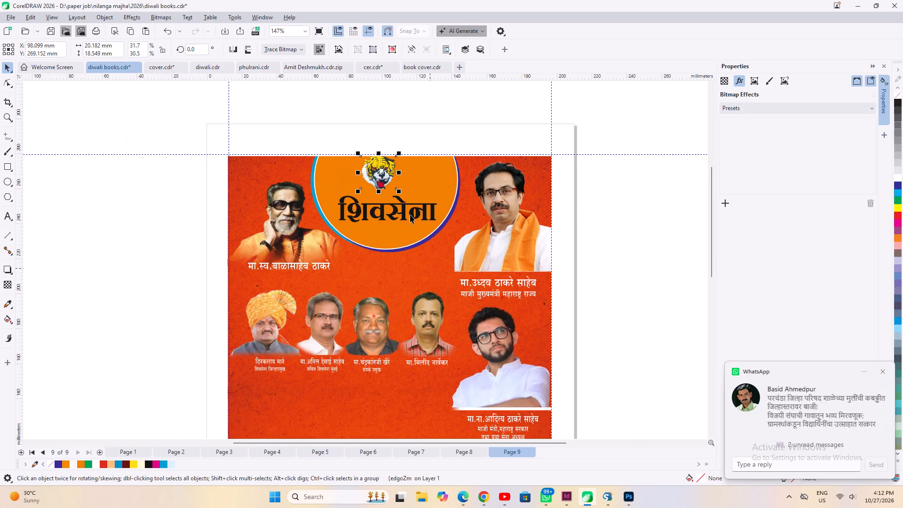
scroll(402, 180, up, 8)
drag(360, 150, 385, 162)
scroll(397, 194, up, 3)
shift+drag(444, 241, 466, 268)
shift+drag(464, 262, 457, 260)
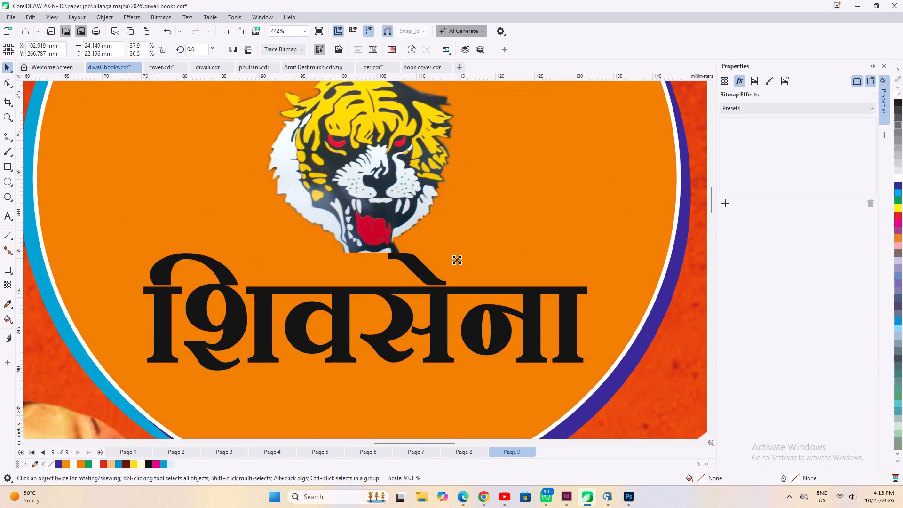
shift+drag(457, 260, 453, 259)
scroll(253, 180, down, 10)
click(408, 134)
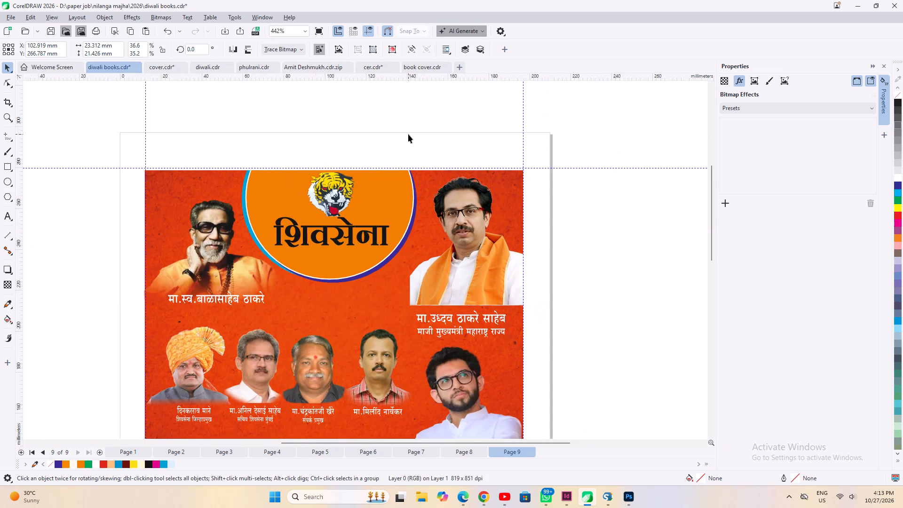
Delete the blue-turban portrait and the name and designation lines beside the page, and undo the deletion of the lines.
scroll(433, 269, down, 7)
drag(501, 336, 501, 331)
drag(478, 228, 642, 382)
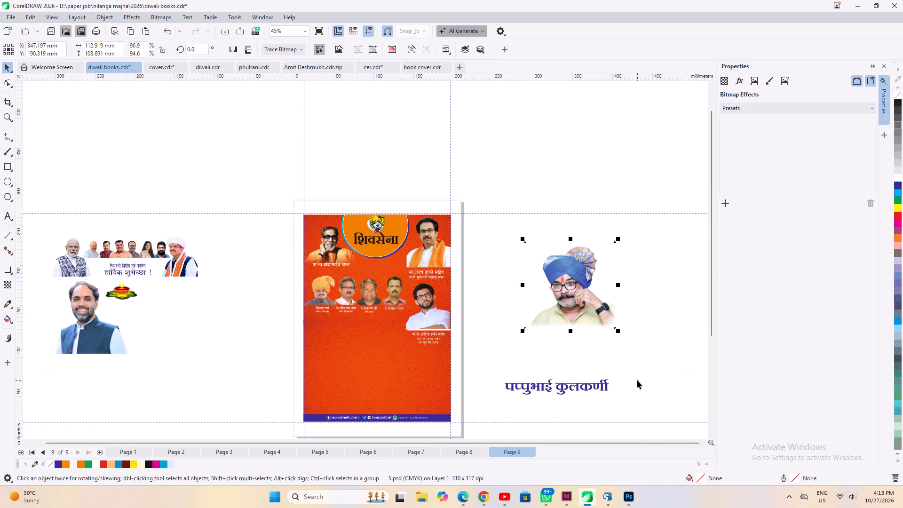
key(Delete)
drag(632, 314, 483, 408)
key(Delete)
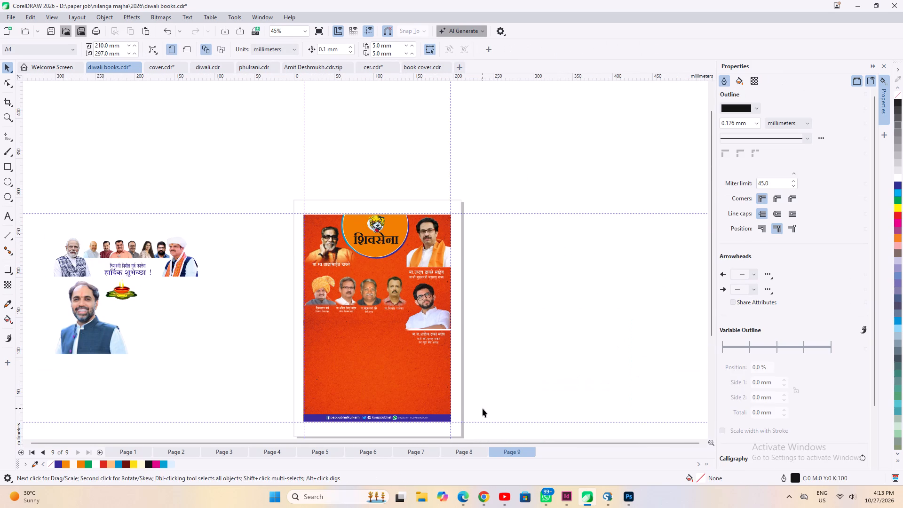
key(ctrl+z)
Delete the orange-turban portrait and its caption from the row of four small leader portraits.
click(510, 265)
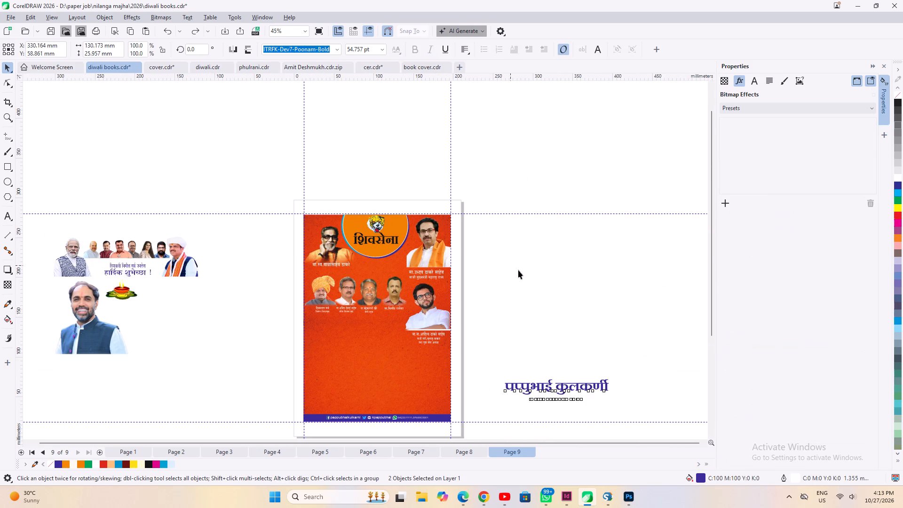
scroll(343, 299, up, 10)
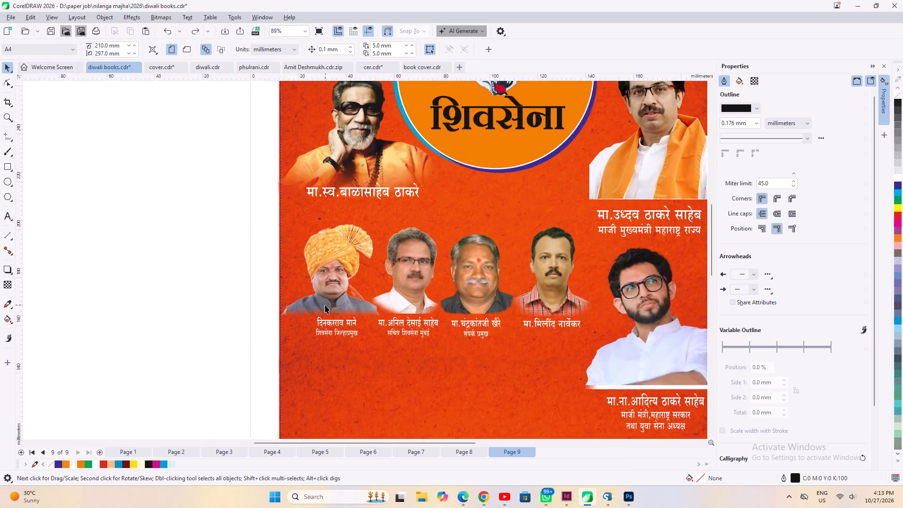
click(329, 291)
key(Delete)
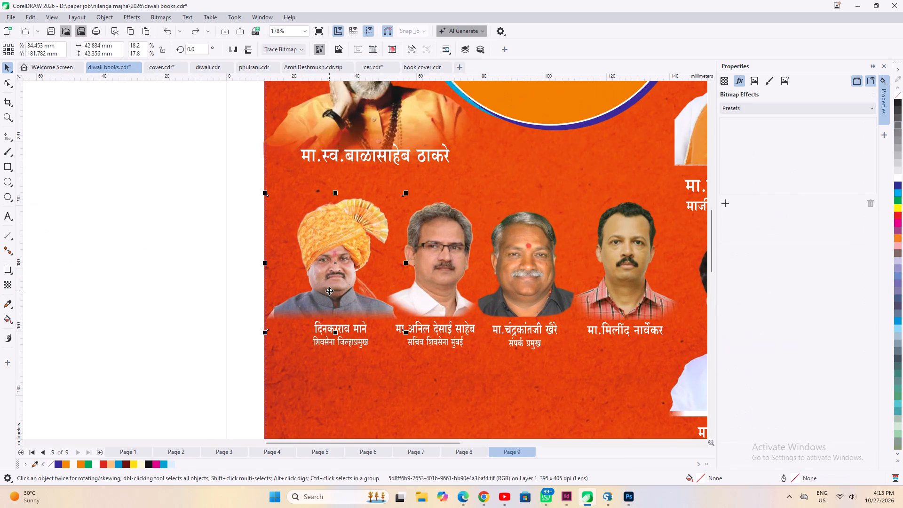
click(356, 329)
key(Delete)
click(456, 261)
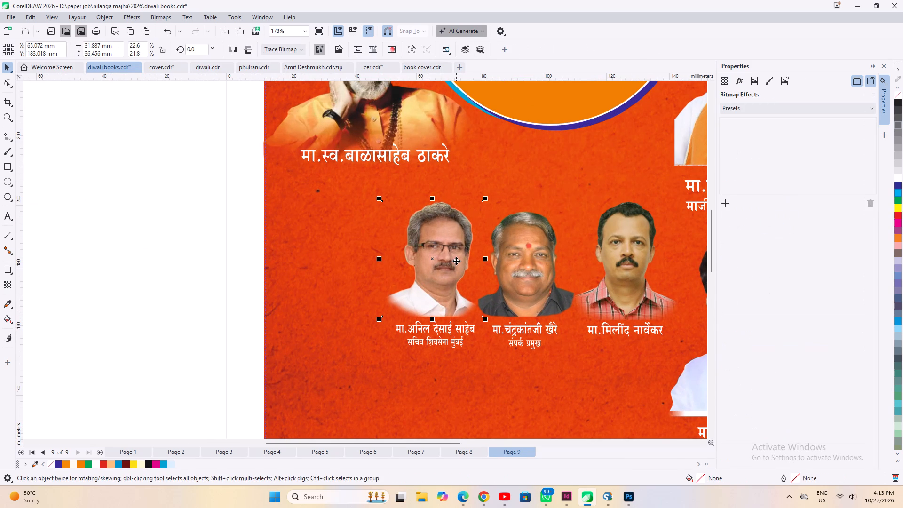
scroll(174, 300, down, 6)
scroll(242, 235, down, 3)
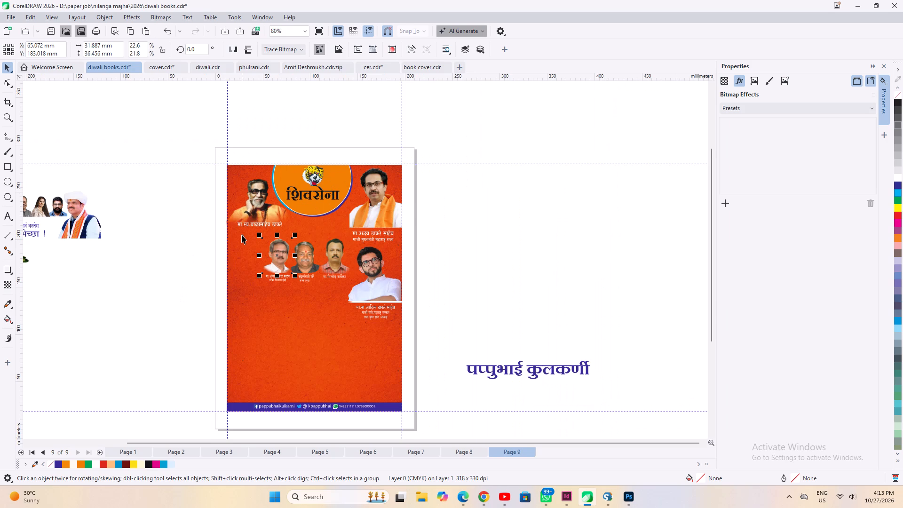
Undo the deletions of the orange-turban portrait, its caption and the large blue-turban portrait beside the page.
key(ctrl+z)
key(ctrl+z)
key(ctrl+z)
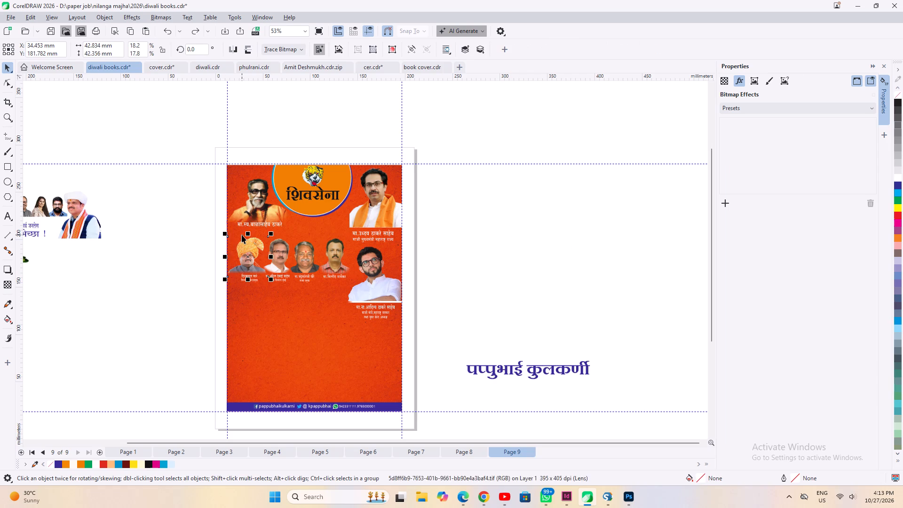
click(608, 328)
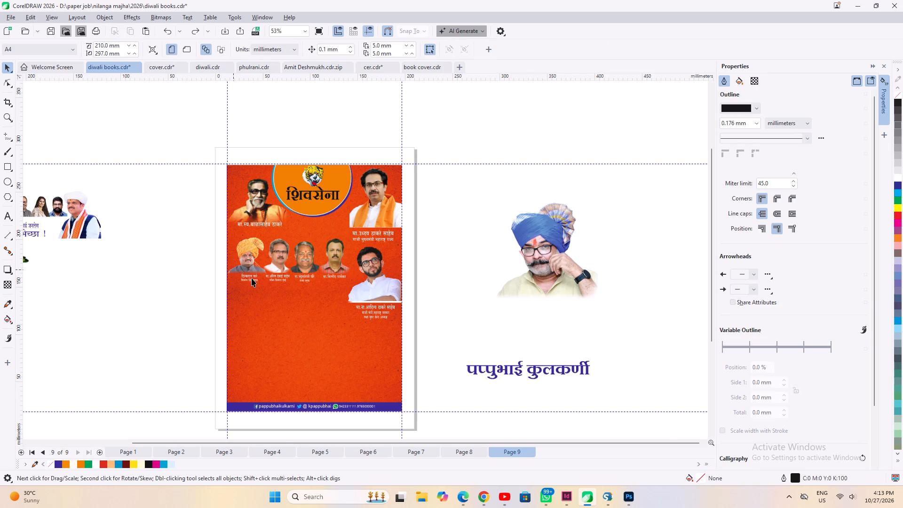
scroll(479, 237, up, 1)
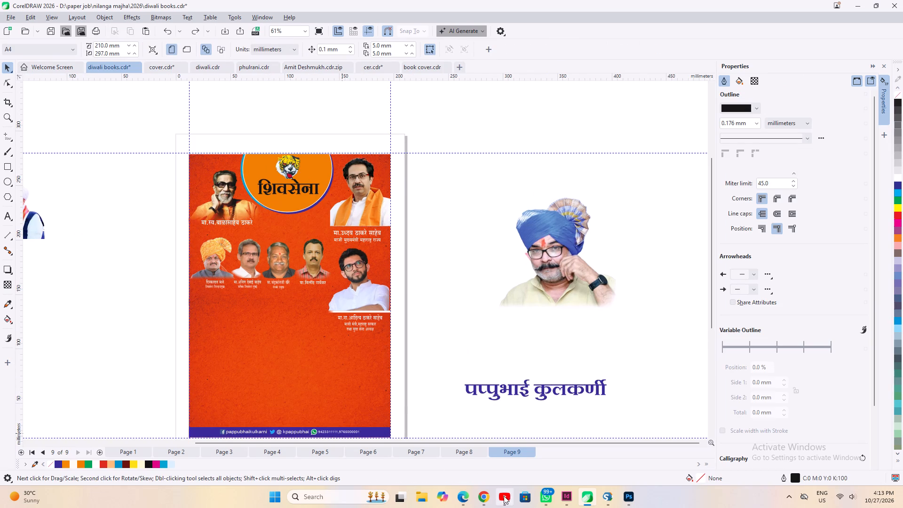
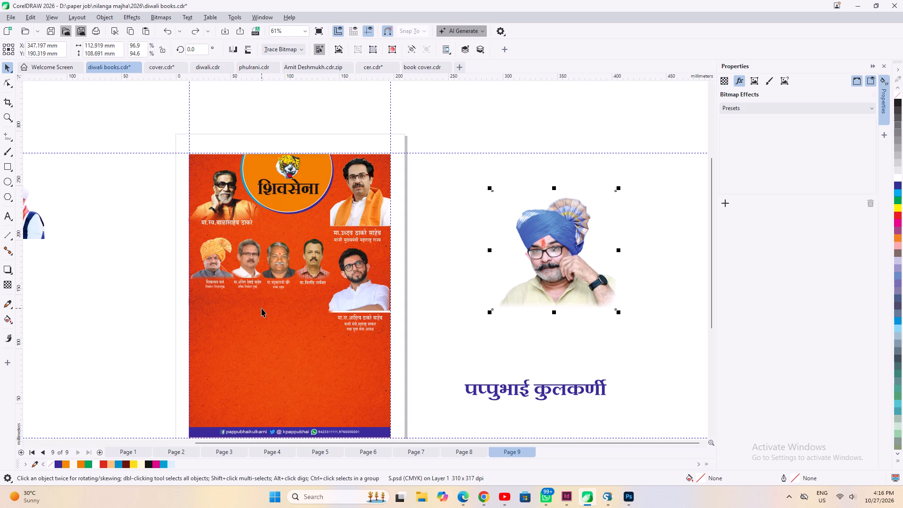
Move the orange-turban portrait and its caption out of the small portrait row to the empty area left of the page.
scroll(40, 191, up, 3)
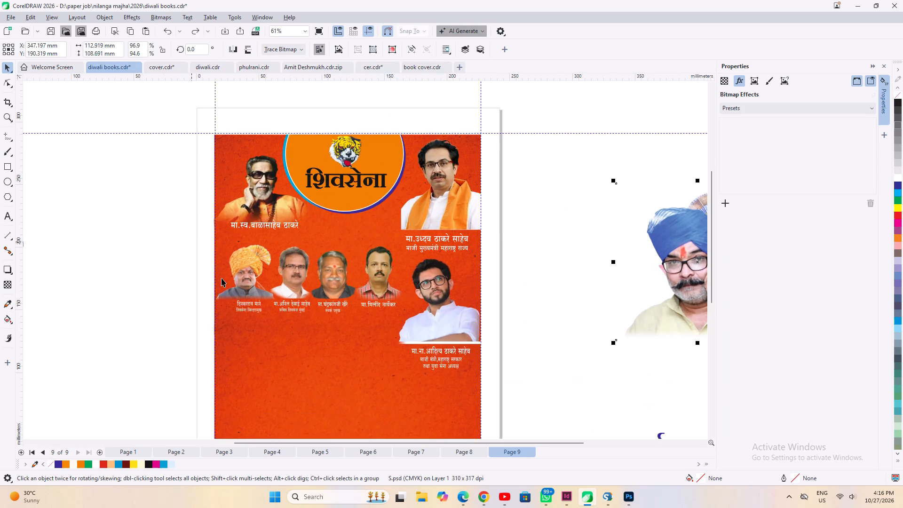
click(259, 316)
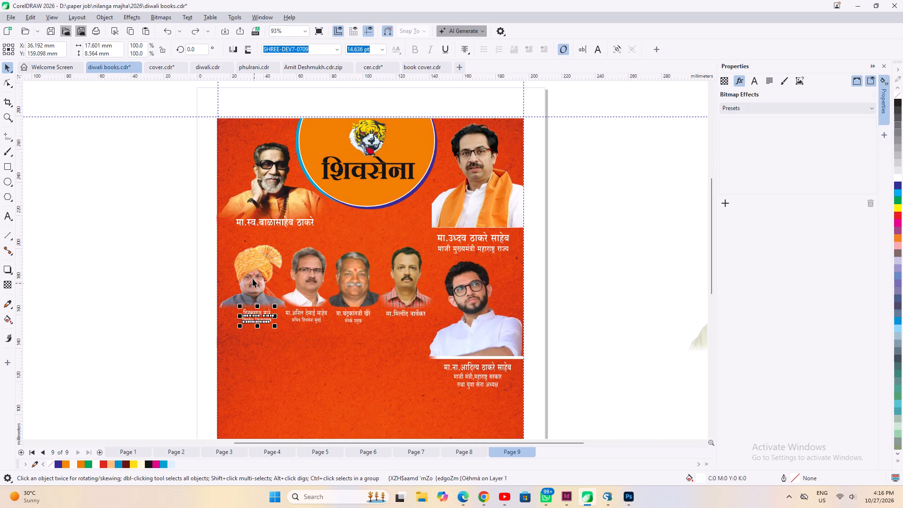
drag(253, 271, 116, 222)
click(254, 313)
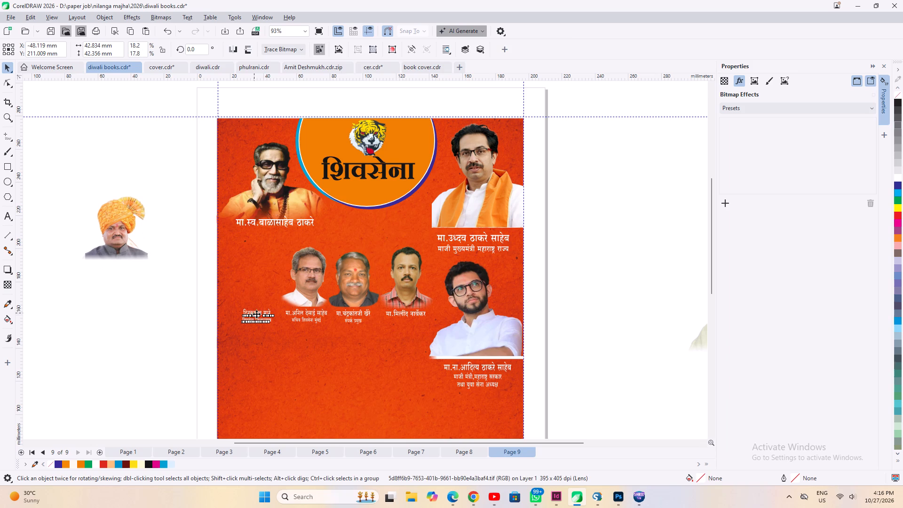
drag(260, 314, 122, 305)
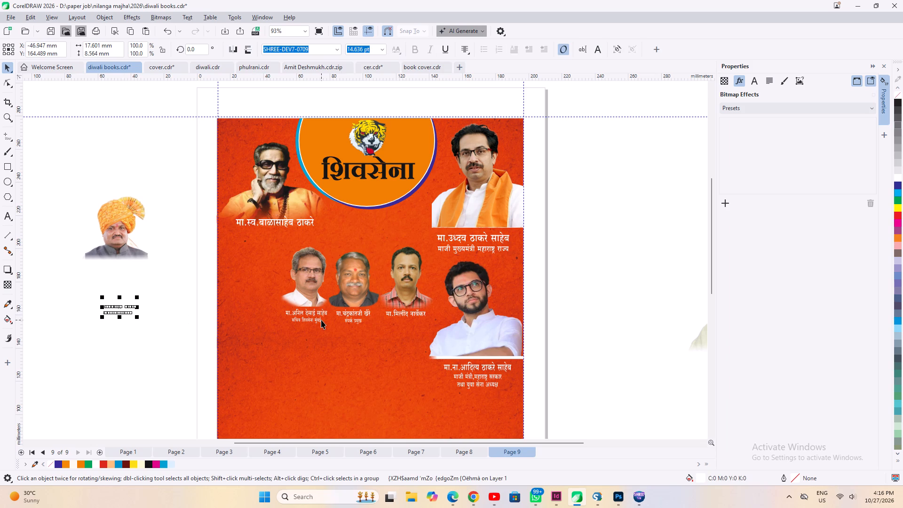
Move the three remaining small leader portraits with their captions together up and left, centred at about X 85, Y 188 mm.
click(321, 320)
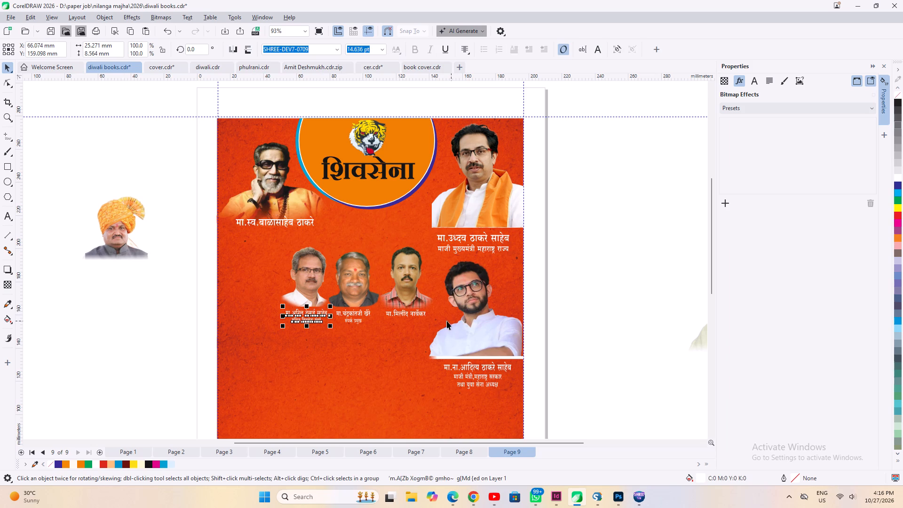
scroll(365, 305, up, 3)
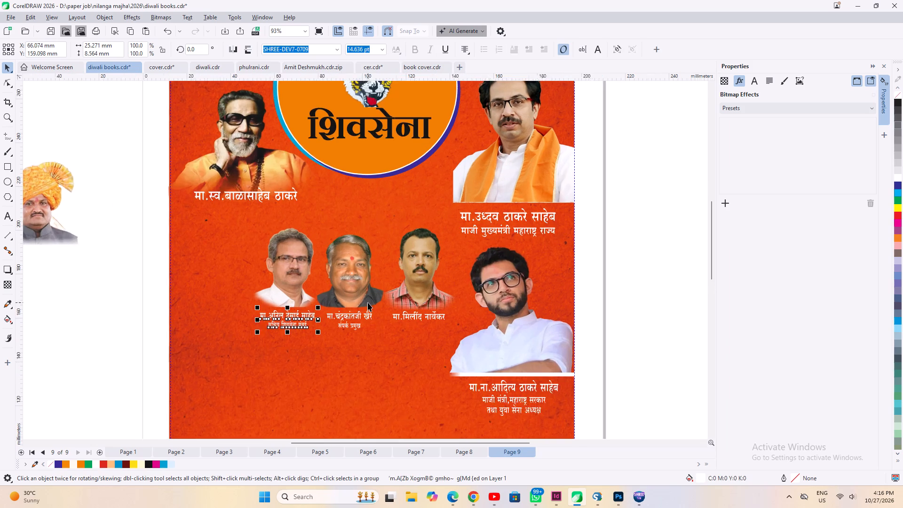
scroll(306, 292, down, 1)
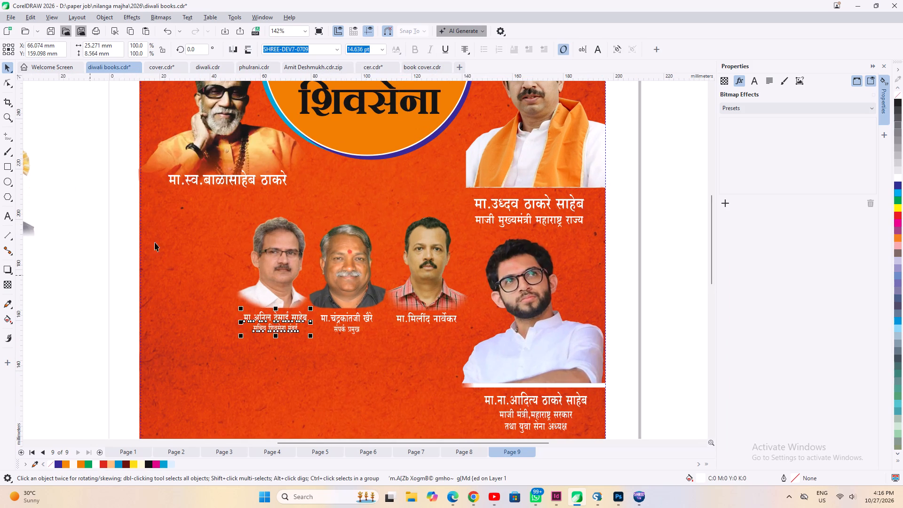
click(127, 218)
drag(124, 209, 482, 375)
drag(352, 279, 327, 257)
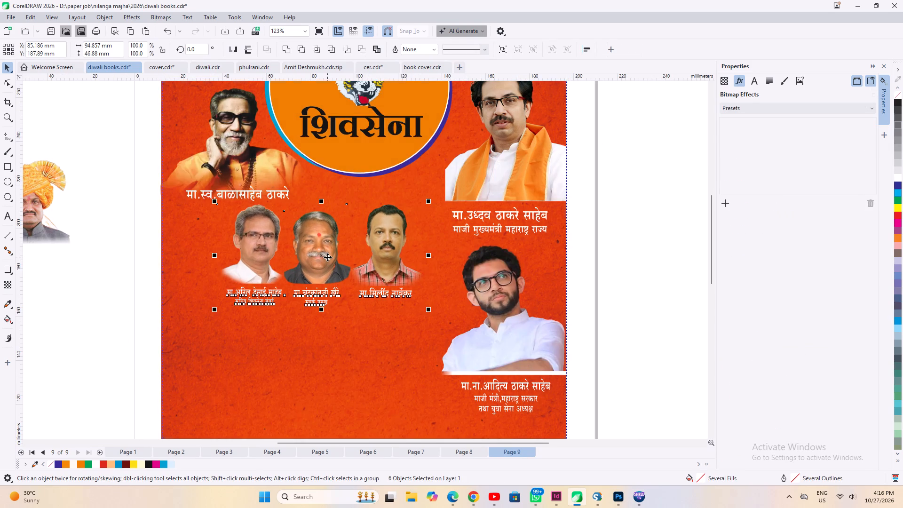
scroll(327, 257, down, 7)
click(451, 292)
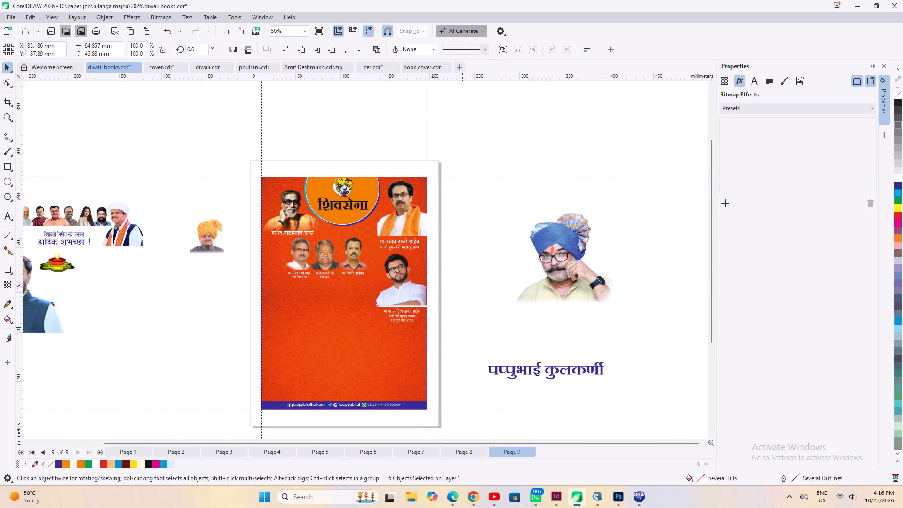
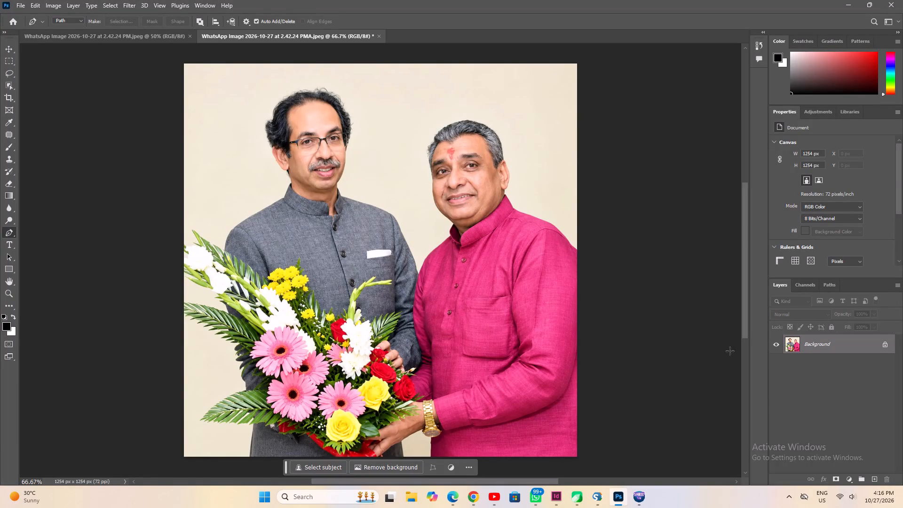
Close the photo of the two men with the bouquet without saving its changes.
click(377, 34)
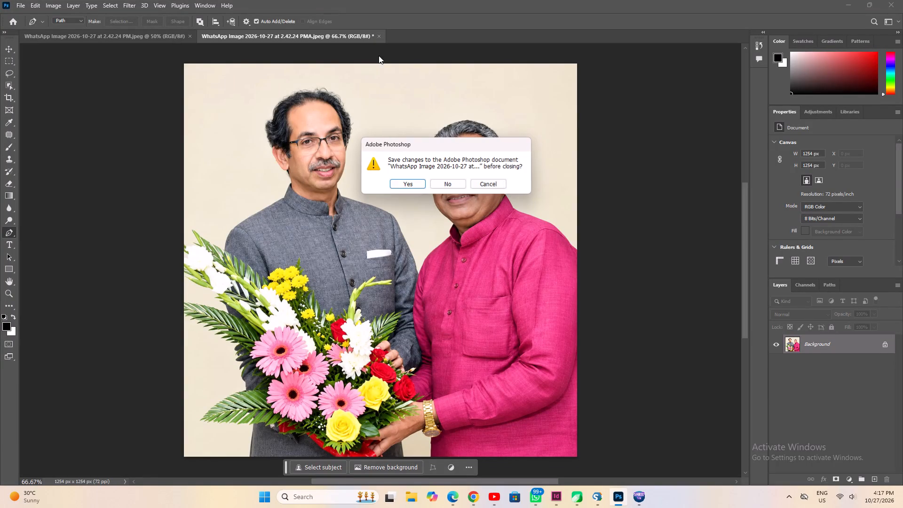
click(444, 186)
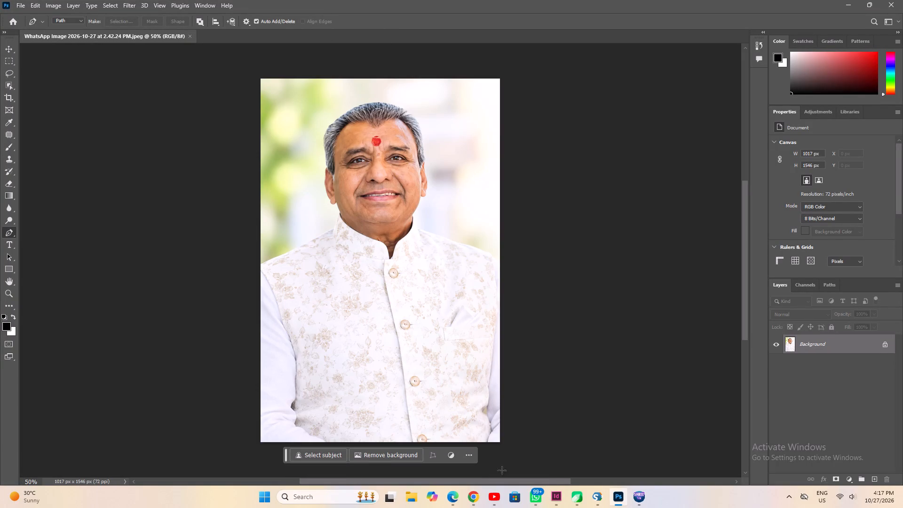
Remove the background of the white-jacket man's portrait and save it as a PSD in New folder (6) with maximum compatibility.
click(373, 458)
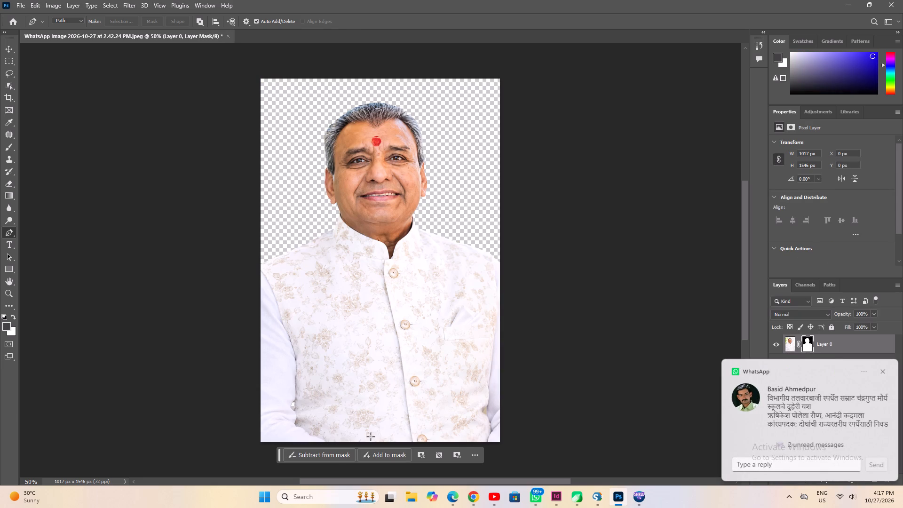
key(ctrl+s)
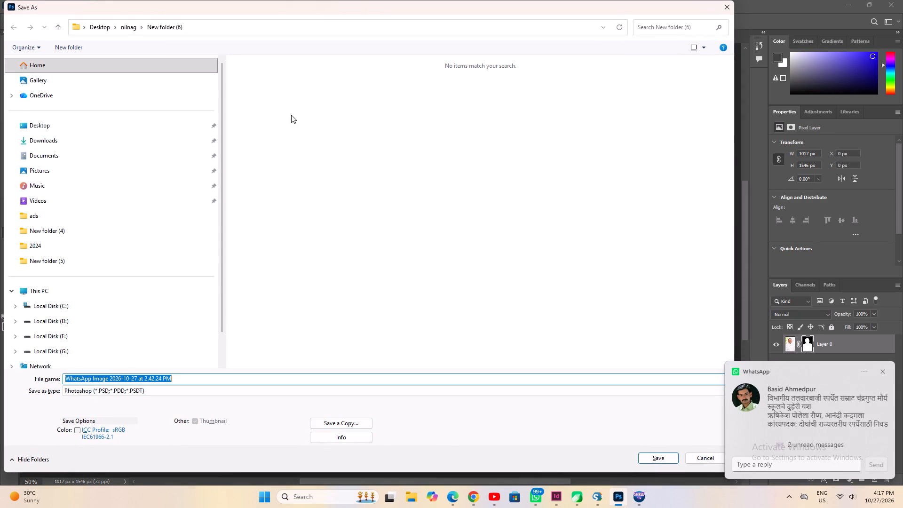
click(657, 455)
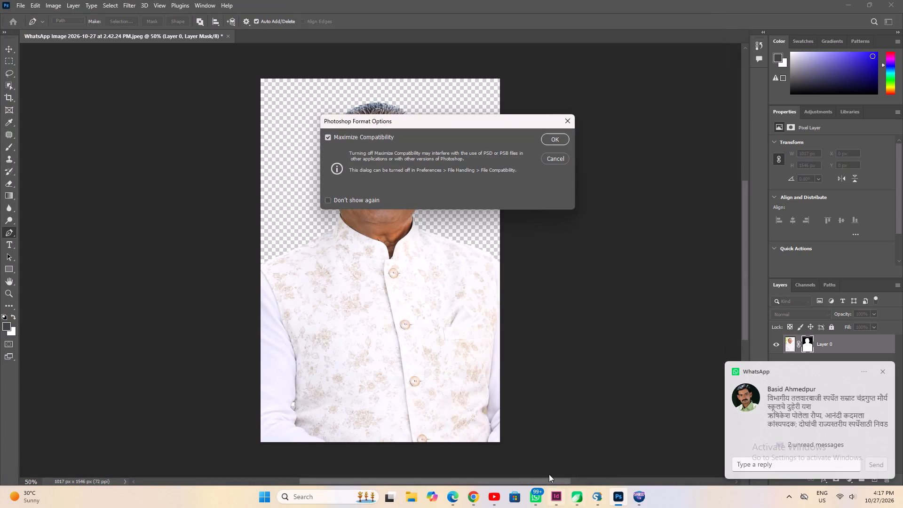
click(544, 143)
Switch to CorelDRAW and import the cut-out portrait's PSD from nilnag's New folder (6) onto page 9 of the Diwali books drawing.
click(580, 498)
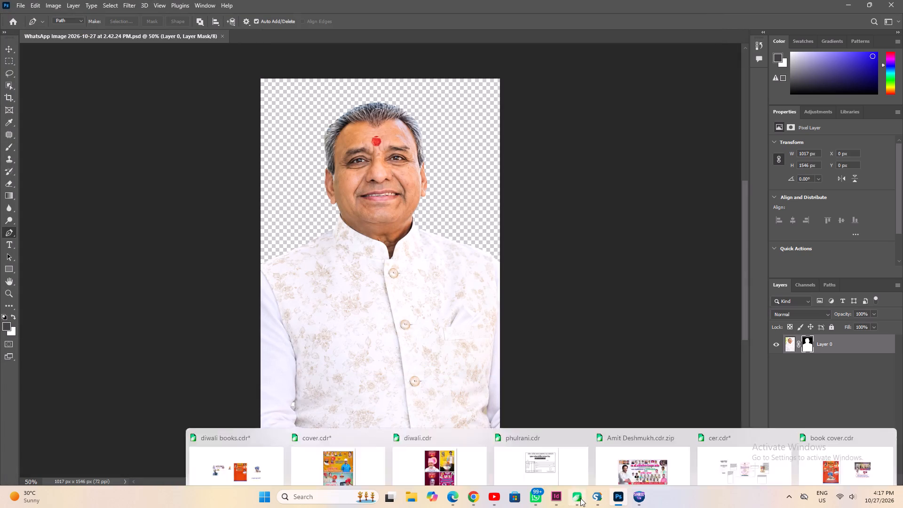
right_click(489, 212)
click(510, 264)
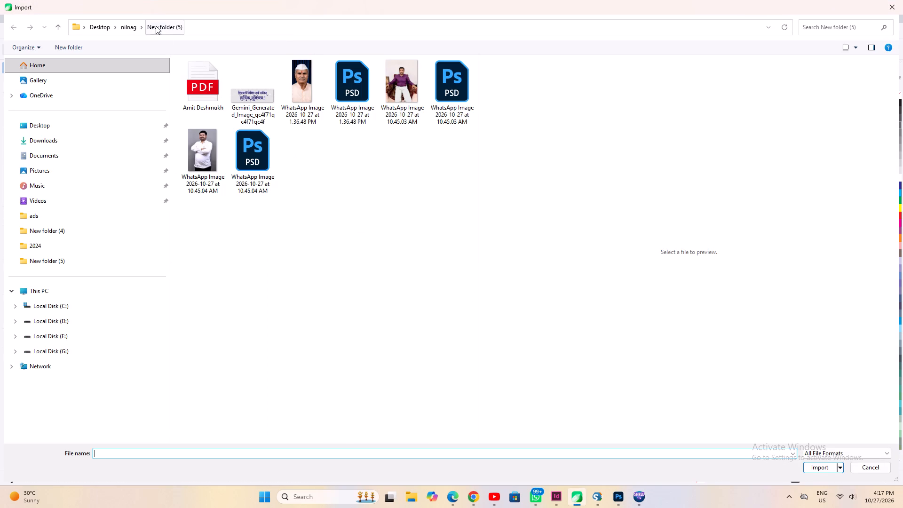
click(156, 26)
click(129, 29)
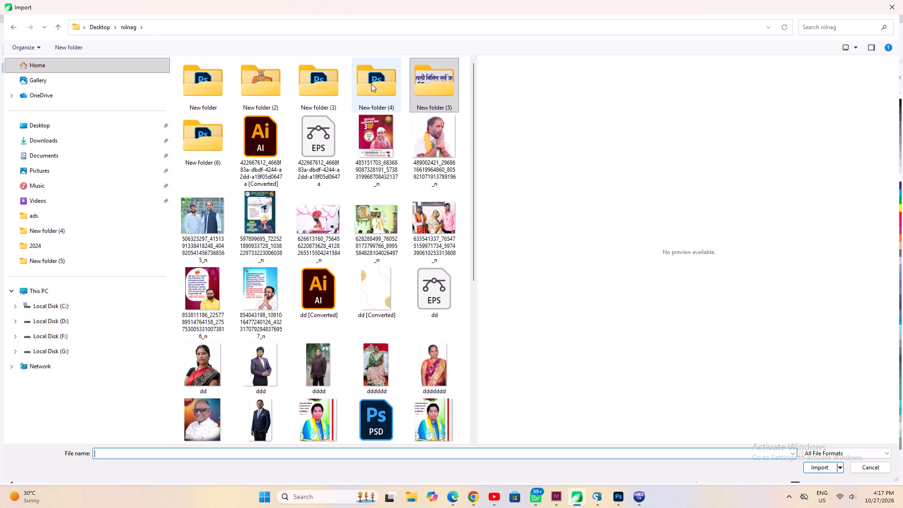
double_click(216, 151)
click(269, 79)
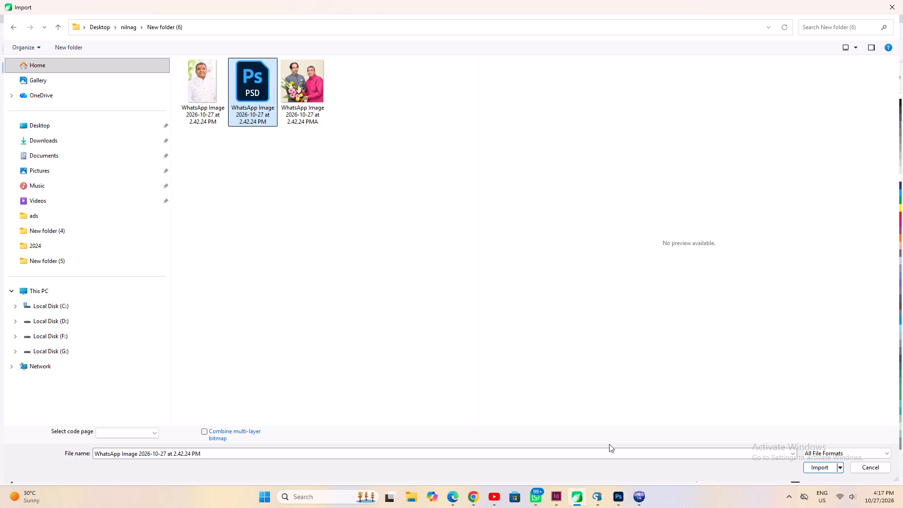
click(816, 470)
click(393, 129)
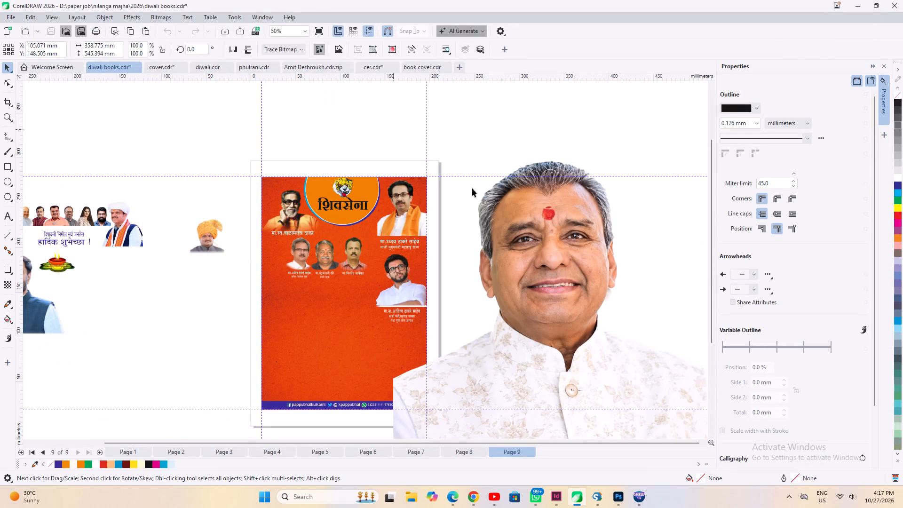
Scale the white-jacket portrait down to about 115 by 175 mm and place it centrally over the page's lower part.
click(542, 203)
scroll(542, 203, down, 8)
shift+drag(605, 173, 600, 202)
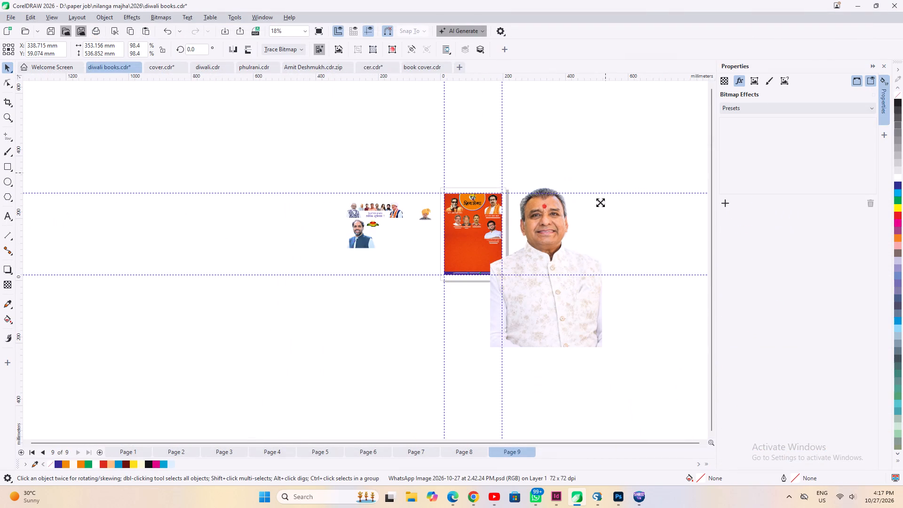
shift+drag(600, 202, 595, 226)
drag(554, 273, 482, 277)
scroll(481, 275, up, 12)
drag(473, 264, 468, 258)
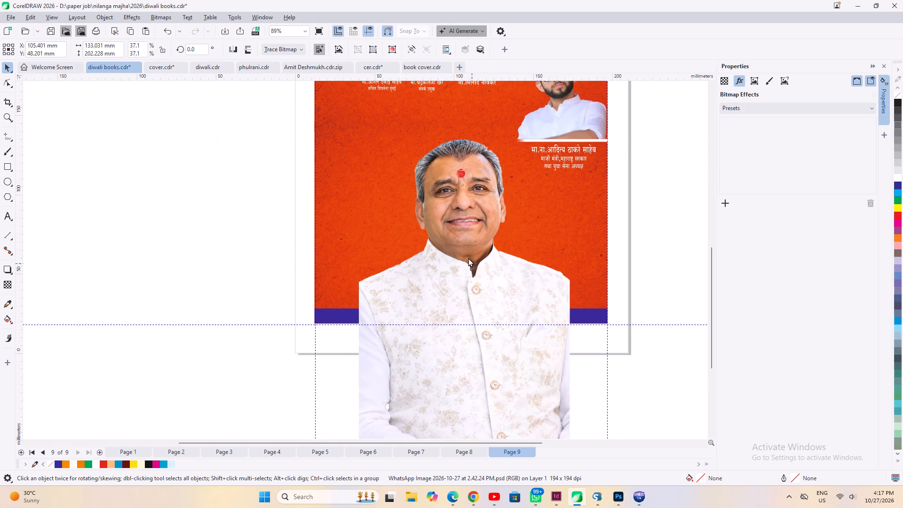
drag(468, 258, 467, 256)
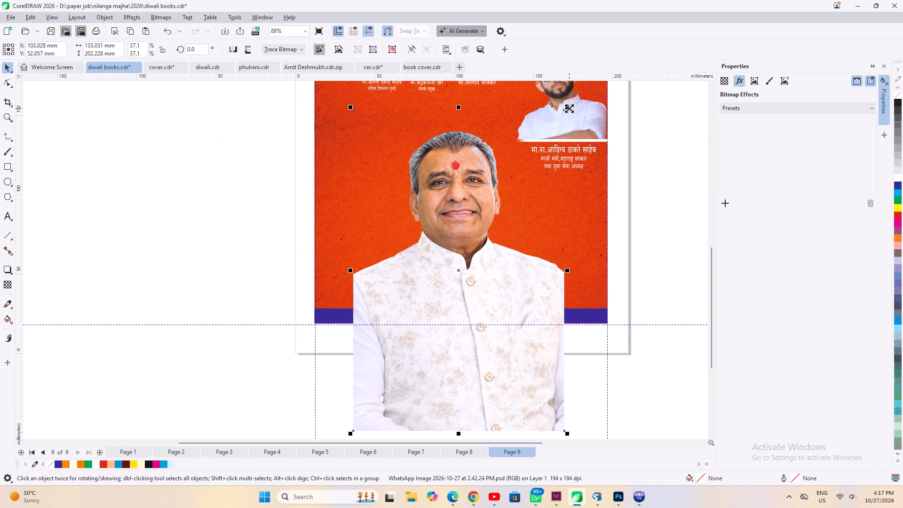
shift+drag(569, 108, 565, 130)
drag(475, 188, 474, 197)
scroll(495, 261, down, 3)
click(629, 381)
Crop the white-jacket portrait by raising its bottom edge nodes to just above the contact strip, leaving it about 100 mm high.
click(468, 345)
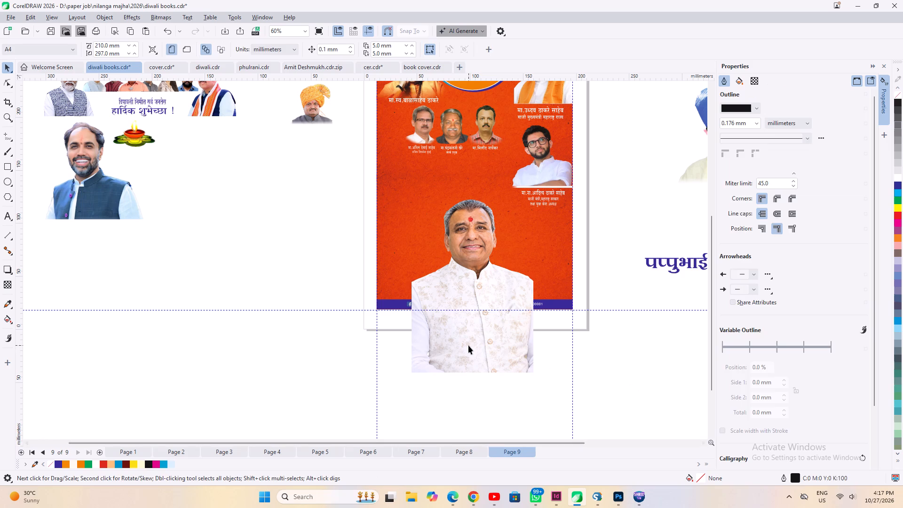
click(7, 81)
drag(563, 393, 349, 336)
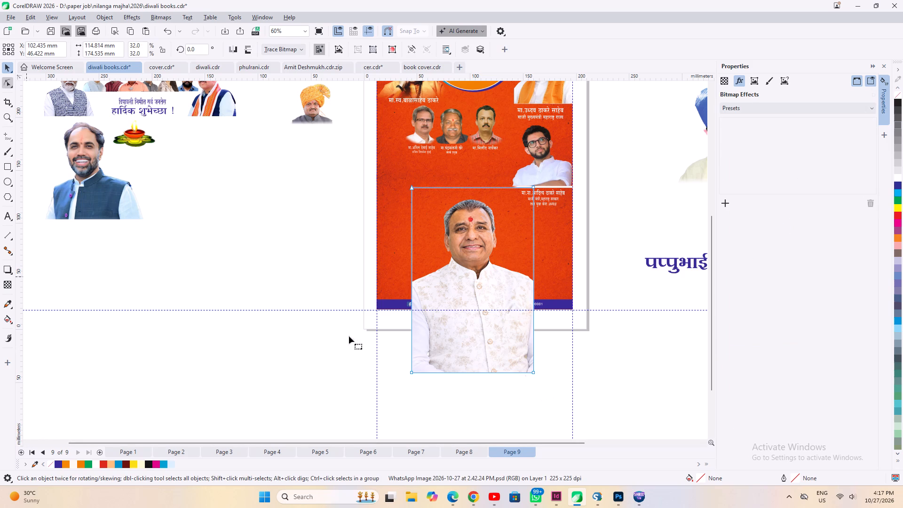
drag(349, 336, 285, 323)
scroll(448, 353, up, 2)
shift+drag(467, 379, 466, 287)
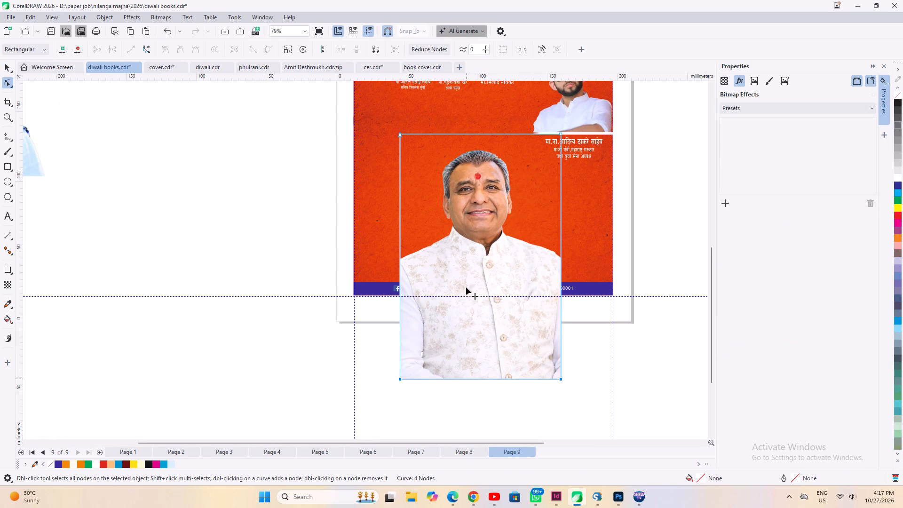
shift+drag(466, 287, 465, 279)
scroll(457, 237, up, 5)
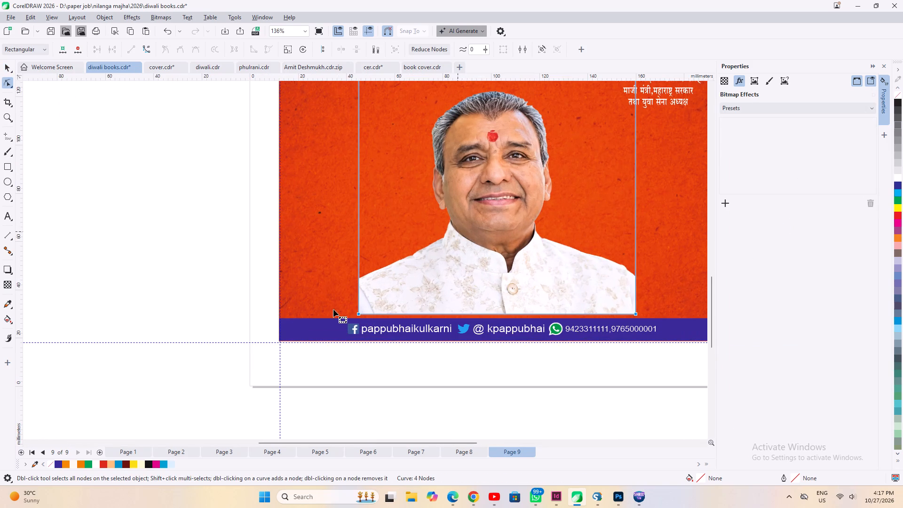
drag(310, 303, 757, 358)
scroll(480, 294, up, 2)
shift+drag(453, 338, 453, 317)
shift+drag(457, 337, 457, 323)
scroll(458, 327, down, 5)
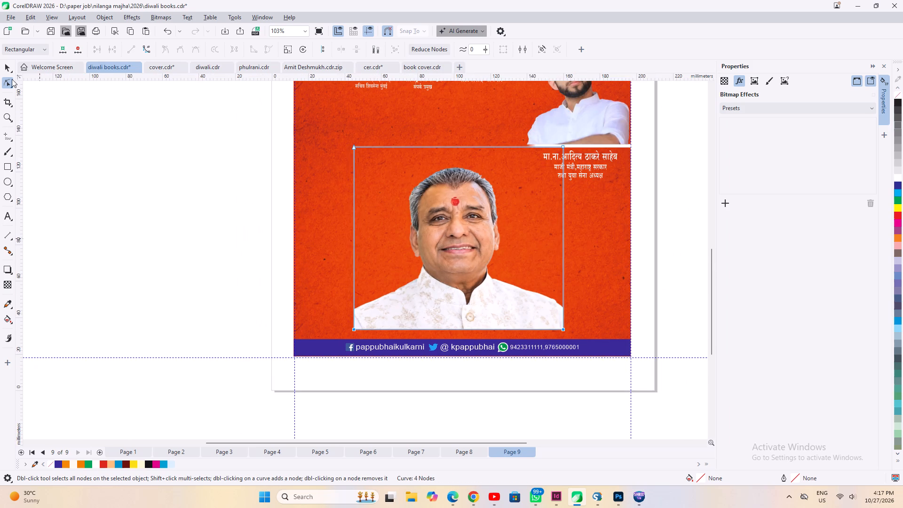
Move the cropped white-jacket portrait straight up about 11 mm, clear of the blue contact strip.
click(7, 70)
drag(471, 214, 470, 205)
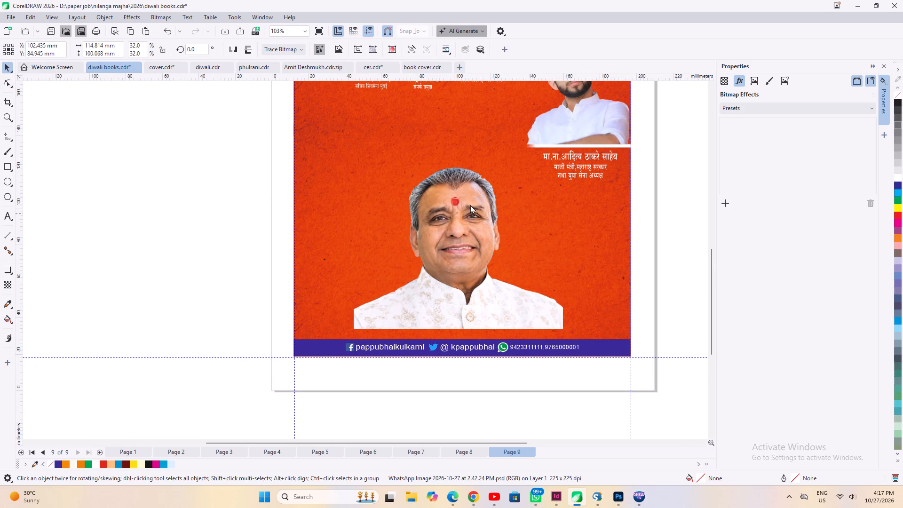
drag(470, 205, 470, 192)
scroll(378, 224, down, 5)
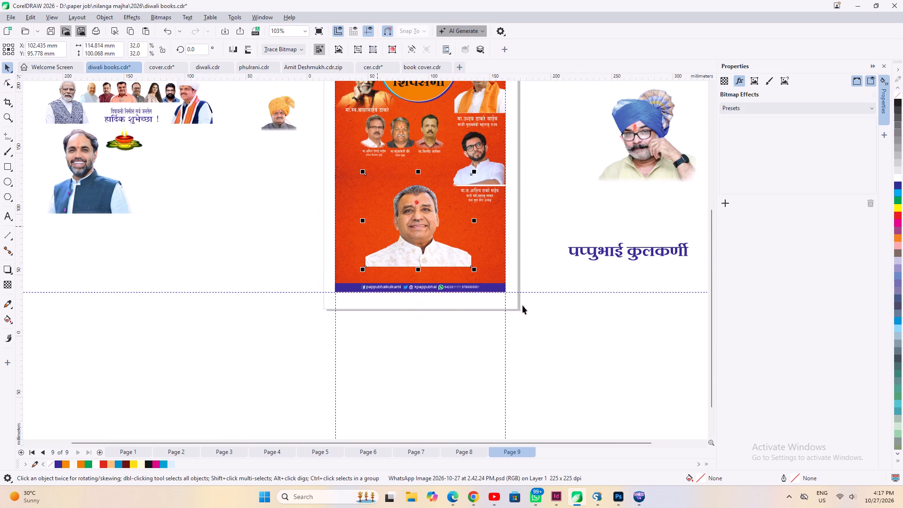
click(584, 340)
Import the two-man bouquet photo, WhatsApp Image 2026-10-27 at 2.42.24 PMA, at its original size beside the page's lower left corner.
right_click(572, 311)
click(593, 359)
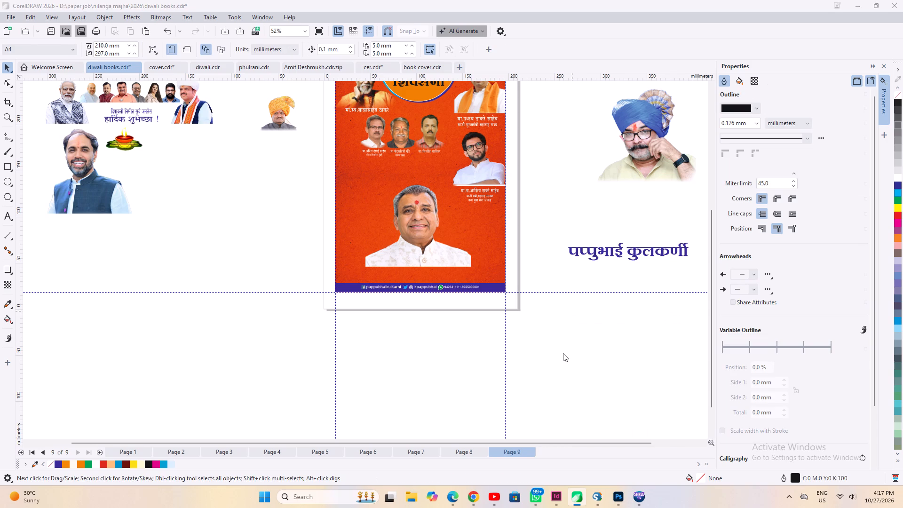
click(308, 86)
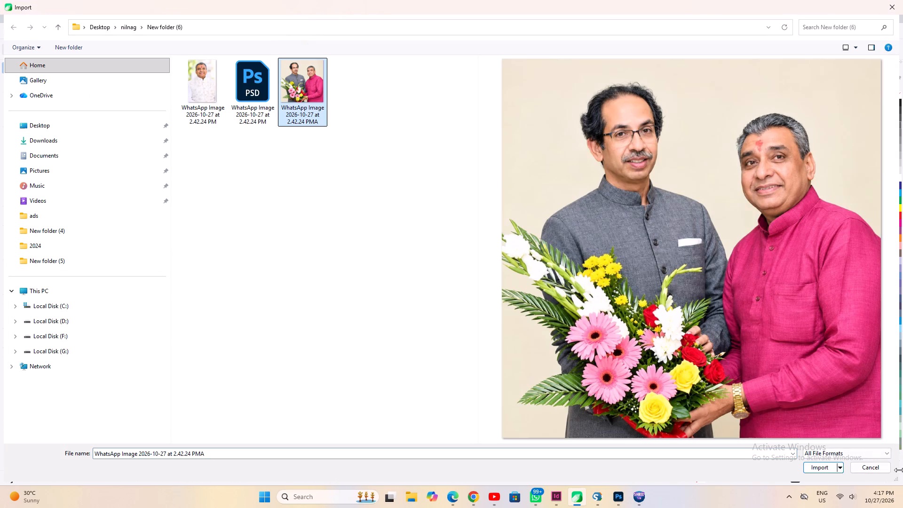
click(820, 466)
click(282, 242)
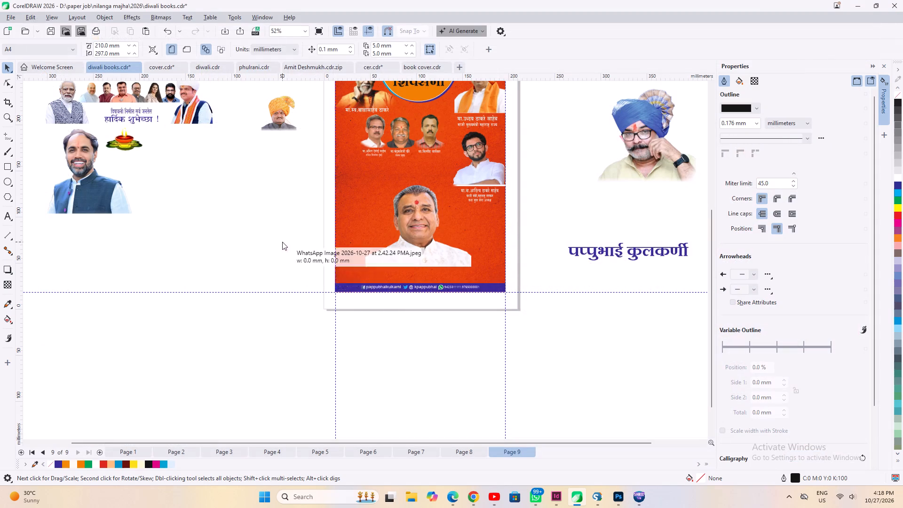
click(340, 278)
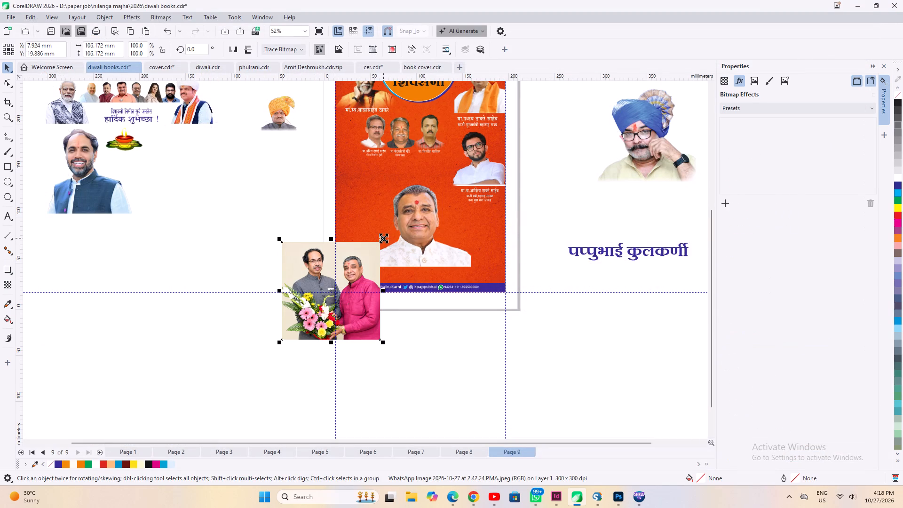
Place the bouquet photo near the page's left edge, above and beside the large portrait, and resize it to about 54 mm square.
shift+drag(383, 238, 376, 265)
drag(341, 292, 371, 183)
click(320, 284)
drag(324, 300, 354, 195)
scroll(355, 192, up, 10)
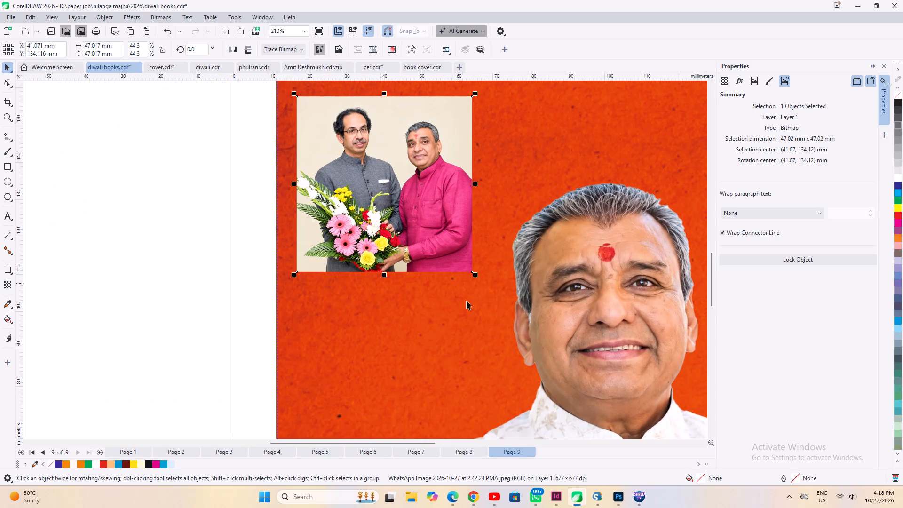
shift+drag(475, 276, 488, 317)
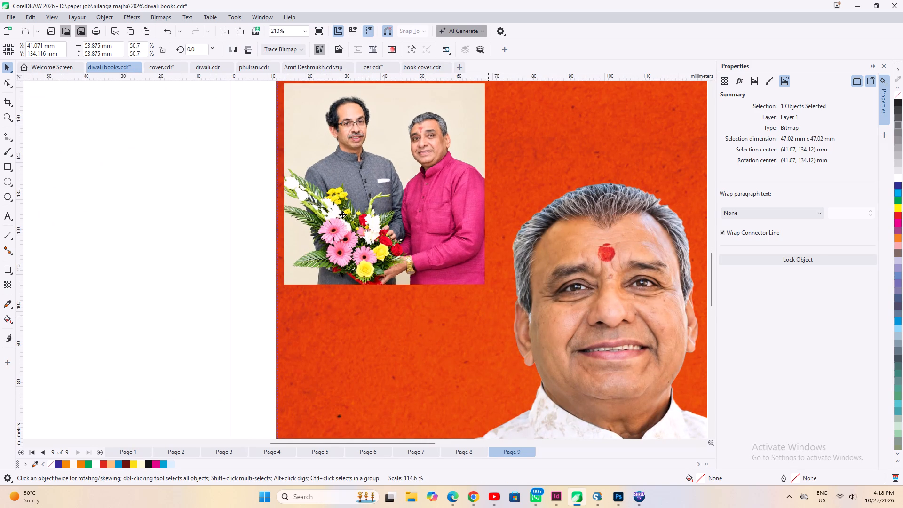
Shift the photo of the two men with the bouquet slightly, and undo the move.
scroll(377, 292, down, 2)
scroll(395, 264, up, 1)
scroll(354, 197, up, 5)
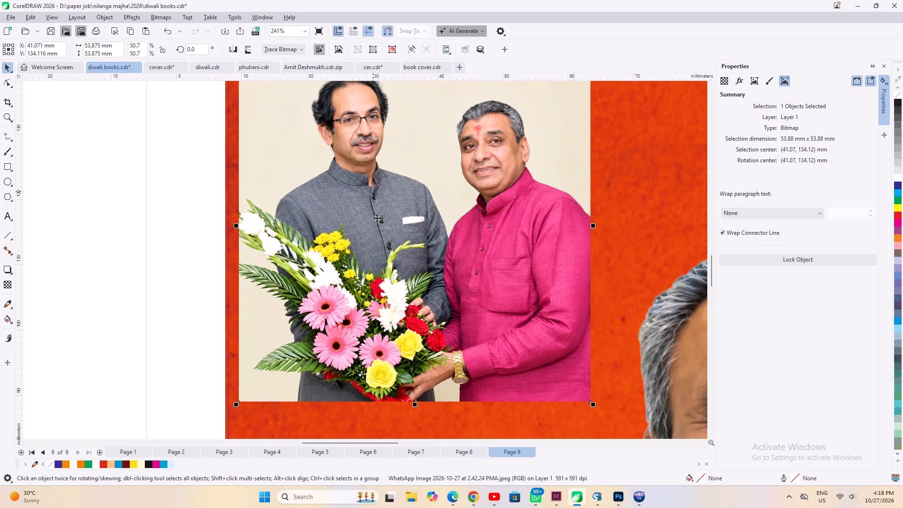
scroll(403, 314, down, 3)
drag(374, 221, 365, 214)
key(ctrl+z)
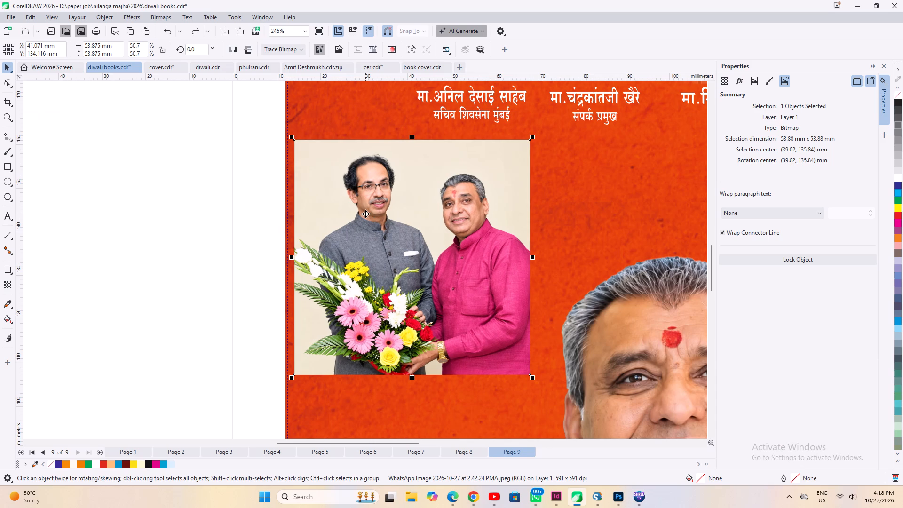
Draw a rectangle about 49 by 50 mm over the photo of the two men and round its corners to about 3.4 mm.
click(2, 167)
drag(302, 145, 507, 354)
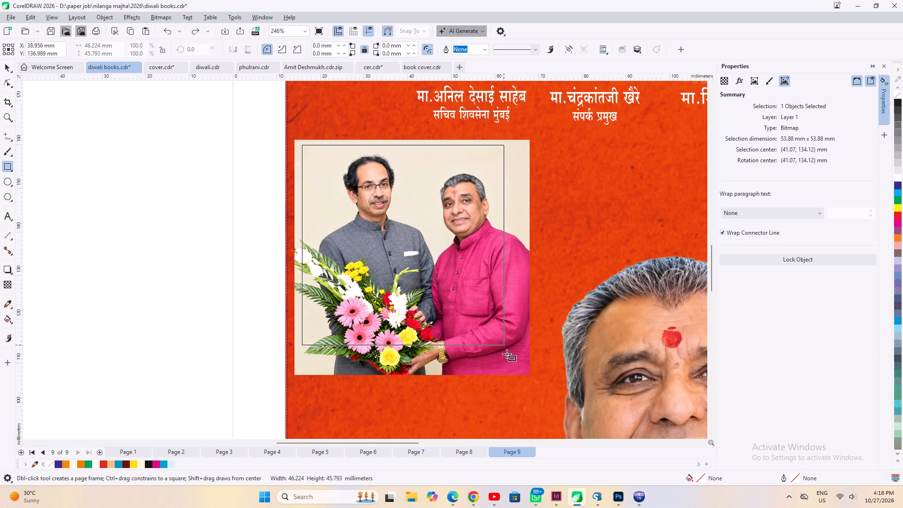
drag(507, 354, 516, 365)
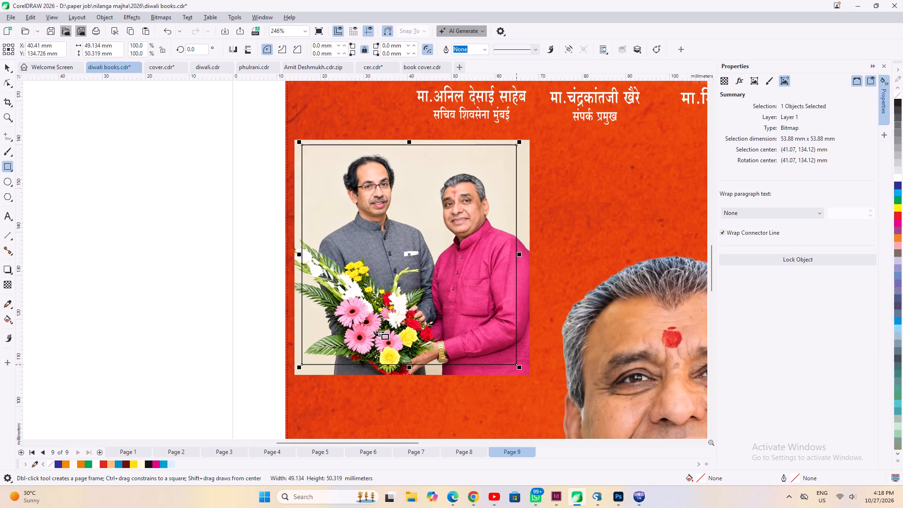
click(9, 66)
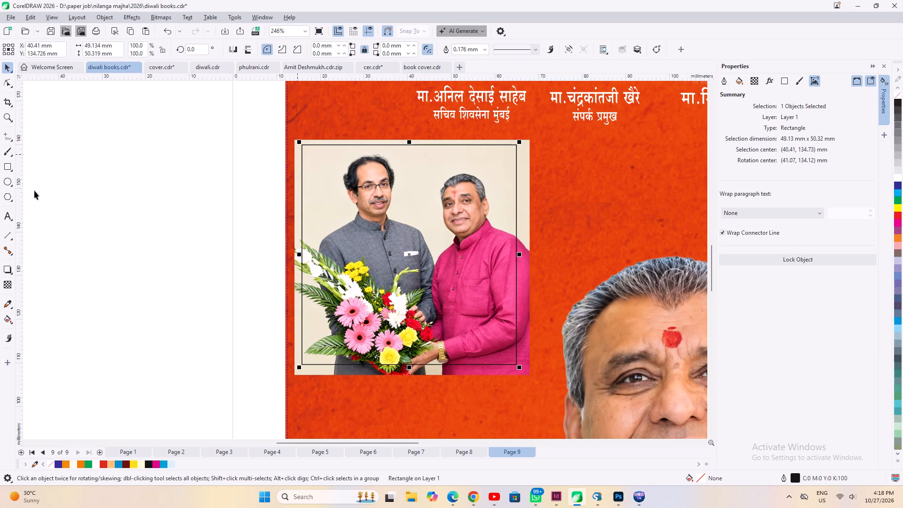
click(8, 85)
drag(302, 144, 317, 151)
click(10, 64)
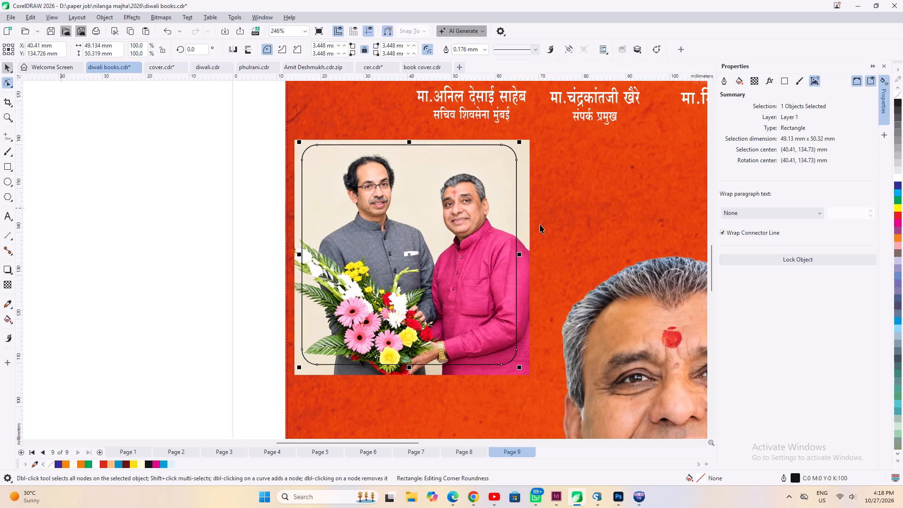
PowerClip the photo of the two men inside the rounded rectangle.
click(530, 216)
click(78, 17)
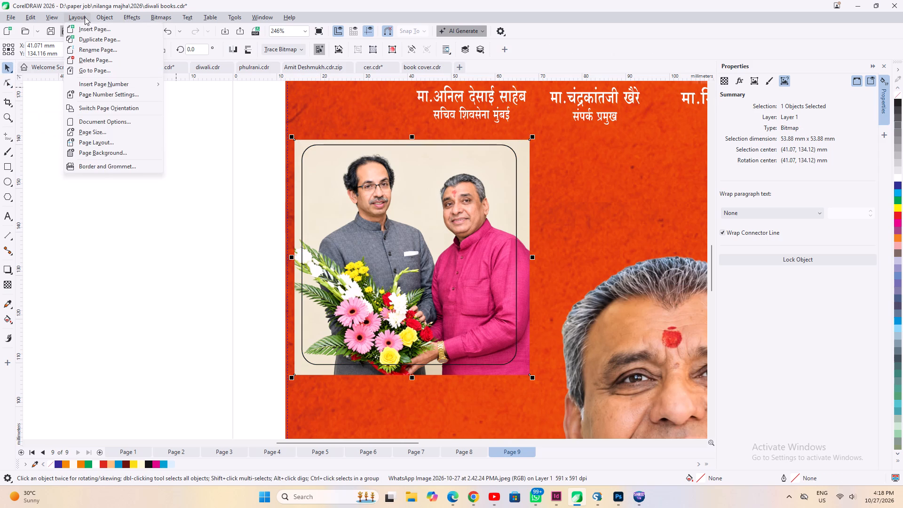
click(124, 63)
click(272, 63)
click(436, 264)
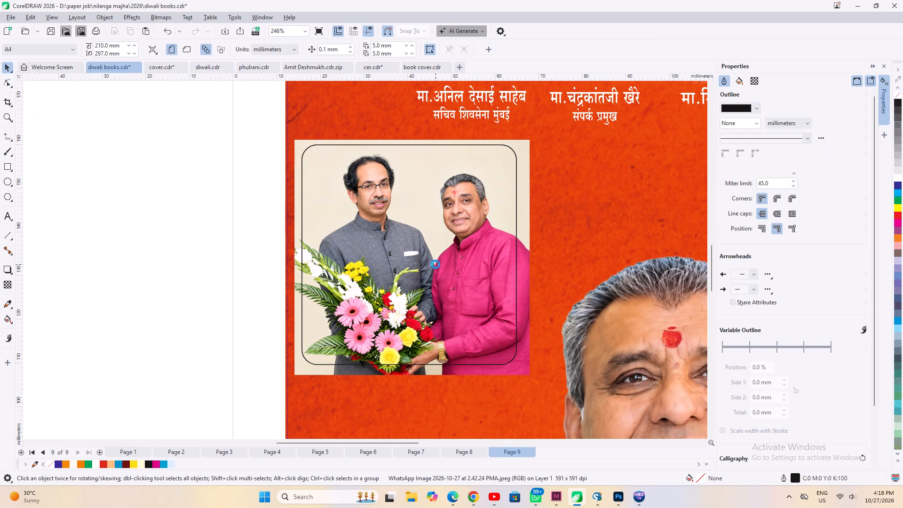
Give the rounded photo frame a white outline.
right_click(899, 177)
click(178, 353)
click(308, 255)
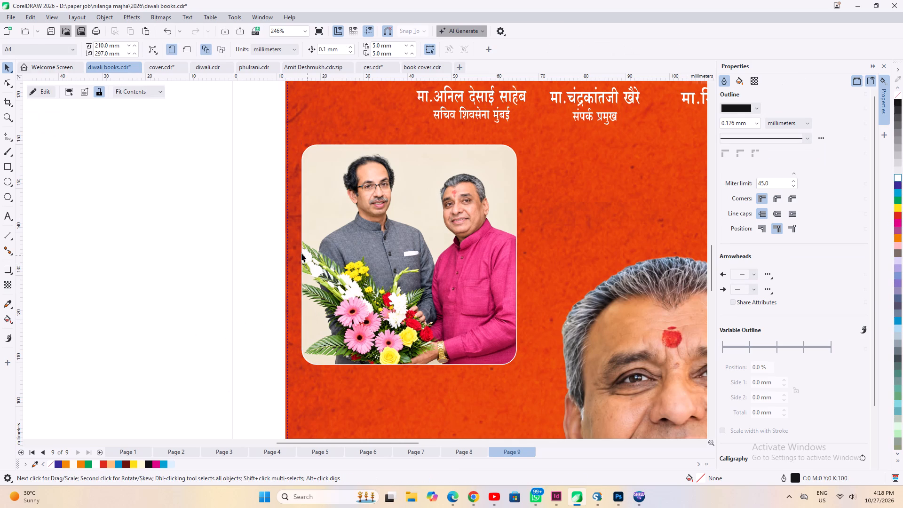
Move the large portrait in the white kurta slightly so its centre sits at about X 104.7, Y 97.1 mm.
scroll(190, 200, down, 8)
click(340, 310)
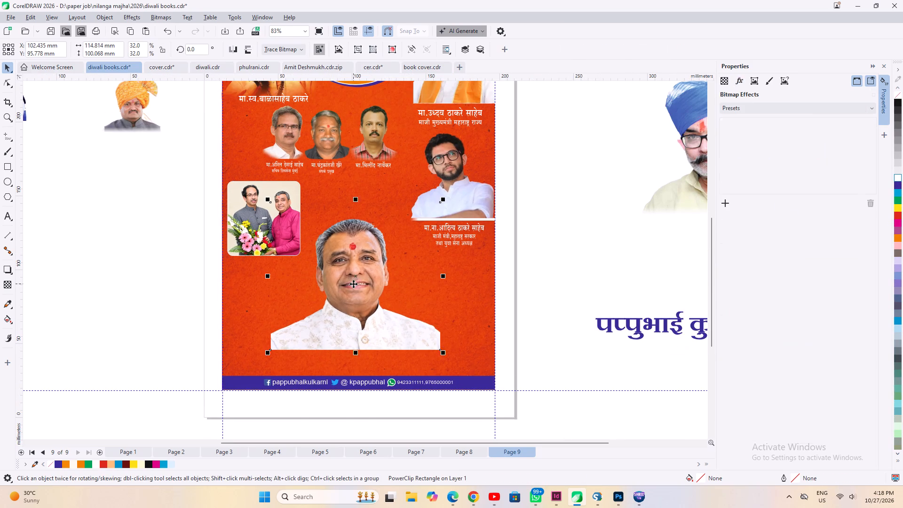
click(353, 284)
click(601, 384)
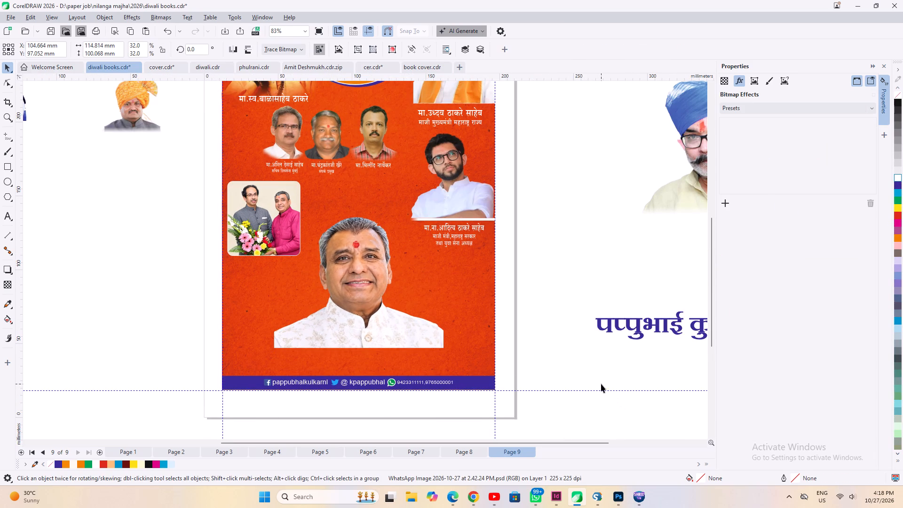
scroll(449, 277, down, 2)
click(614, 320)
click(518, 367)
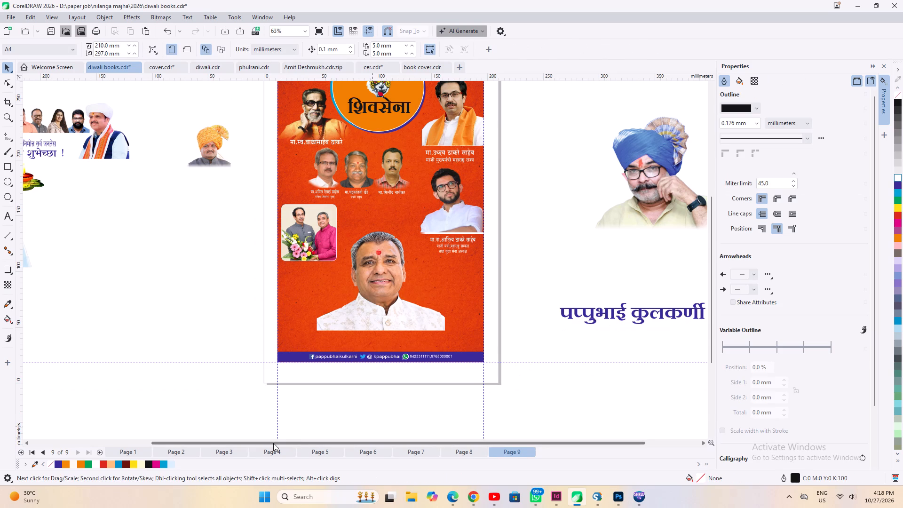
click(210, 396)
Start an artistic text object below the page, enter jJ as a typing test, and select all of its text.
click(9, 217)
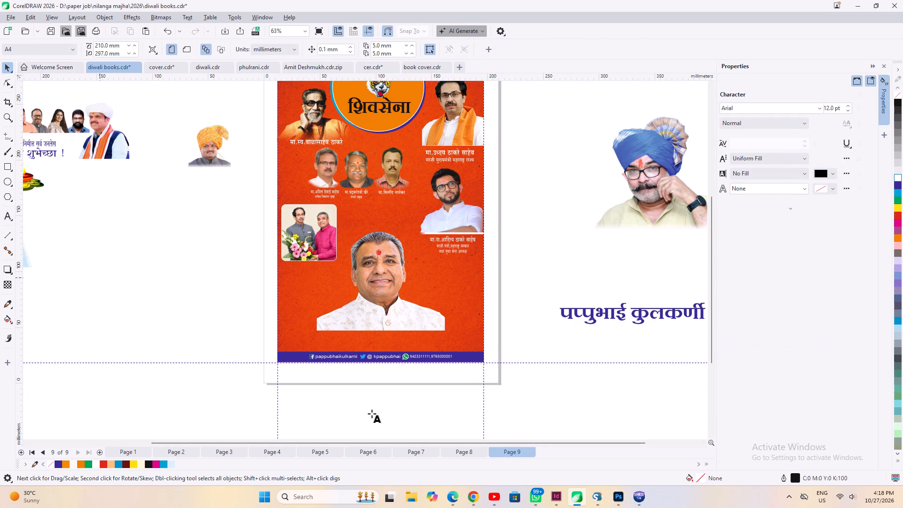
scroll(372, 402, up, 1)
click(356, 404)
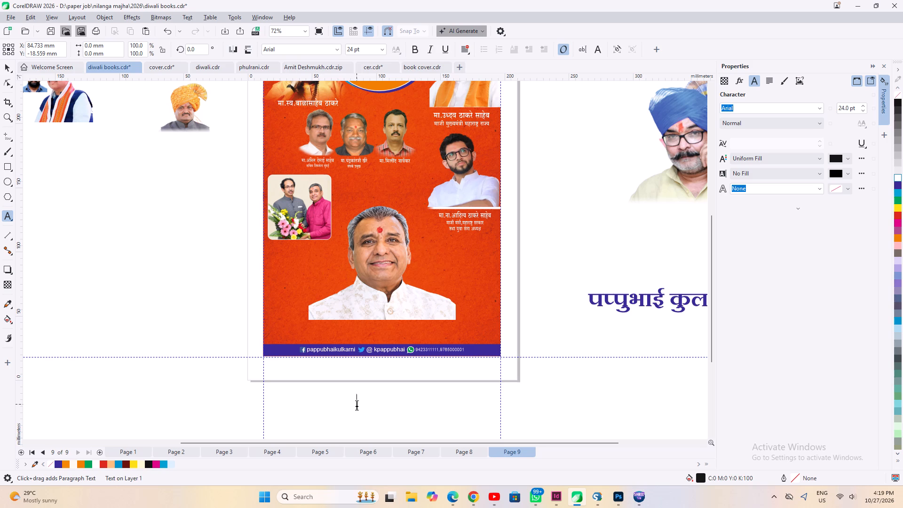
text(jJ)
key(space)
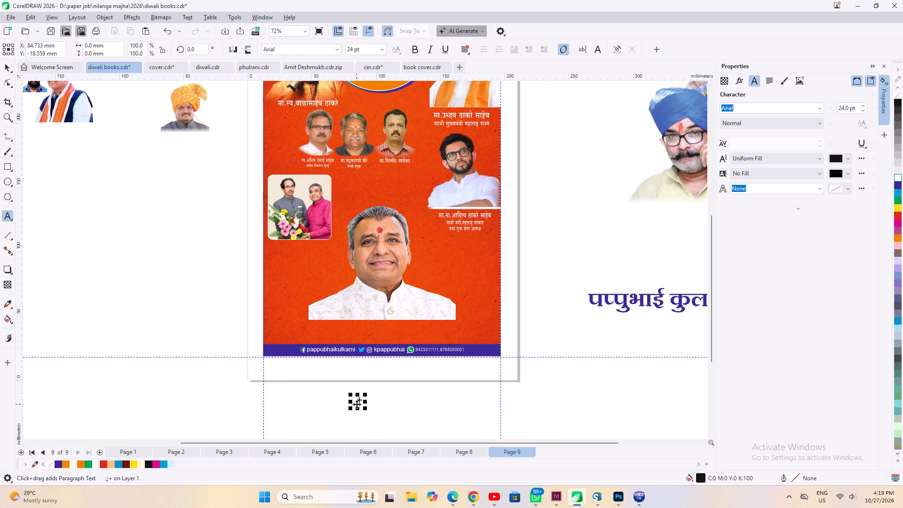
scroll(315, 396, up, 3)
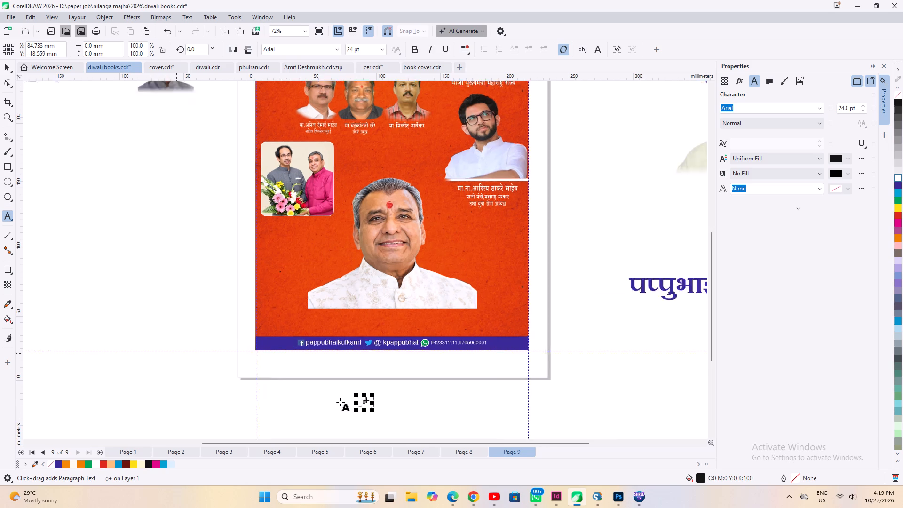
scroll(340, 402, up, 6)
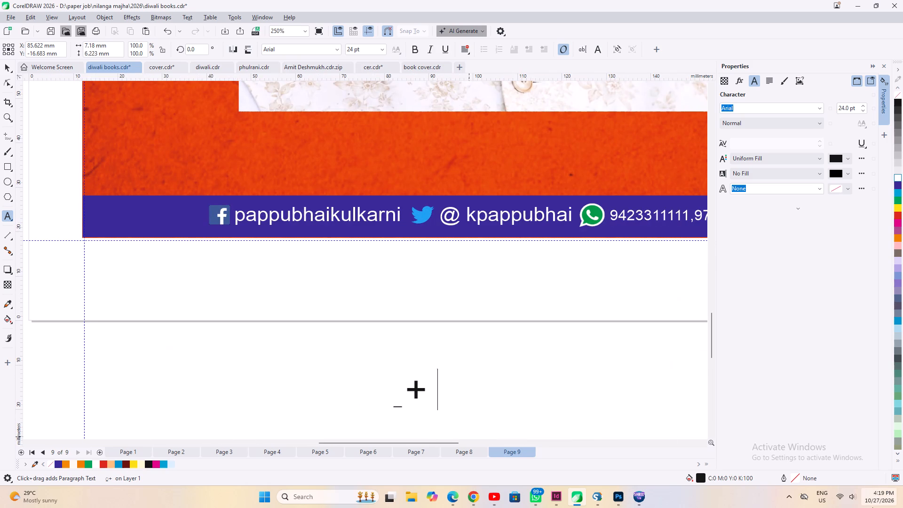
key(ctrl+a)
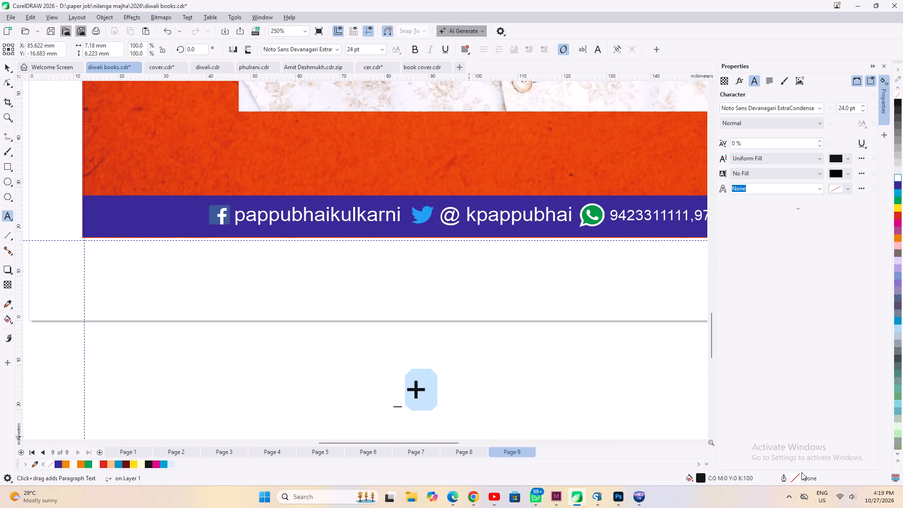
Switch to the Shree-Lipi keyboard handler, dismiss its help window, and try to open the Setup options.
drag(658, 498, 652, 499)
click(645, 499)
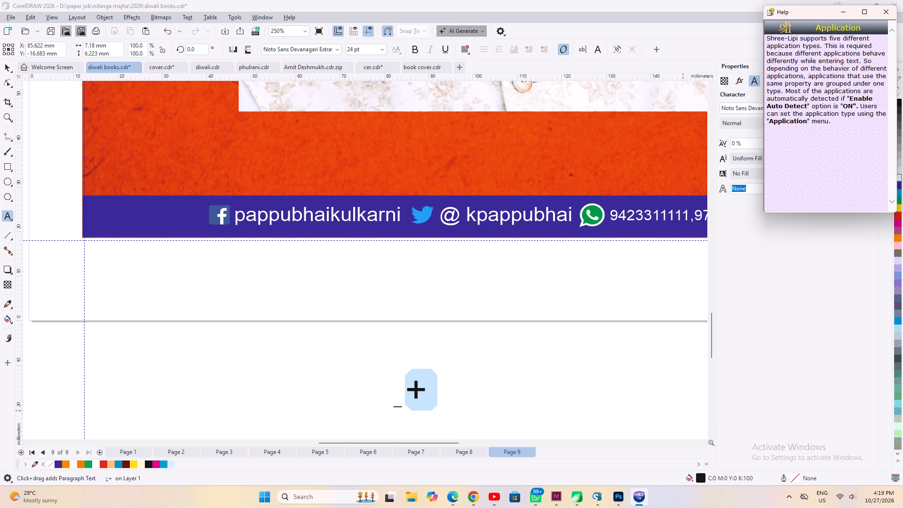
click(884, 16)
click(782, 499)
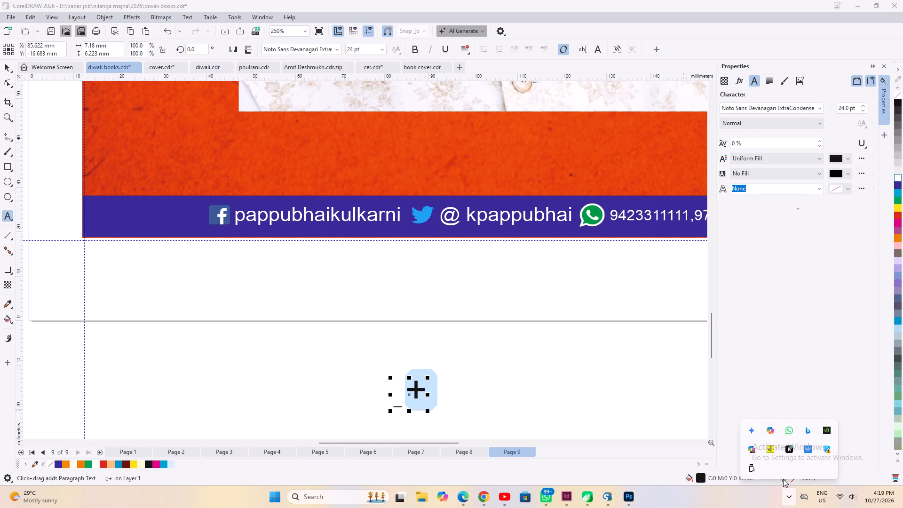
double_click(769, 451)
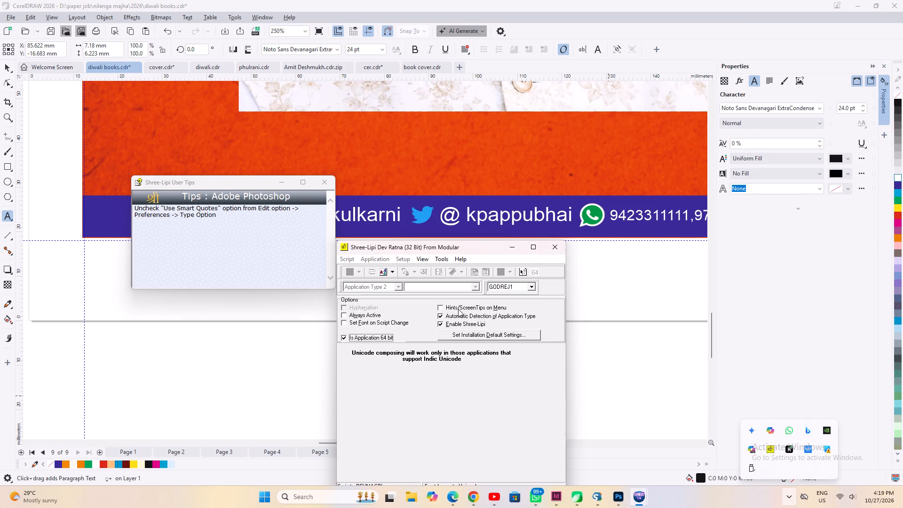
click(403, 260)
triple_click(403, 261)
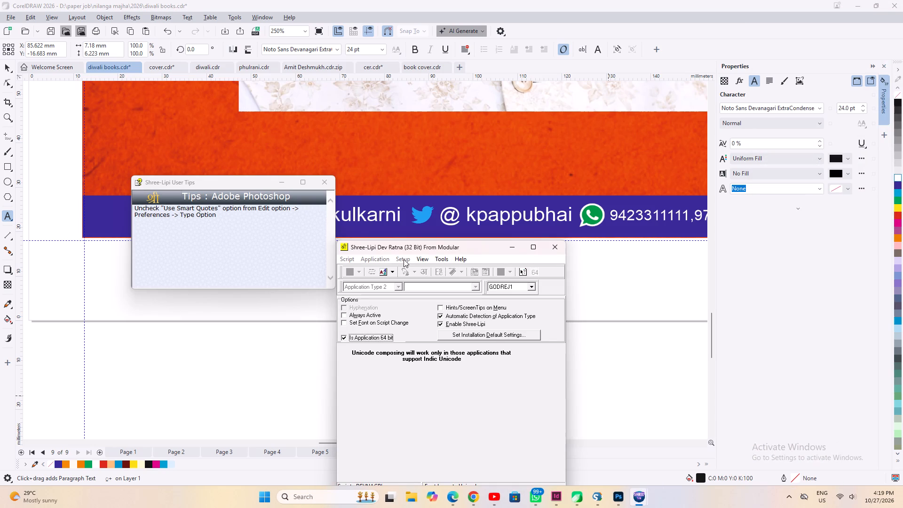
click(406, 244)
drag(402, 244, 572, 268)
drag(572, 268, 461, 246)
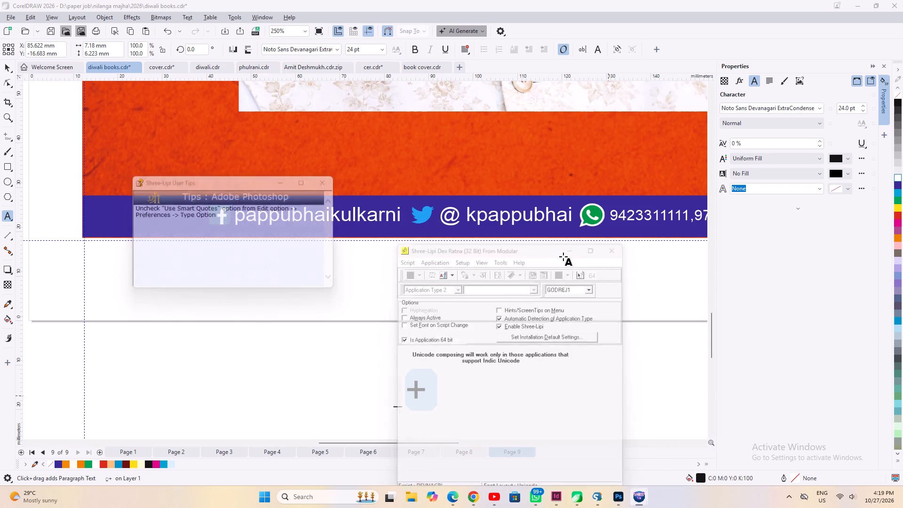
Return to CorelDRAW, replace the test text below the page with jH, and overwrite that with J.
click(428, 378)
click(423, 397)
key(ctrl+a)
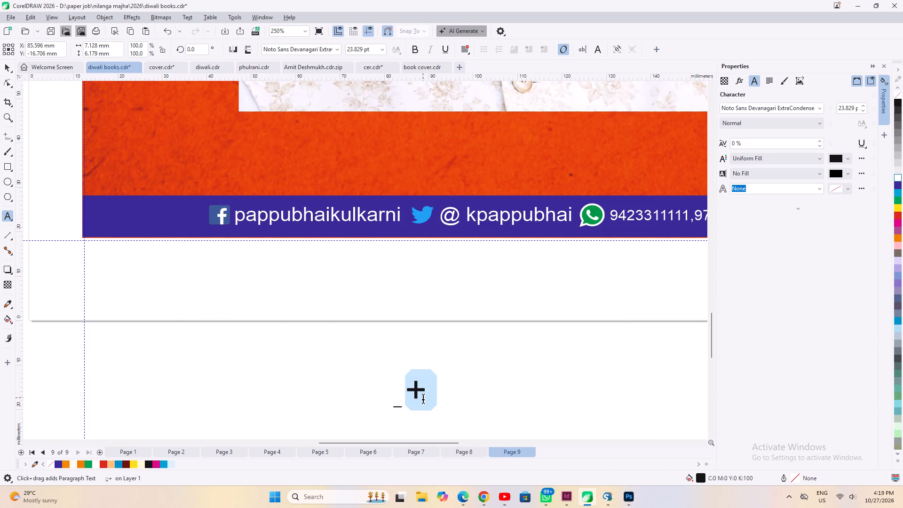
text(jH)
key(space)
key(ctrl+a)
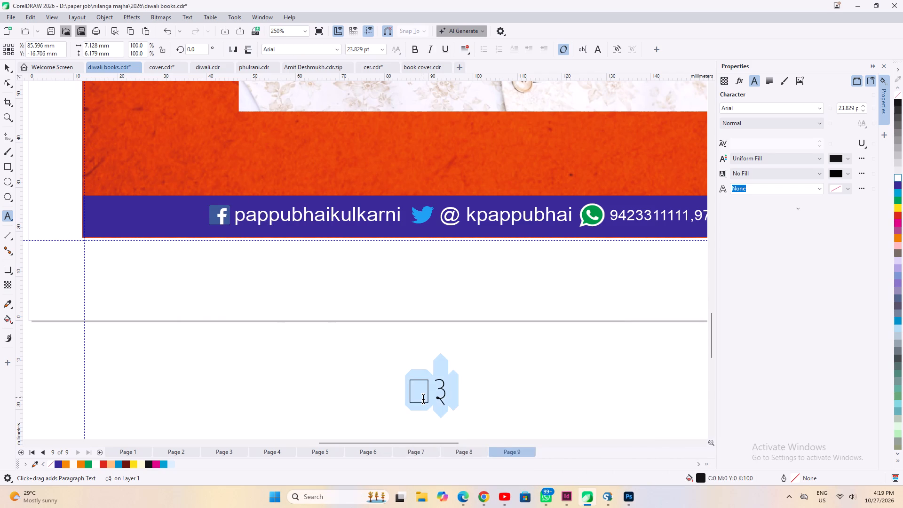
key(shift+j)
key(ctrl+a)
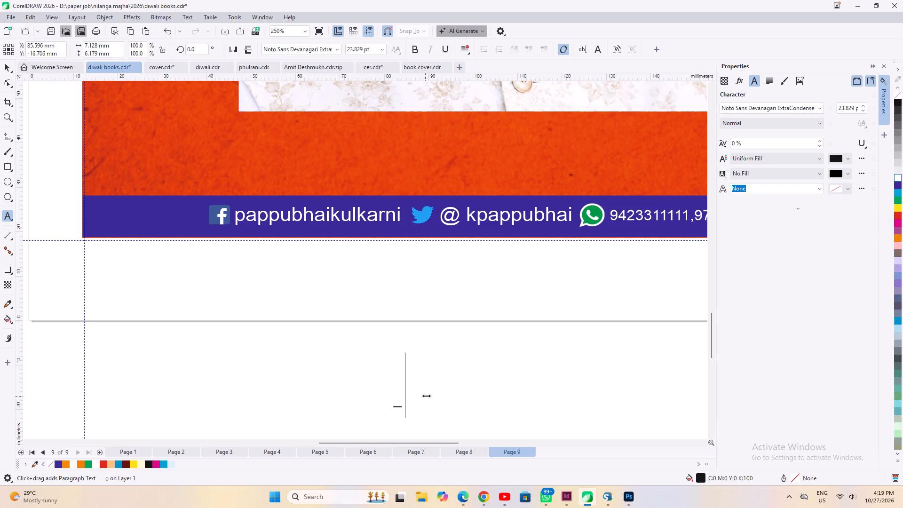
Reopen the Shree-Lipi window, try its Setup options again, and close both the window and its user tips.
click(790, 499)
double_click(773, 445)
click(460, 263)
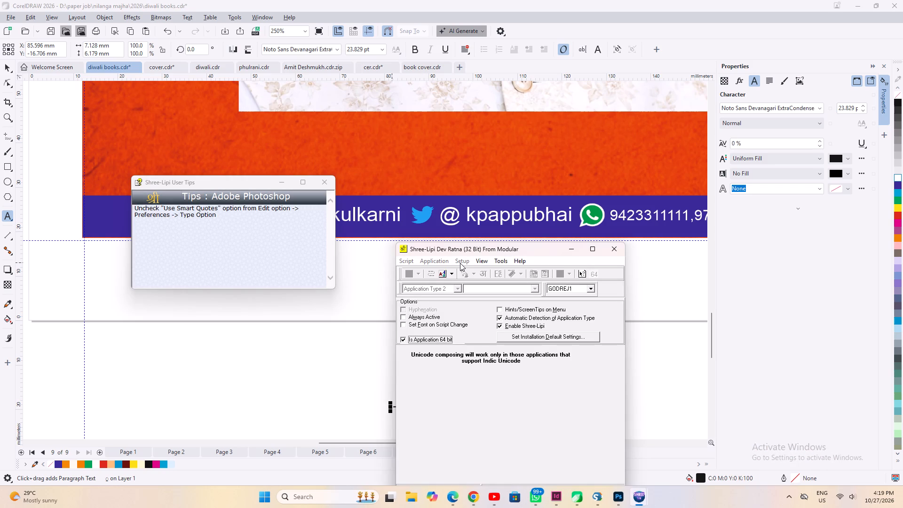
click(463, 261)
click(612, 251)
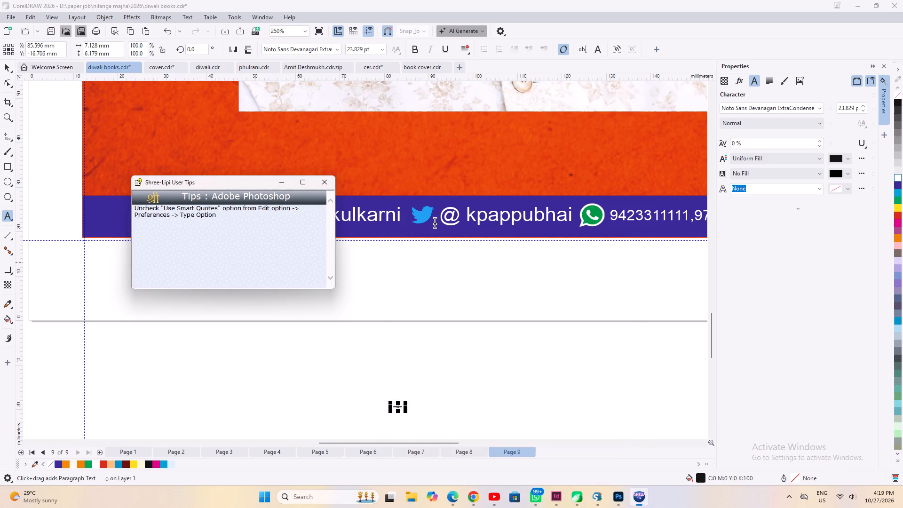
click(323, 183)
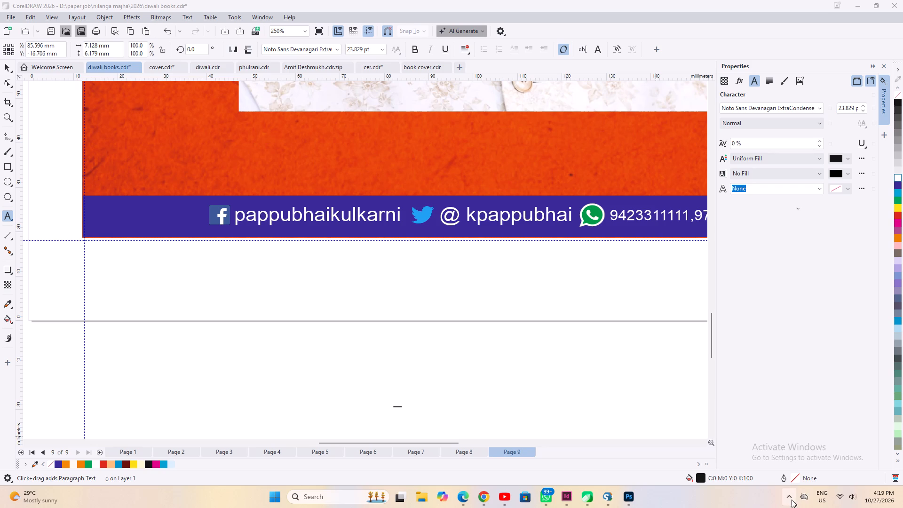
Quit the running Shree-Lipi keyboard handler and relaunch it by searching for shr.
click(792, 500)
right_click(769, 451)
click(777, 447)
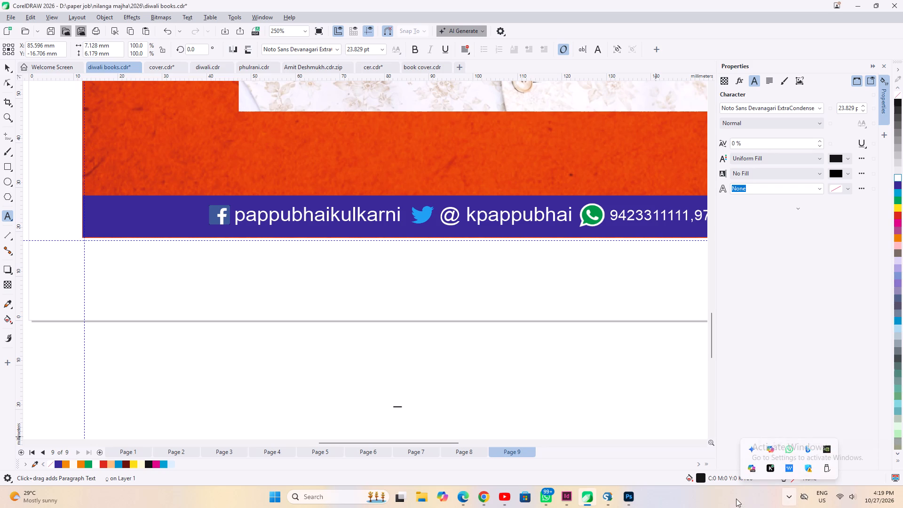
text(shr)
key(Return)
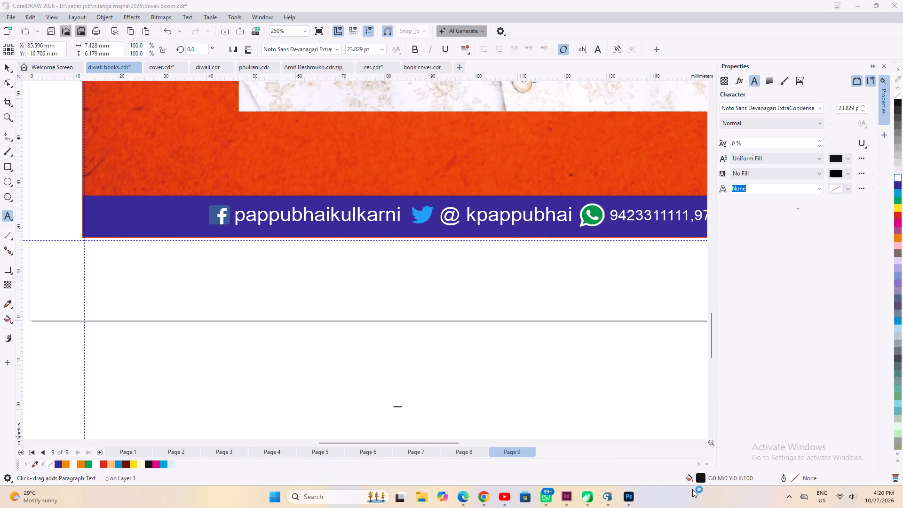
Reopen the Shree-Lipi keyboard handler, enable its 64-bit application option, choose Caps-Lock, check the script's font layouts, and return to CorelDRAW.
click(788, 506)
double_click(771, 452)
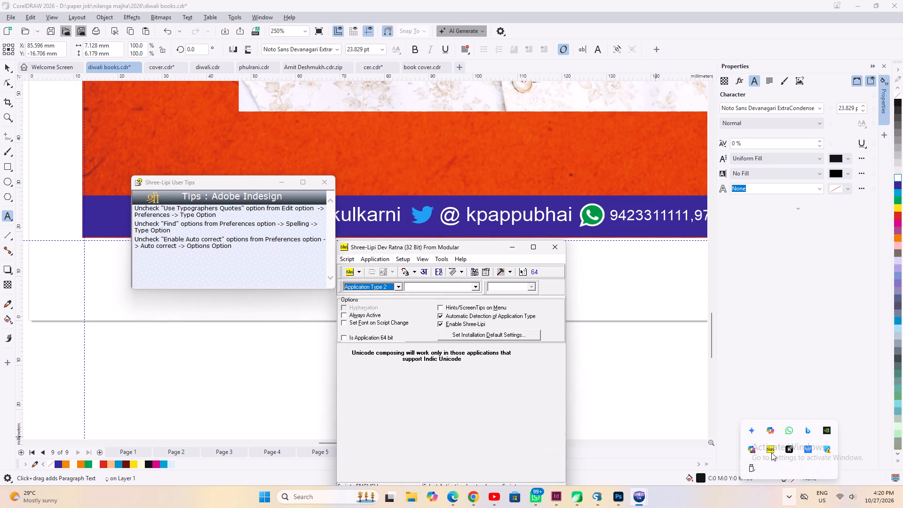
click(401, 257)
click(410, 267)
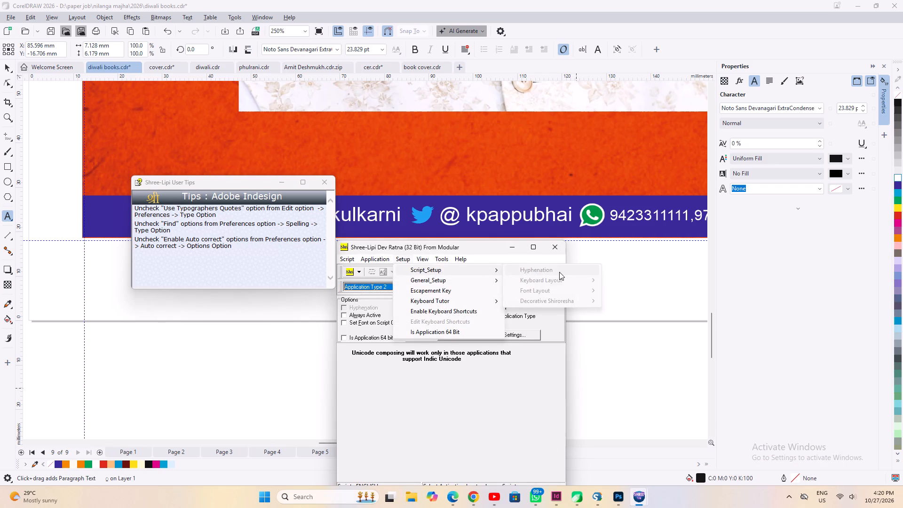
click(343, 339)
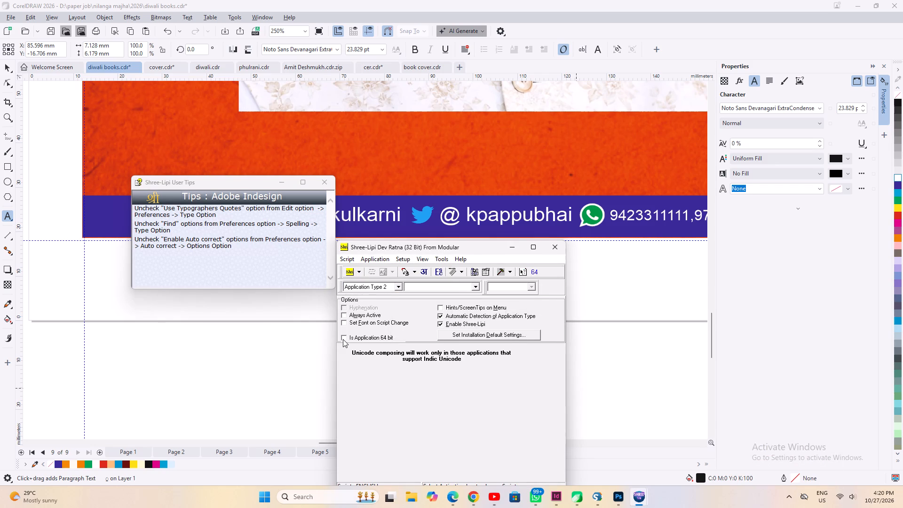
click(415, 271)
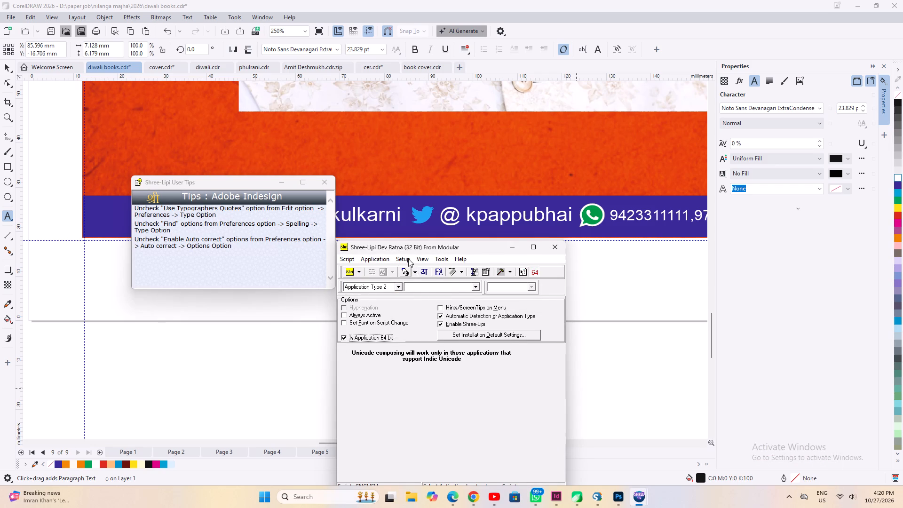
click(439, 302)
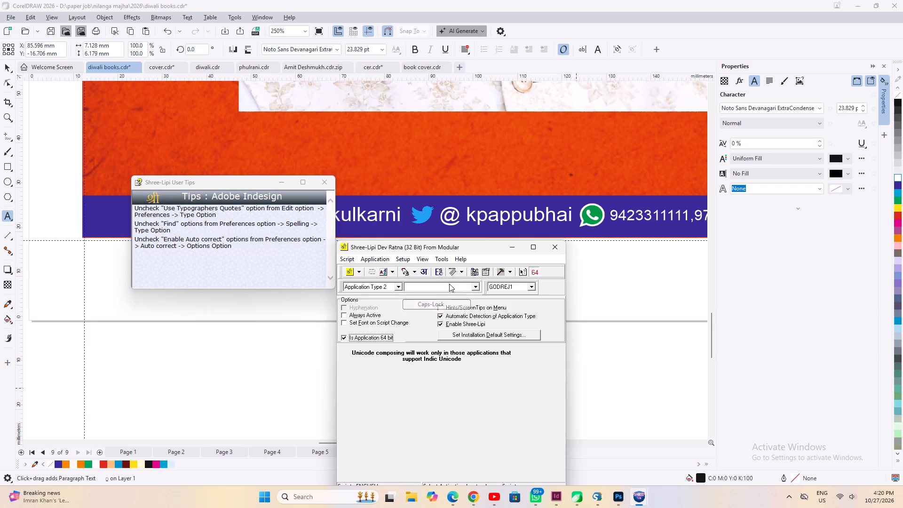
click(402, 258)
click(415, 271)
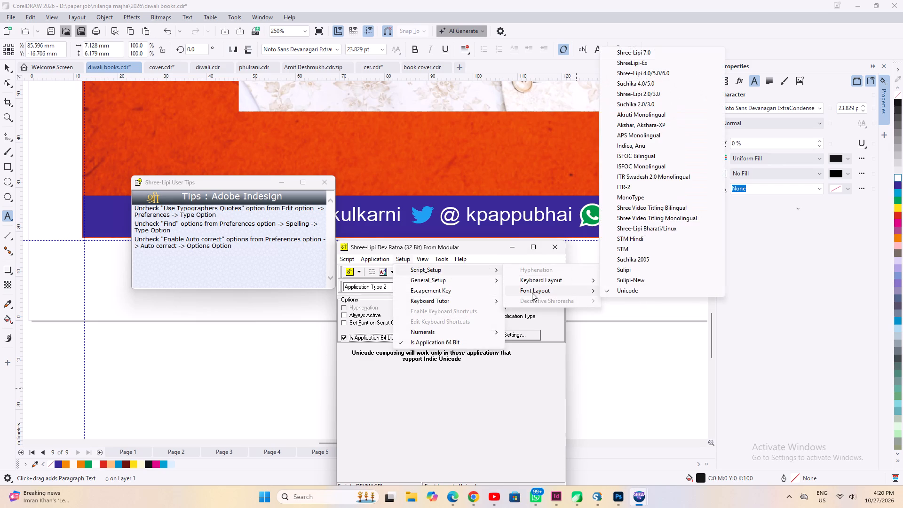
click(508, 249)
Replace the test text below the page with श्री and the person's first name in Marathi, removing the stray अ.
scroll(484, 326, down, 1)
scroll(408, 361, up, 2)
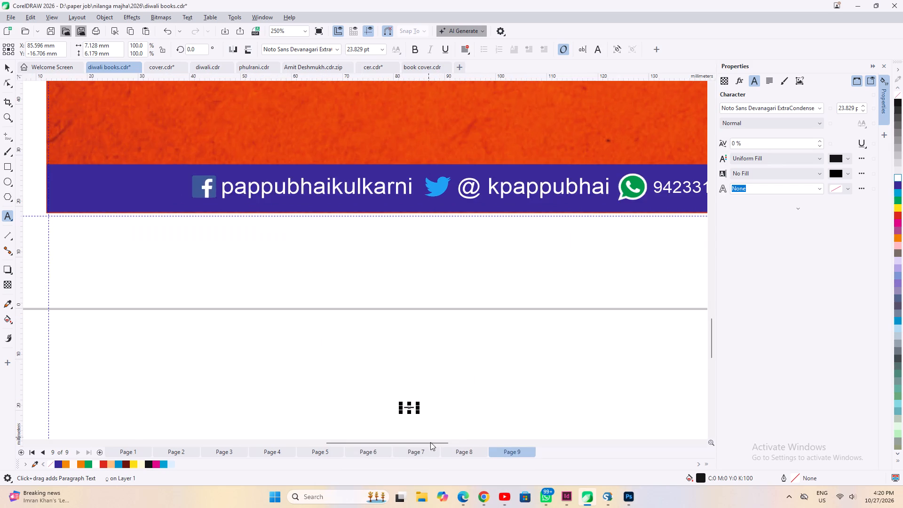
scroll(430, 442, up, 3)
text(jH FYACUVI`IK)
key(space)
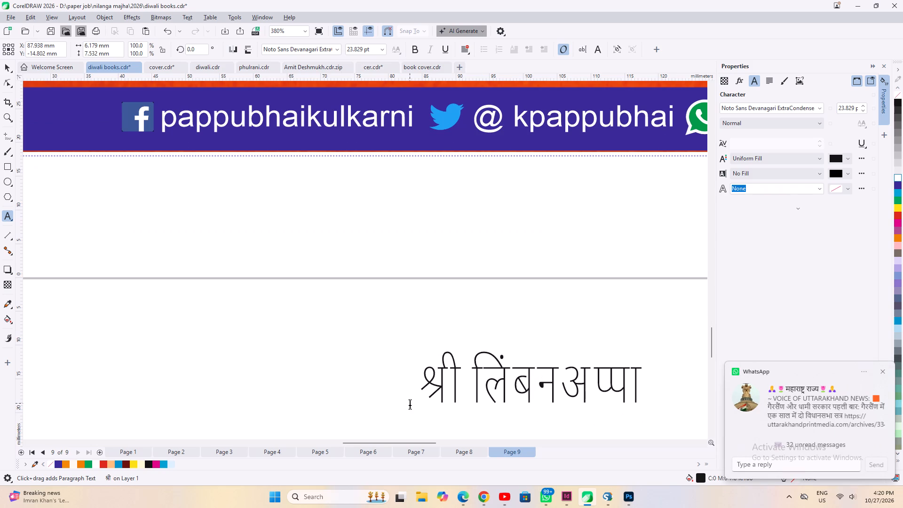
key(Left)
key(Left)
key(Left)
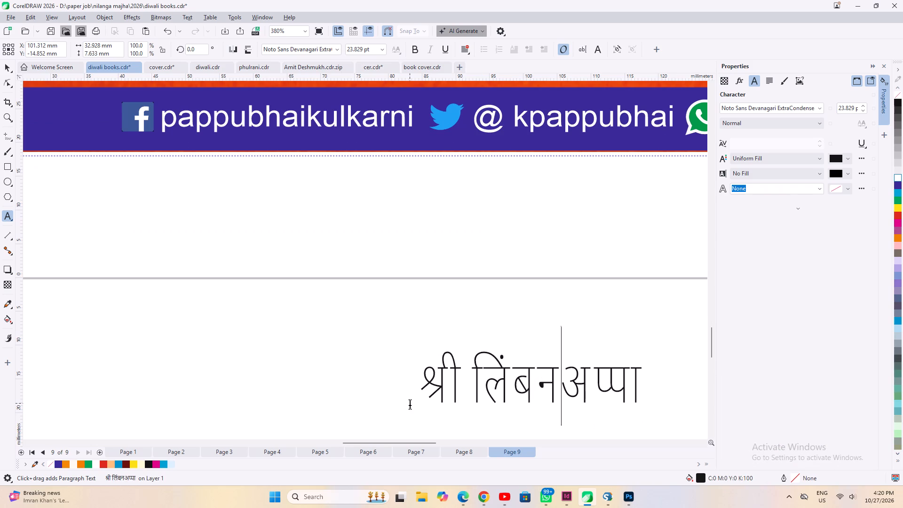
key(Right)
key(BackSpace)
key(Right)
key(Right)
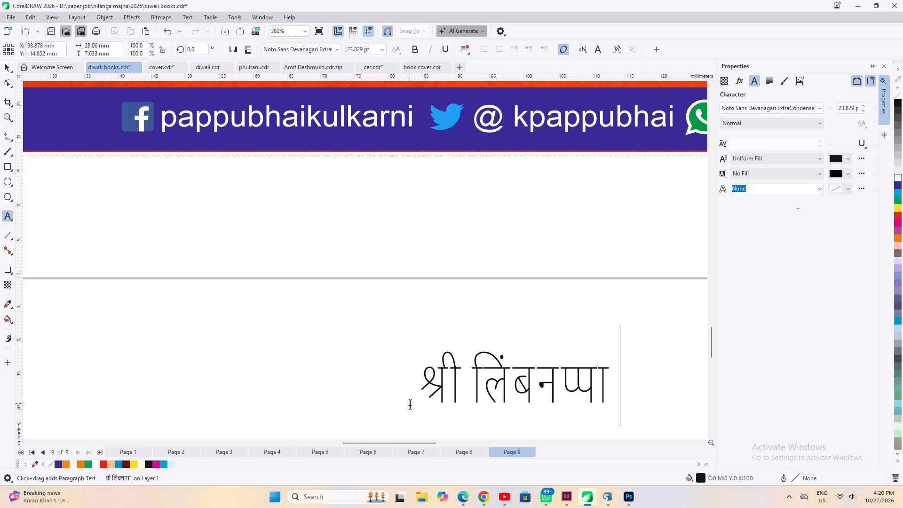
Complete the Marathi name line with the remaining names, ending with the surname, and start a second line.
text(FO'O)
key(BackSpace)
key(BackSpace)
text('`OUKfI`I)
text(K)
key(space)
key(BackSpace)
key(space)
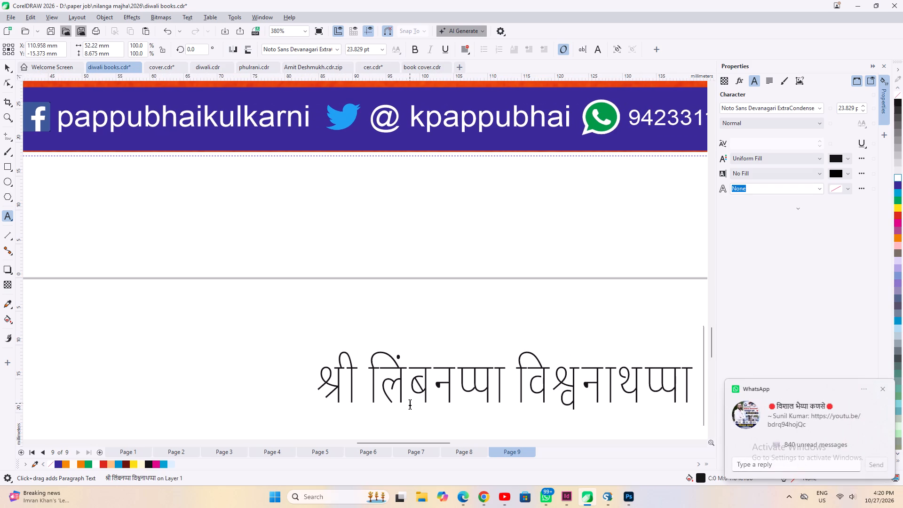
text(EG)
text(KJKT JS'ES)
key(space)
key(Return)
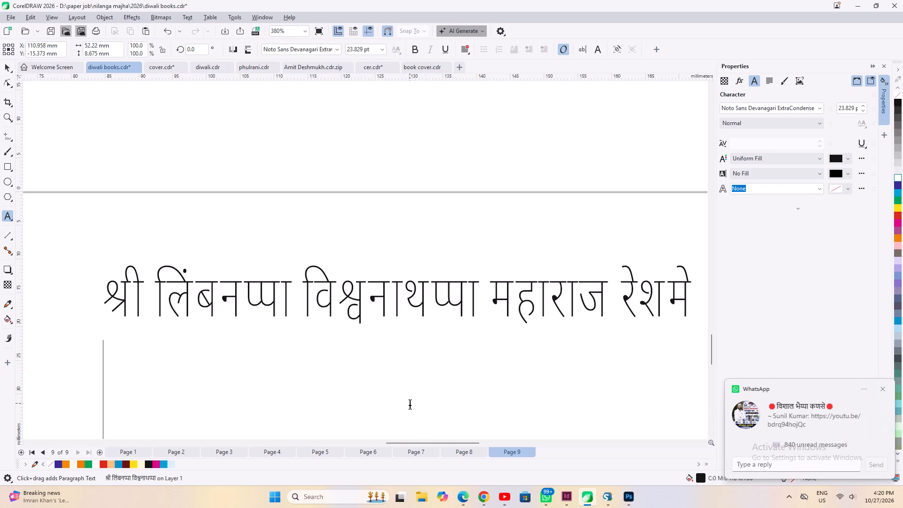
Enter the title समाजसेवक on the second line, under the name.
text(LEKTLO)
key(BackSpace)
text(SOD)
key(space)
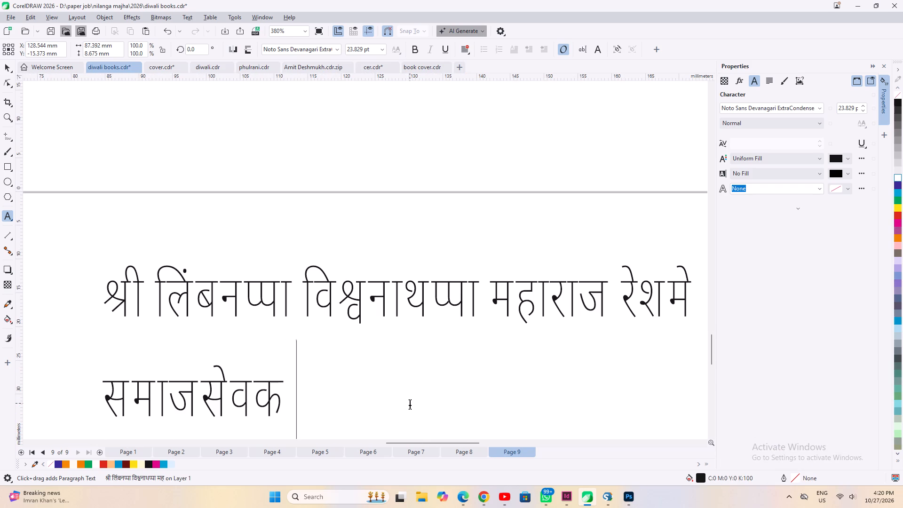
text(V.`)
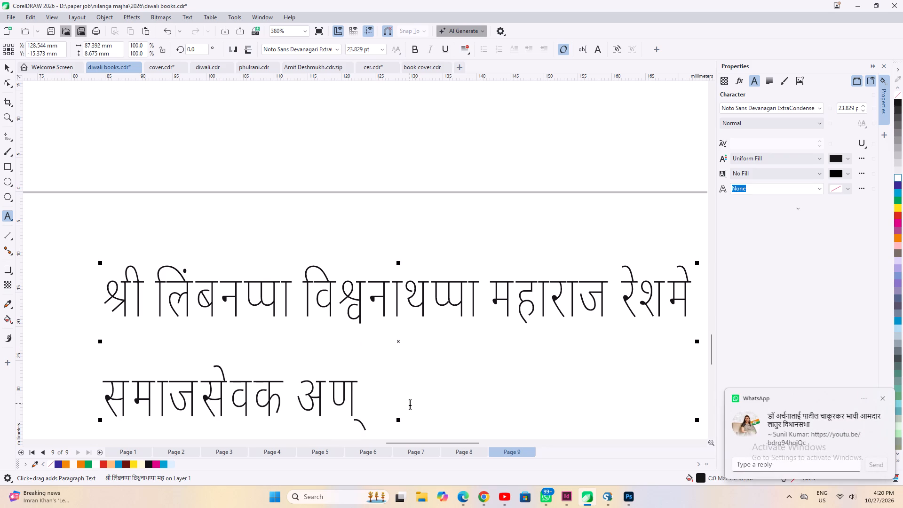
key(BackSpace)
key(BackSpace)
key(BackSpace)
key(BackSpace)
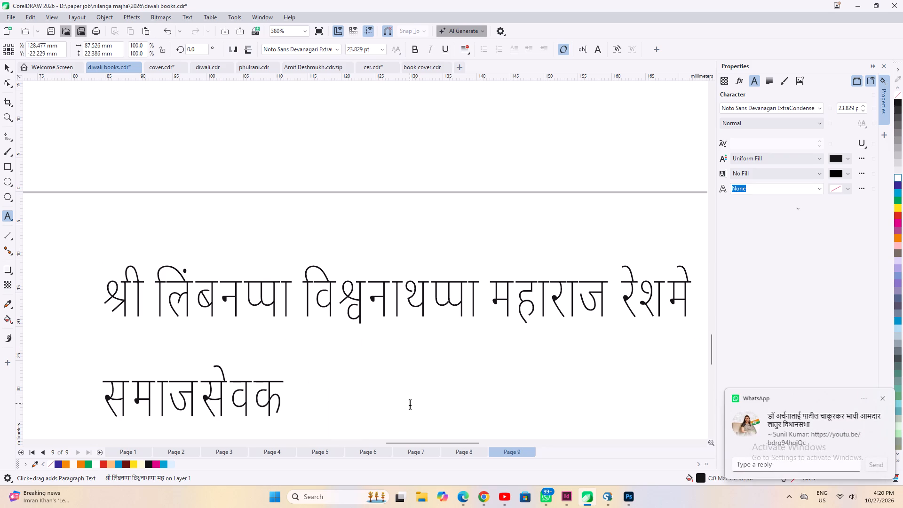
Start a third line under समाजसेवक and enter the house name of the address in Marathi.
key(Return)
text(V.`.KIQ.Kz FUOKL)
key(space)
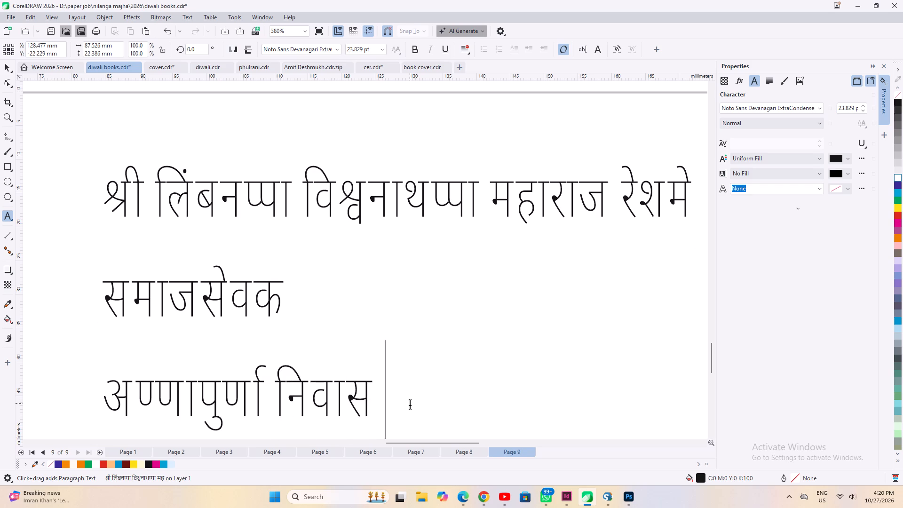
Delete the misspelled first word of the house name back to its initial letter अ.
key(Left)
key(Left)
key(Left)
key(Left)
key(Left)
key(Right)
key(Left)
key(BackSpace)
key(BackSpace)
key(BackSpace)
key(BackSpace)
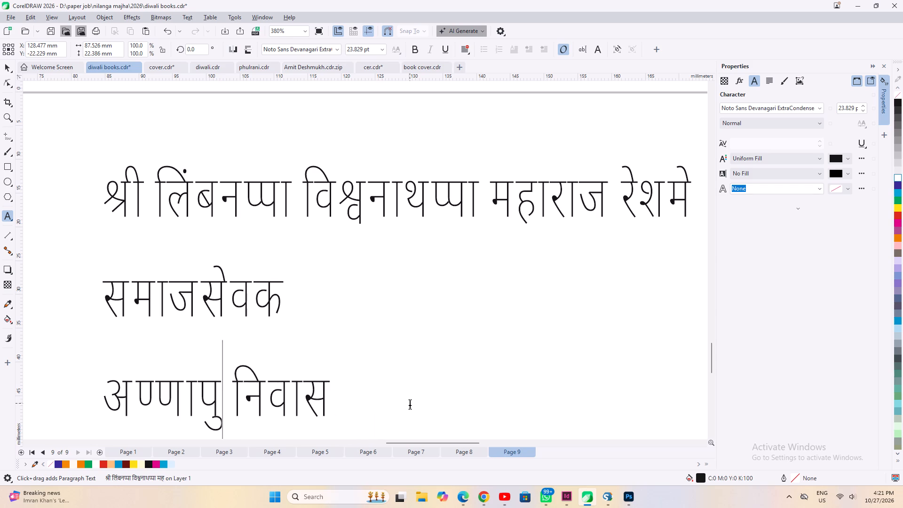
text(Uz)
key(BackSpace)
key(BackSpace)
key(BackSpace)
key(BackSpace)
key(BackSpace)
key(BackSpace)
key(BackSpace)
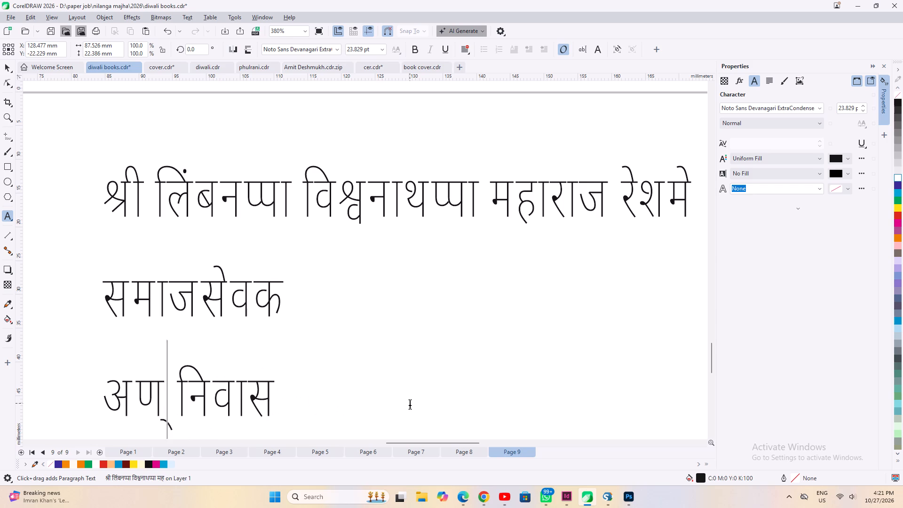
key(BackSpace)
Retype the first word of the house name with the न्न conjunct, leaving a single space before the second word.
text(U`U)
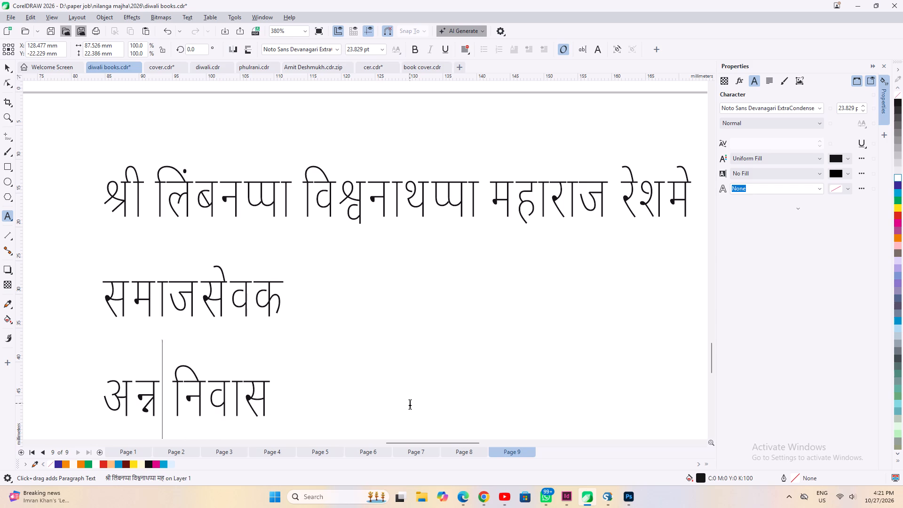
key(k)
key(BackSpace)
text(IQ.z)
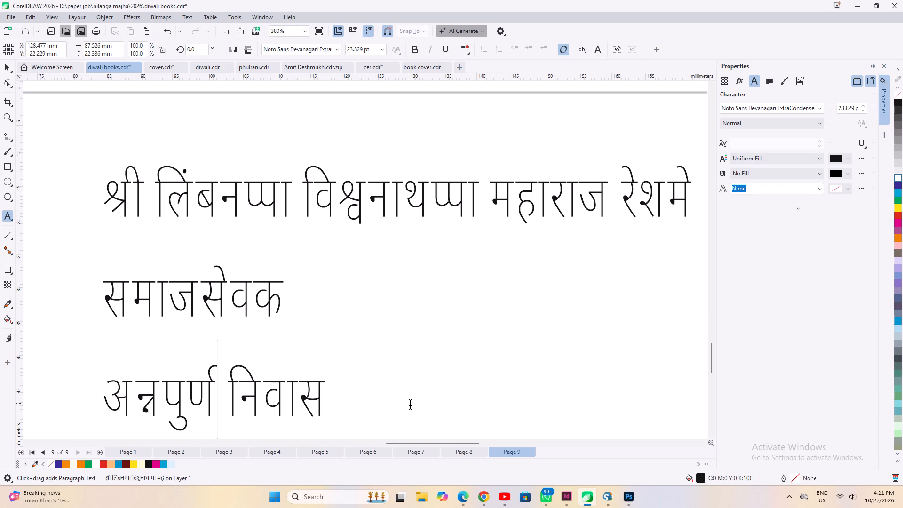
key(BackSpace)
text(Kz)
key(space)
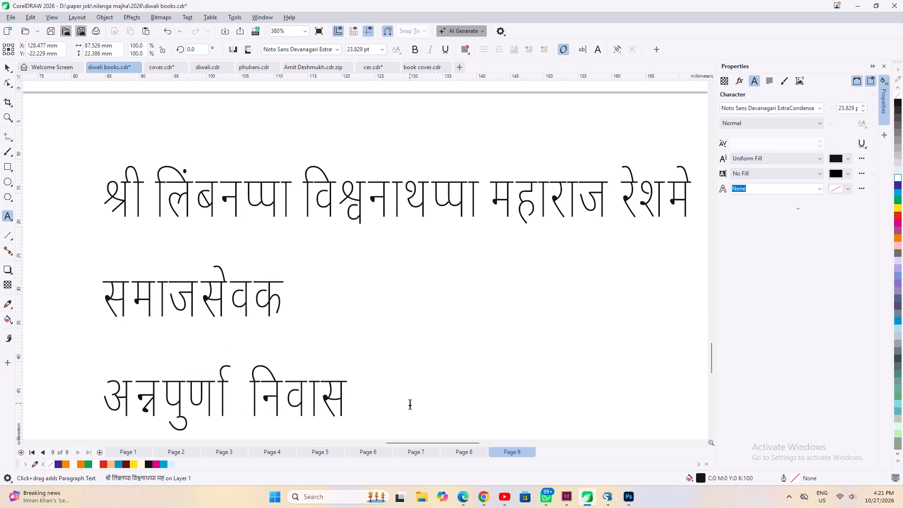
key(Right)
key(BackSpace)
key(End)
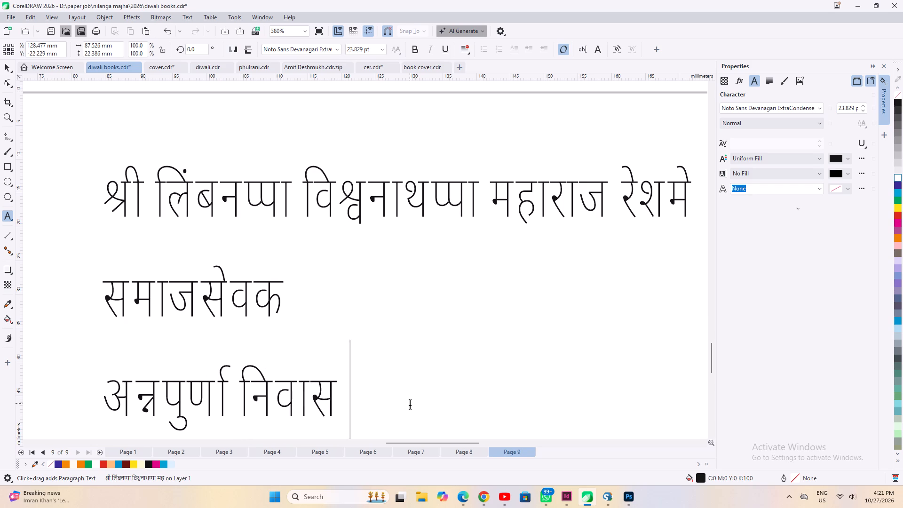
Append a comma and the second building name to the third line, and start a fourth line.
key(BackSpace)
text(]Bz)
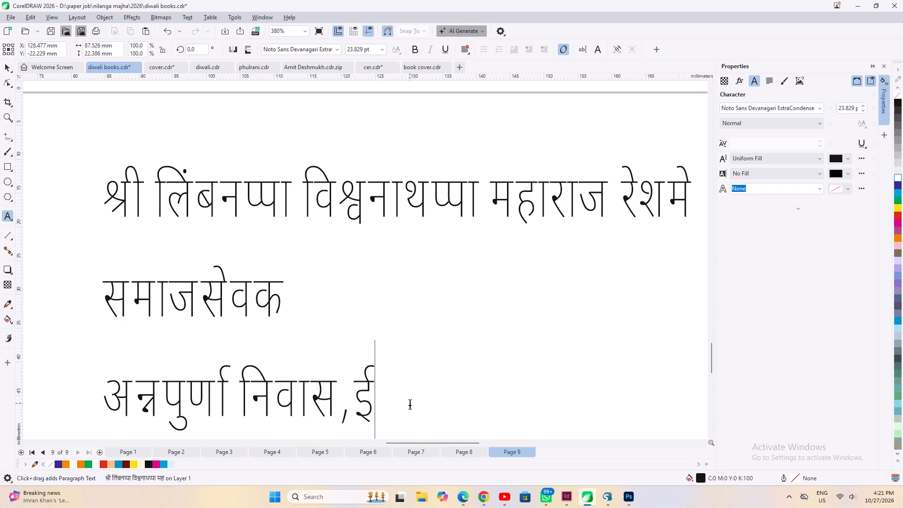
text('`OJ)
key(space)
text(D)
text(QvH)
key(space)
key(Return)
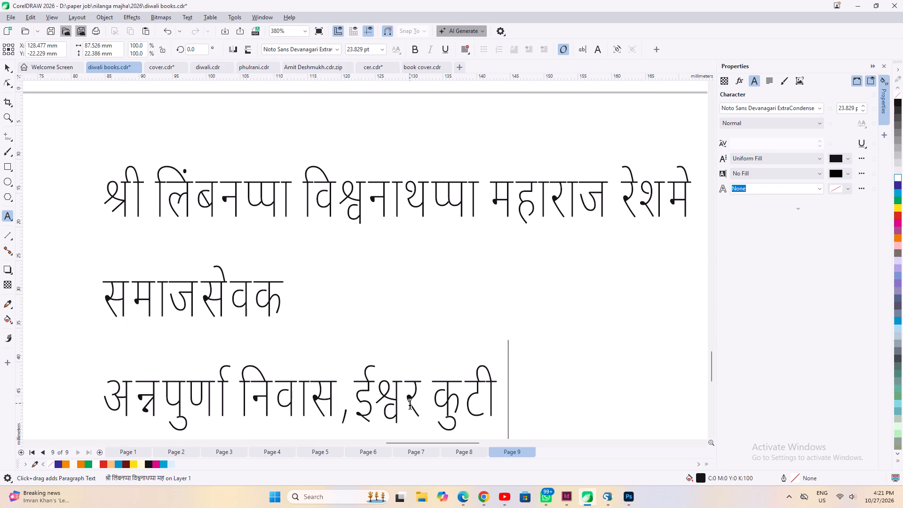
Enter the locality of the address in Marathi on the fourth line.
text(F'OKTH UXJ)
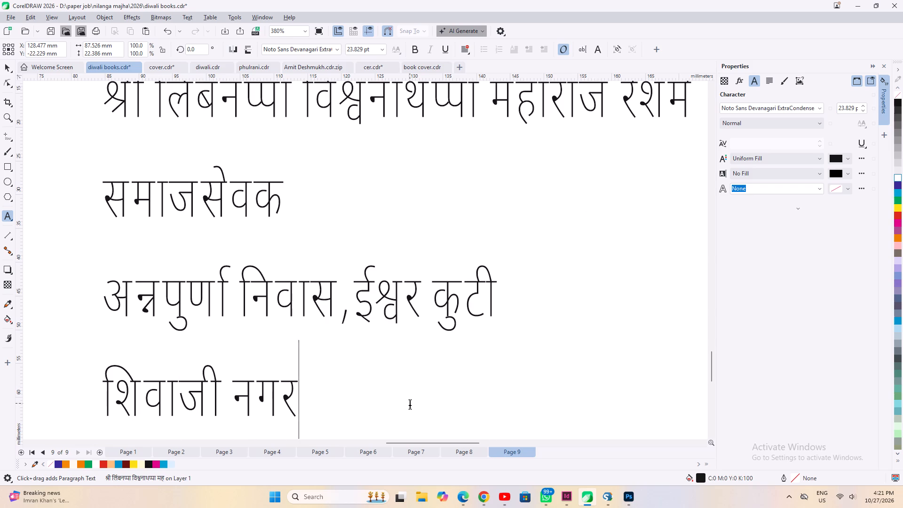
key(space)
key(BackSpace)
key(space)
Add the taluka and district names after the locality, abbreviated with ता. and जि.
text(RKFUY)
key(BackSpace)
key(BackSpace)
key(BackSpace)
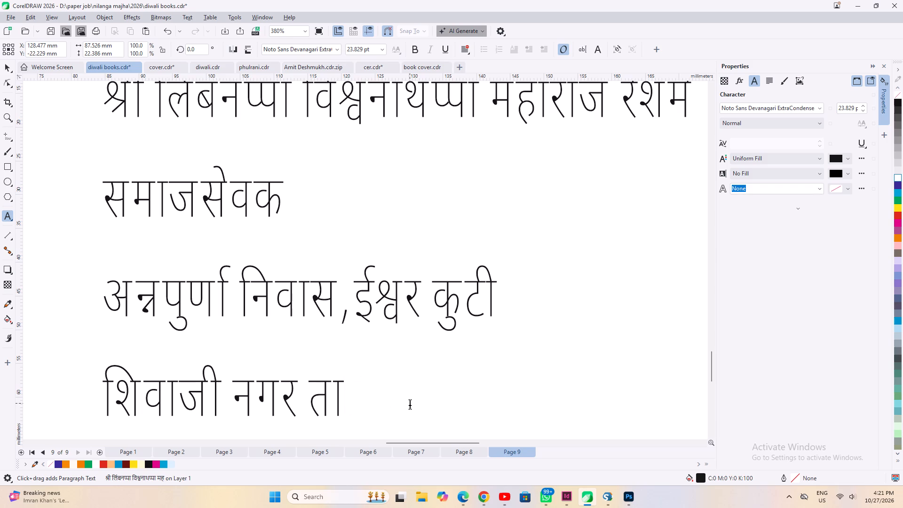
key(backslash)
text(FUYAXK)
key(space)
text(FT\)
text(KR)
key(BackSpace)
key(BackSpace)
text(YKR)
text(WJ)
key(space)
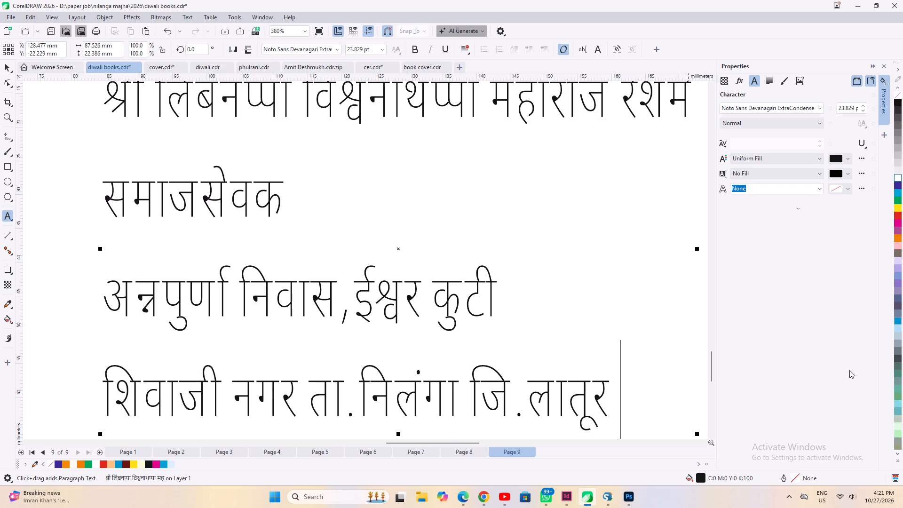
Append the region name in parentheses after the district on the fourth line.
scroll(840, 388, down, 2)
scroll(457, 289, down, 6)
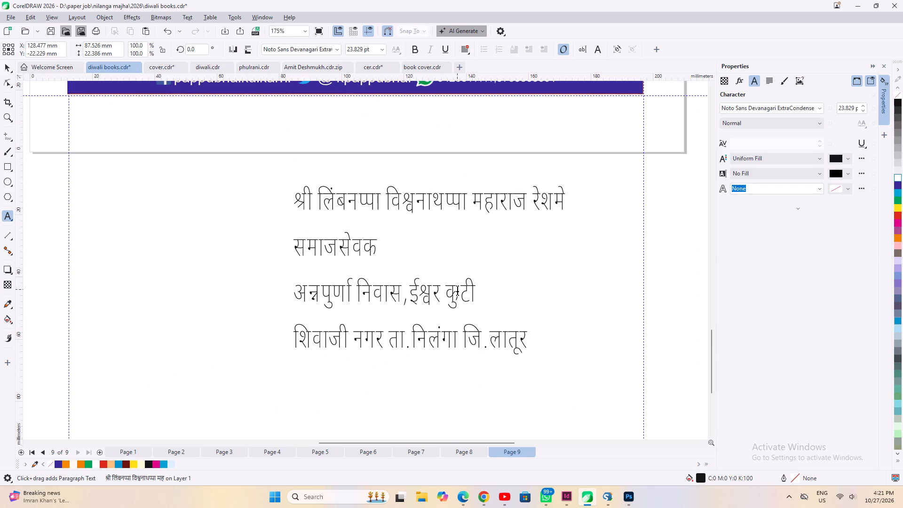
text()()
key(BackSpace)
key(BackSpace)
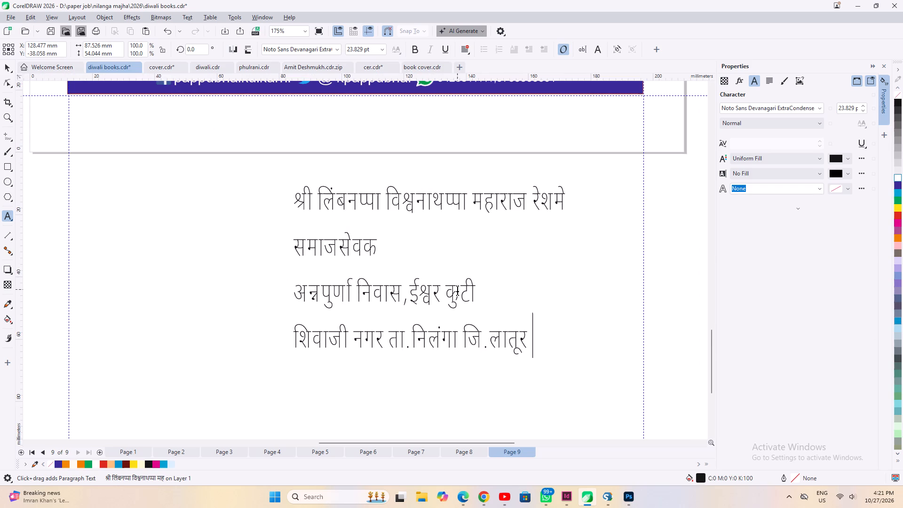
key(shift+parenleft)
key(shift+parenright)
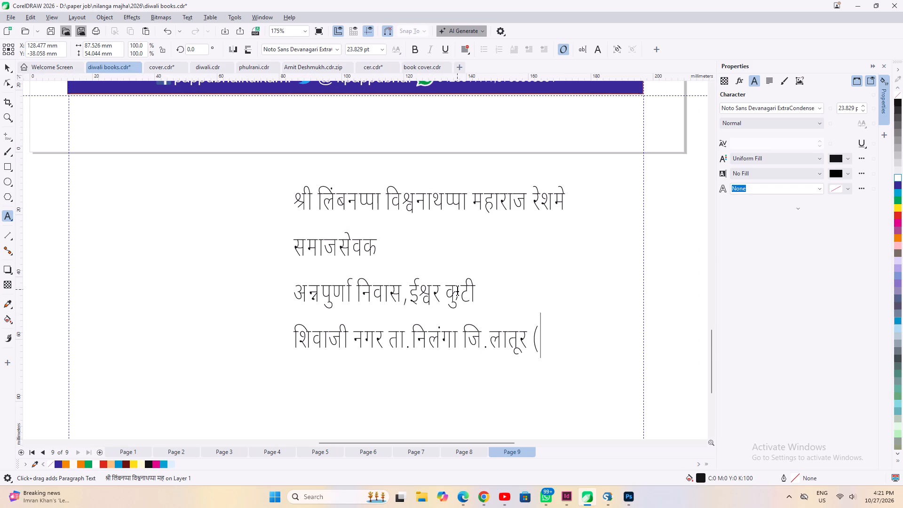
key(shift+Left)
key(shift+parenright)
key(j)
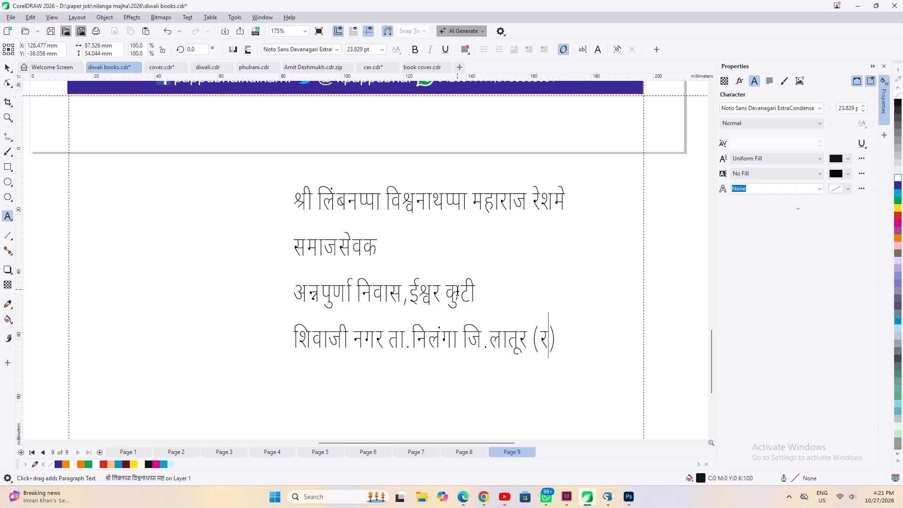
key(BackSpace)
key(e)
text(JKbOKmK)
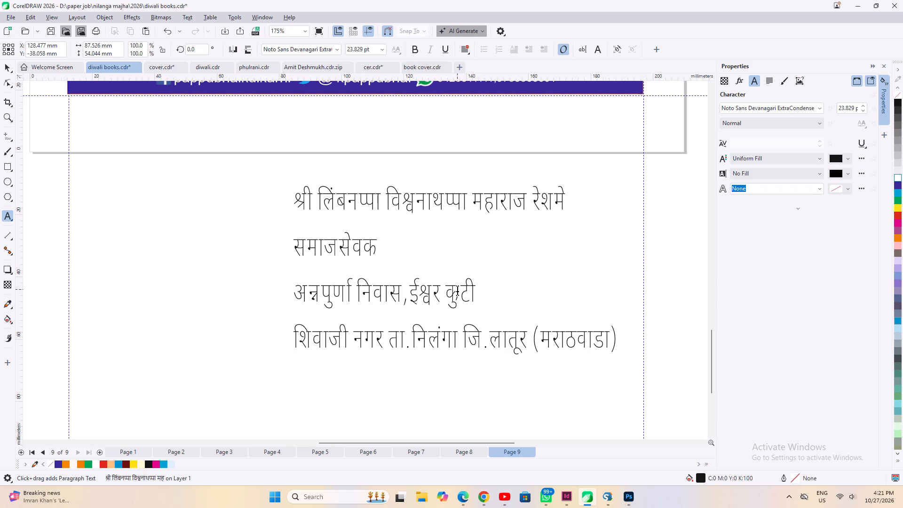
Centre-align all four lines of the name and address text.
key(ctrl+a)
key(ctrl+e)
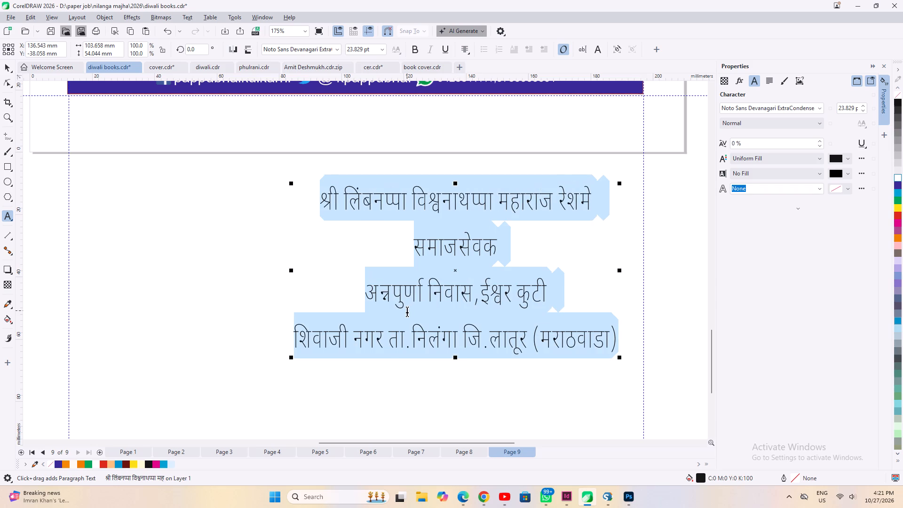
Start a fifth line beneath the address and enter यंवक.
click(407, 310)
key(Down)
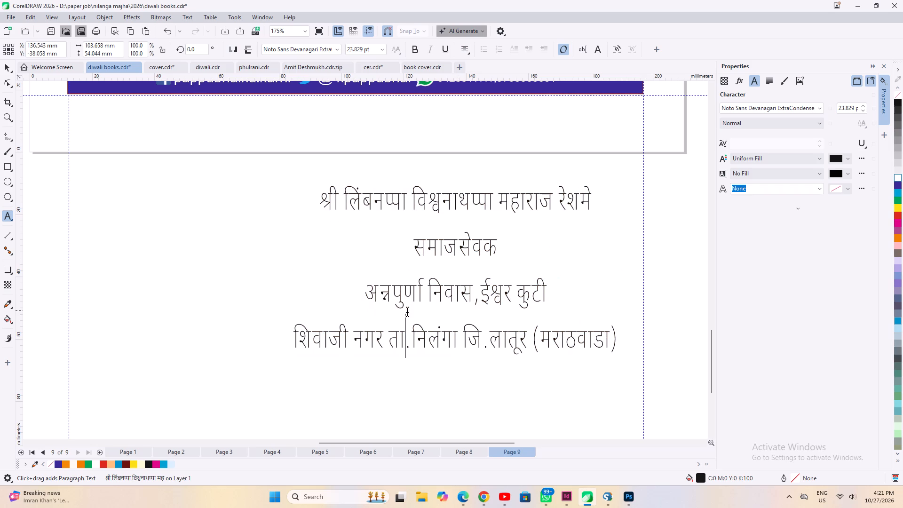
key(End)
key(Return)
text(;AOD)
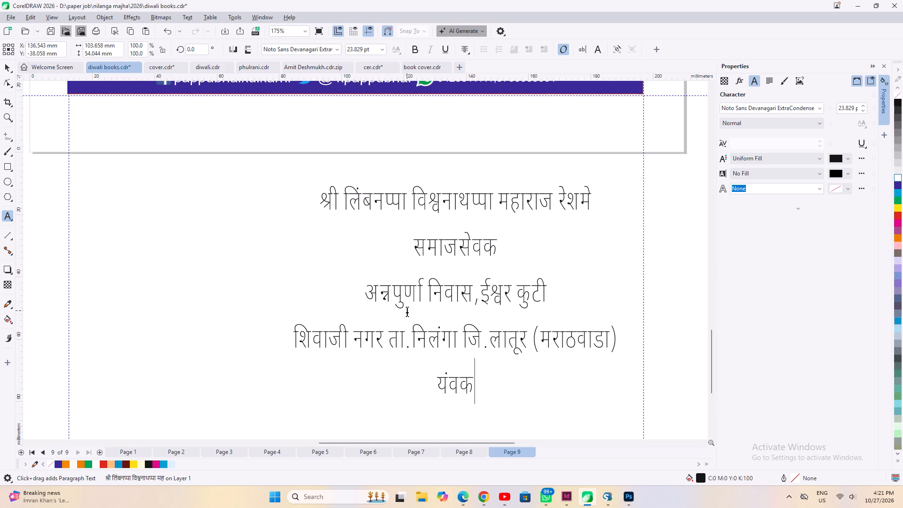
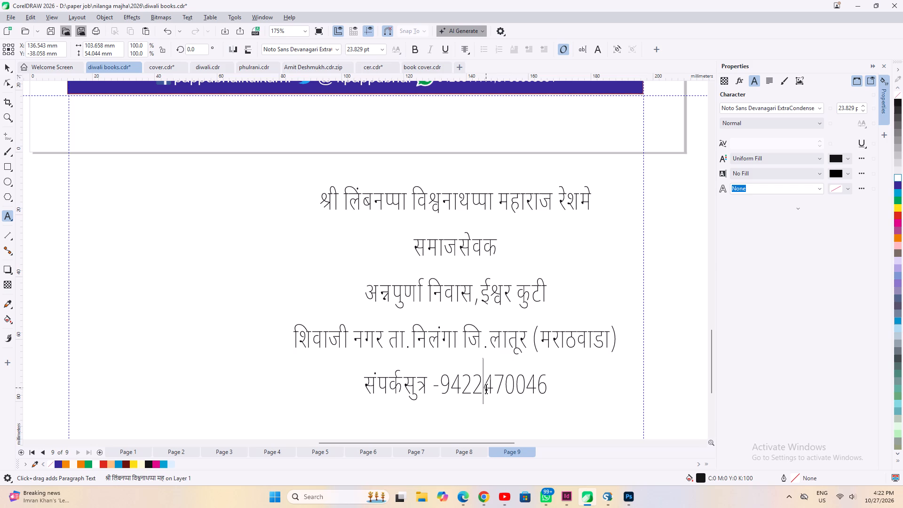
Check the digits of the contact number on the fifth line one by one.
key(Right)
key(Left)
key(Right)
key(Right)
key(Right)
key(Right)
key(Right)
key(Right)
key(Right)
key(Right)
key(Right)
key(Right)
Move the white-jacket portrait up about 18 mm to leave space above the purple contact bar.
scroll(562, 421, down, 8)
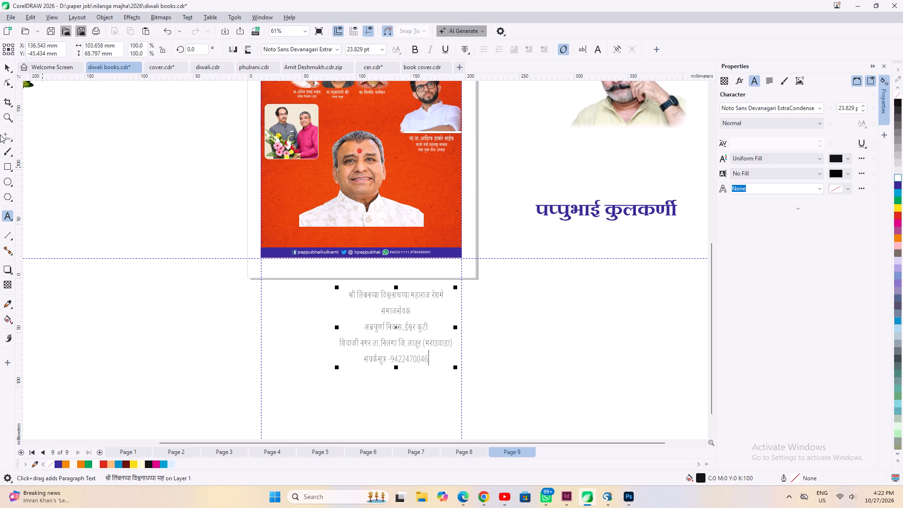
scroll(0, 135, down, 4)
click(8, 67)
click(351, 179)
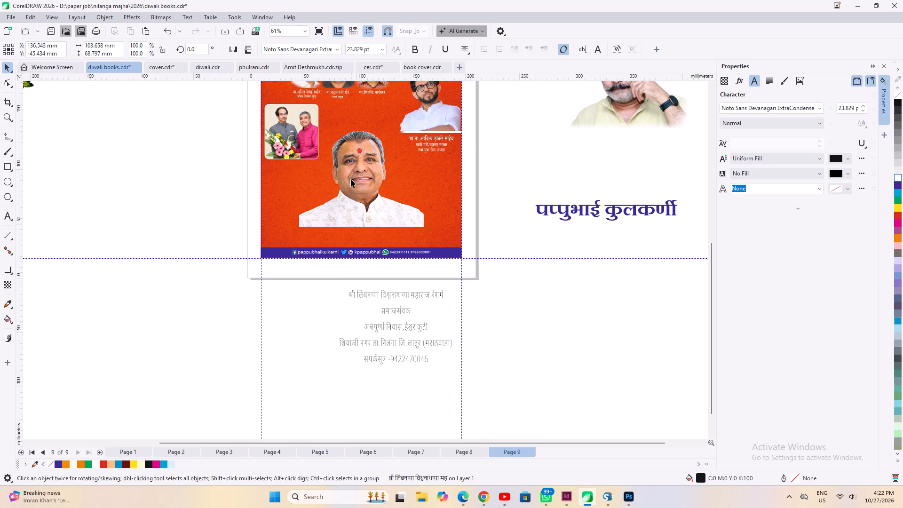
ctrl+drag(357, 159, 358, 139)
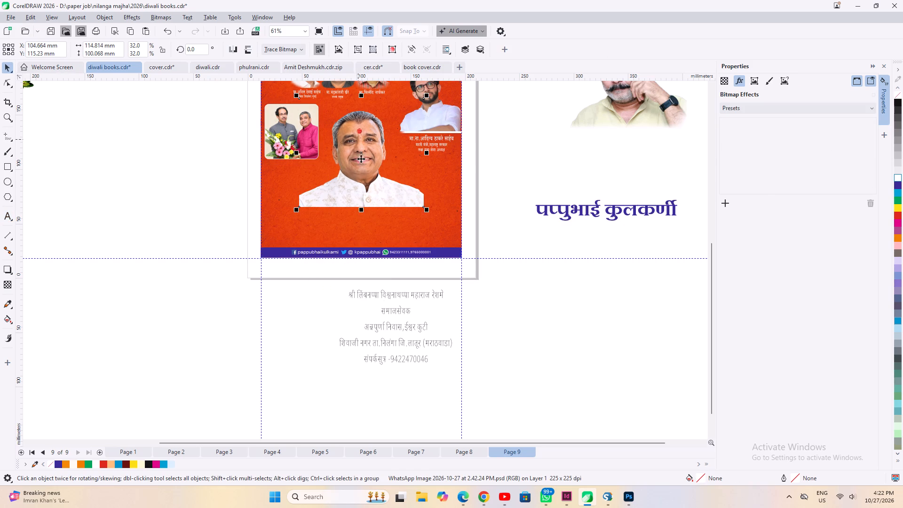
Reposition the name and address text just below the page, centred at about X 111 mm, Y -59 mm.
click(372, 310)
click(403, 295)
drag(397, 295, 354, 214)
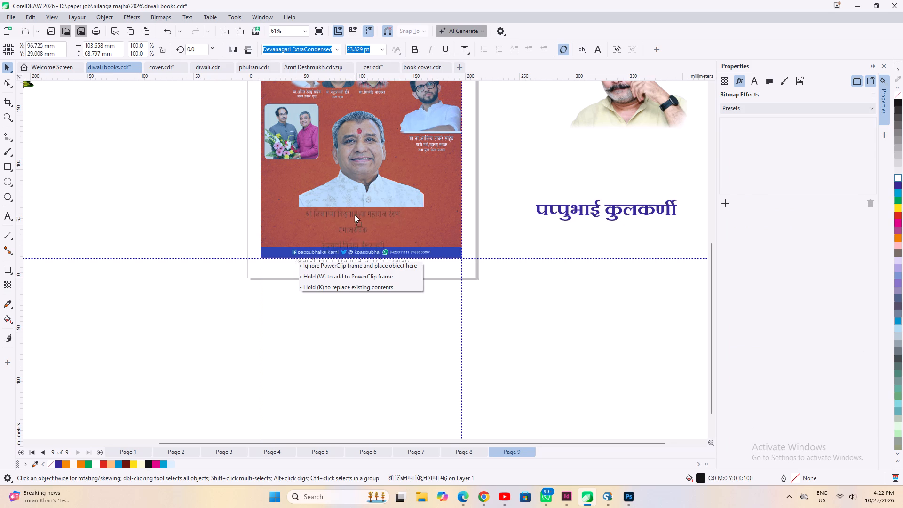
drag(354, 214, 370, 310)
Apply the Nirmala UI Bold font to all five lines of the name and address text.
scroll(382, 313, up, 4)
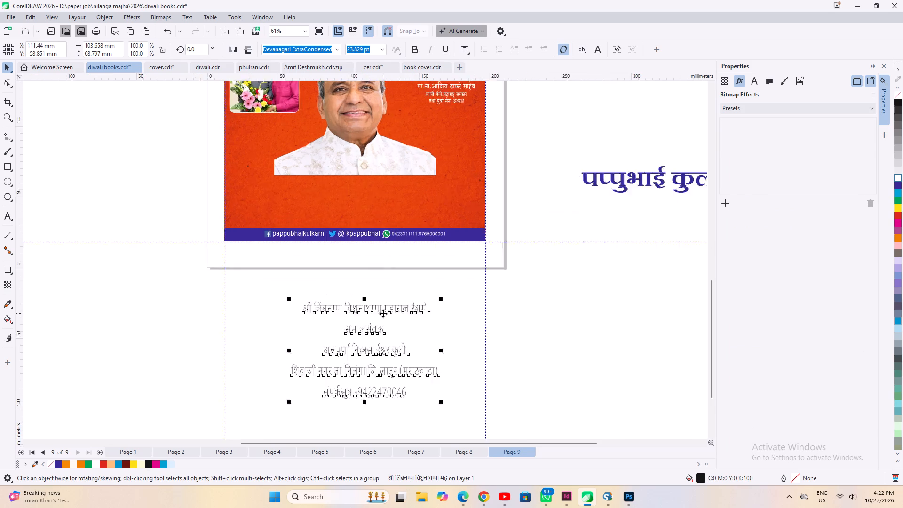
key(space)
key(ctrl+a)
click(339, 51)
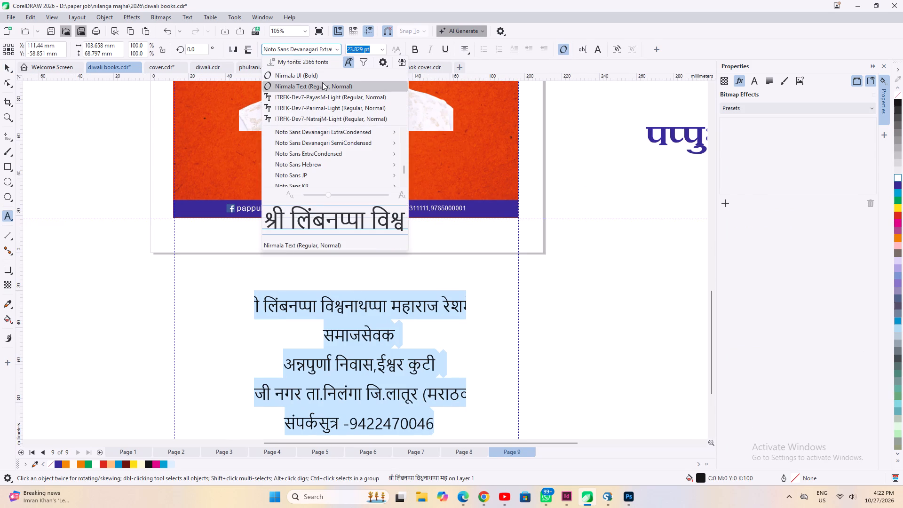
click(316, 73)
click(366, 339)
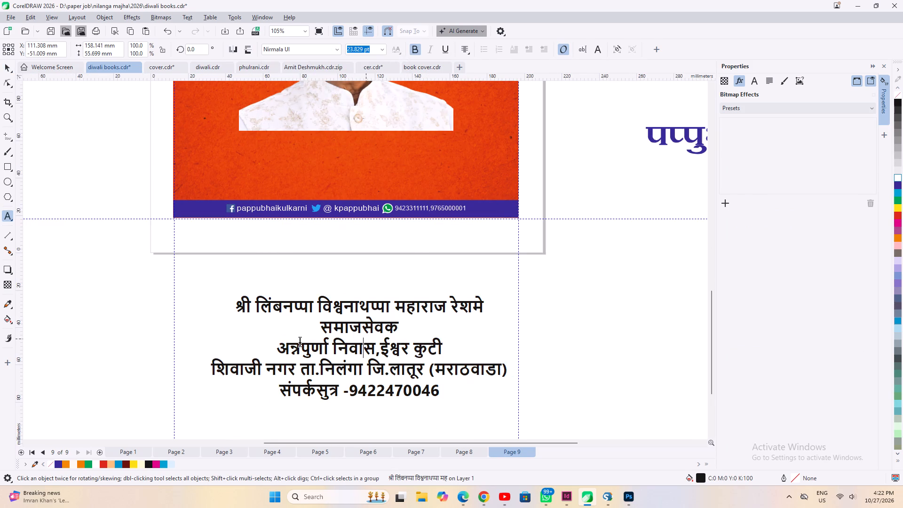
Change the four lines beneath the name to the Nirmala Text Regular font.
drag(316, 325, 550, 398)
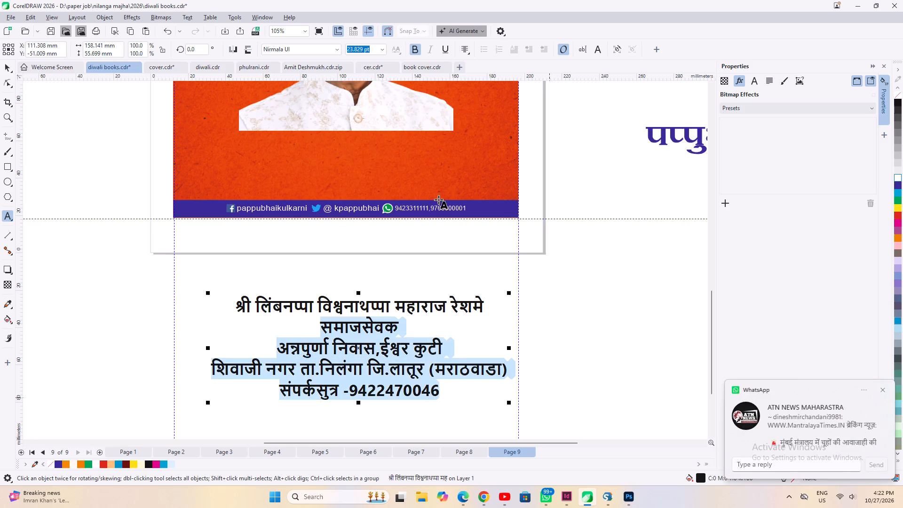
click(336, 48)
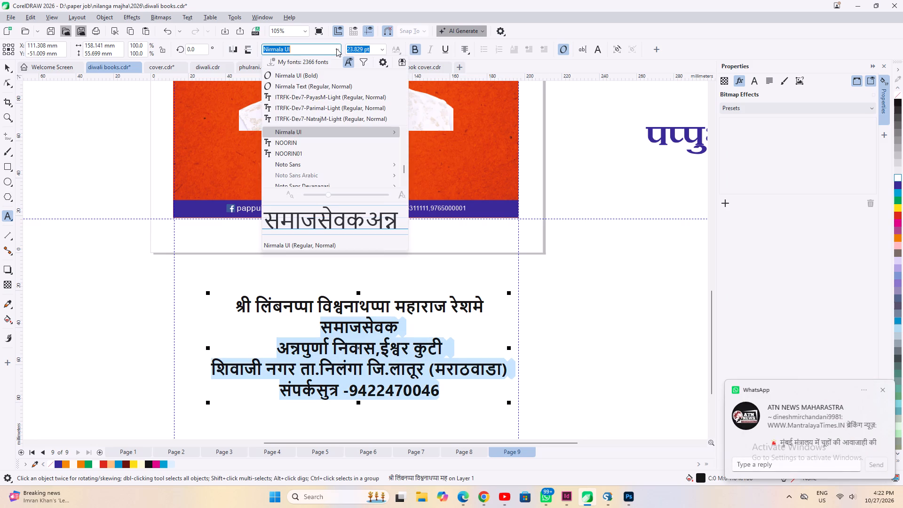
click(320, 84)
click(391, 350)
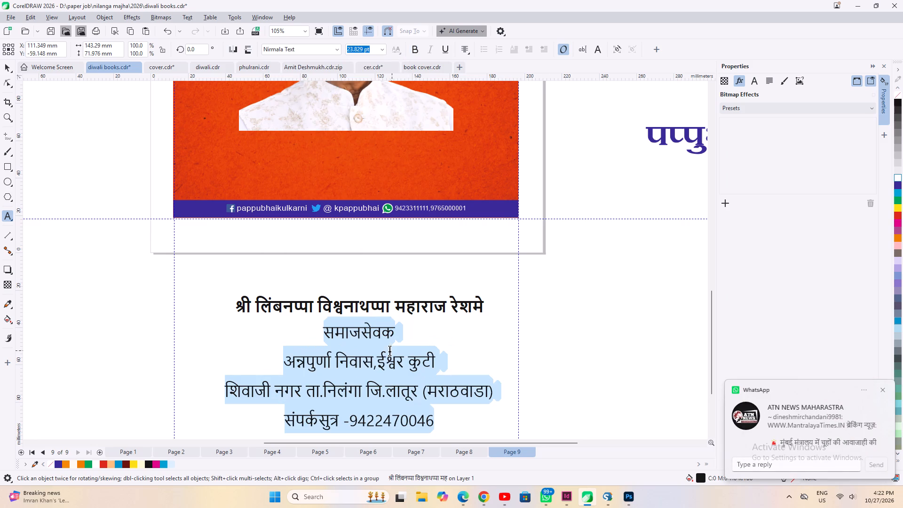
Tighten the line spacing of the five-line text with the Shape tool, bringing the block to about 57 mm high.
scroll(388, 342, down, 3)
key(ctrl+a)
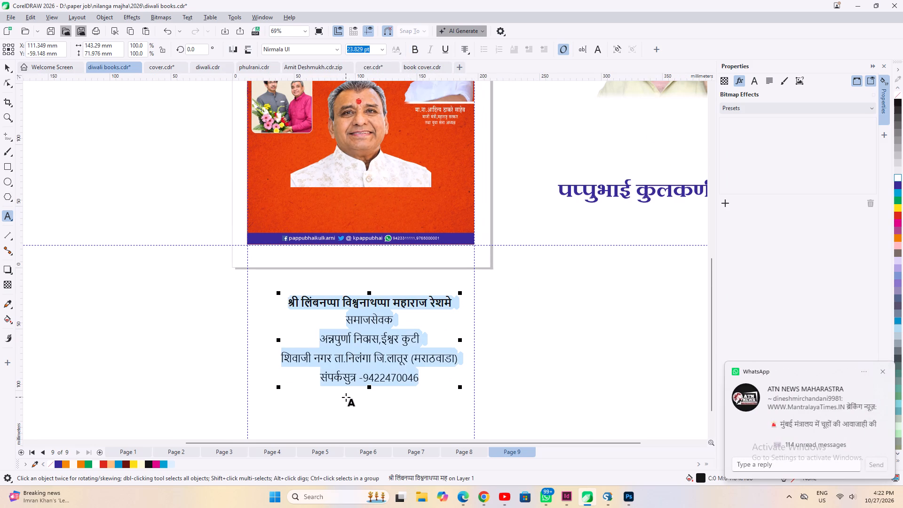
scroll(337, 367, up, 1)
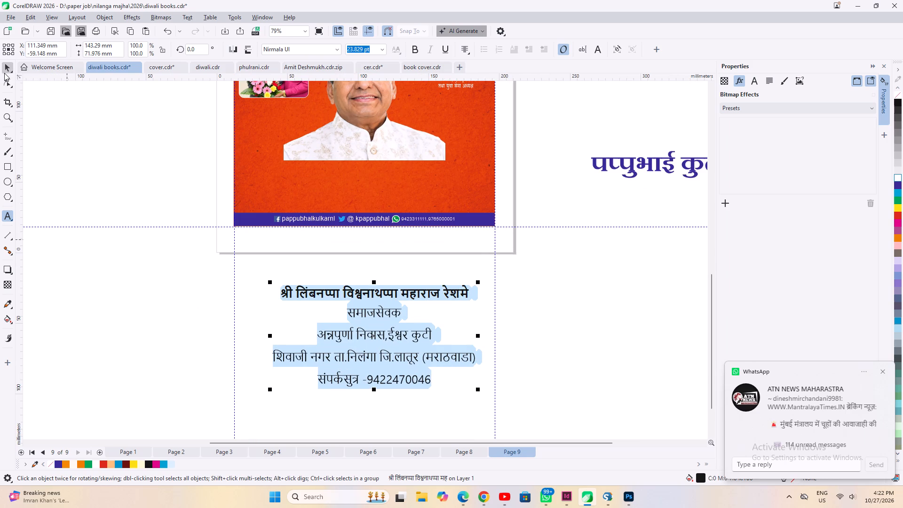
click(4, 73)
click(8, 85)
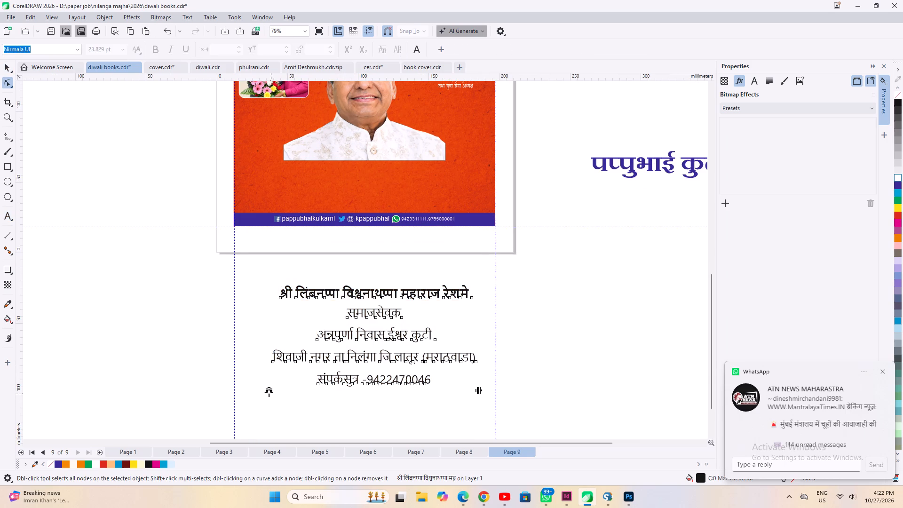
drag(267, 391, 267, 367)
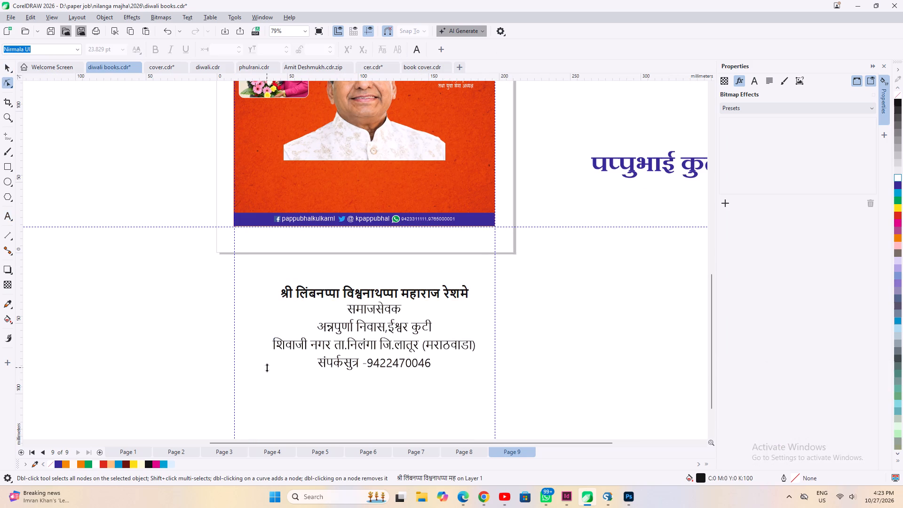
drag(267, 367, 266, 362)
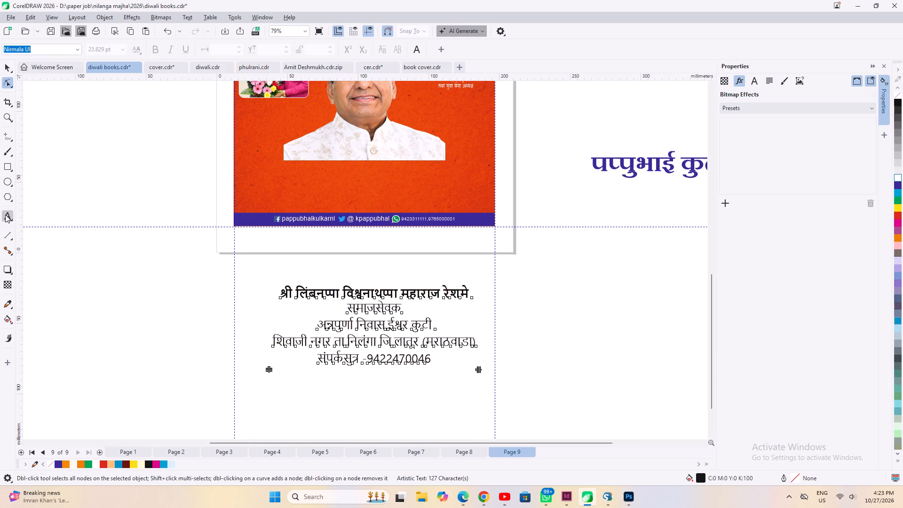
Set the name on the first line to 36 pt and fill it with blue C100 M100 Y0 K0.
click(5, 214)
drag(475, 293, 204, 258)
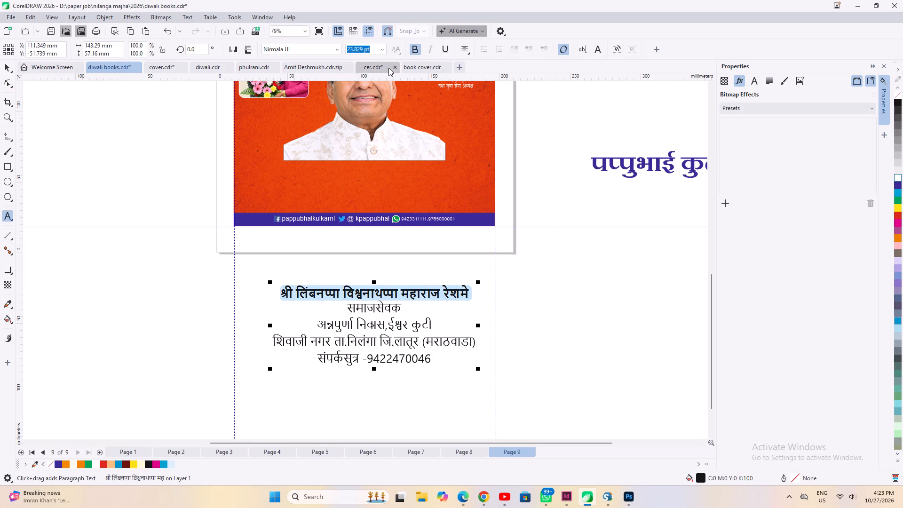
click(383, 47)
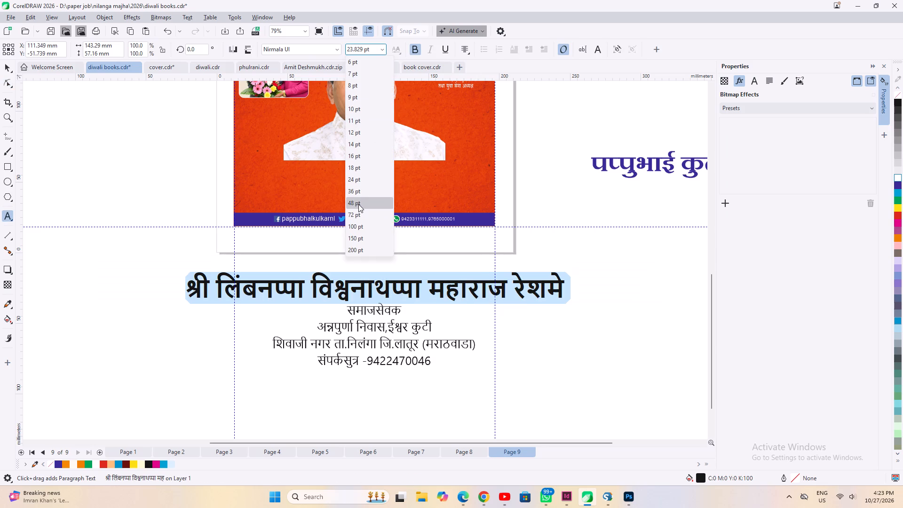
click(358, 191)
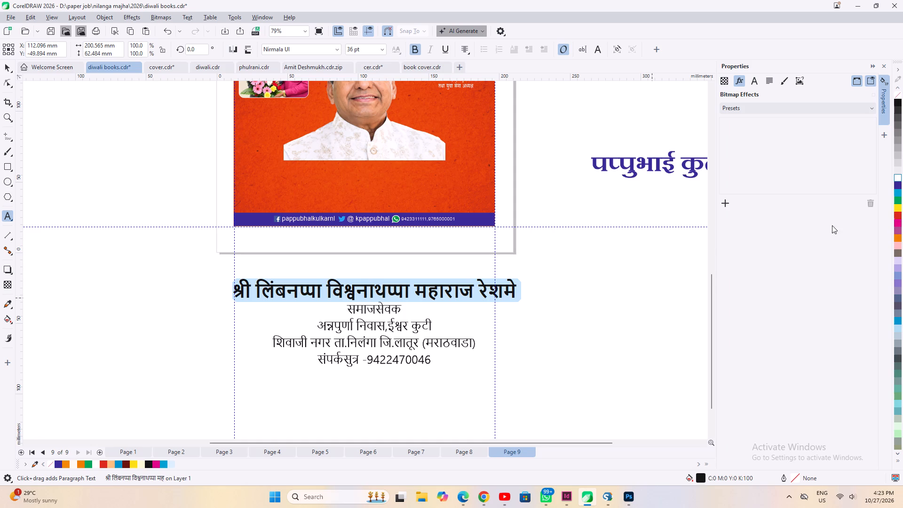
click(899, 183)
Fill the four lines beneath the name, from समाजसेवक to the contact number, with white.
click(375, 332)
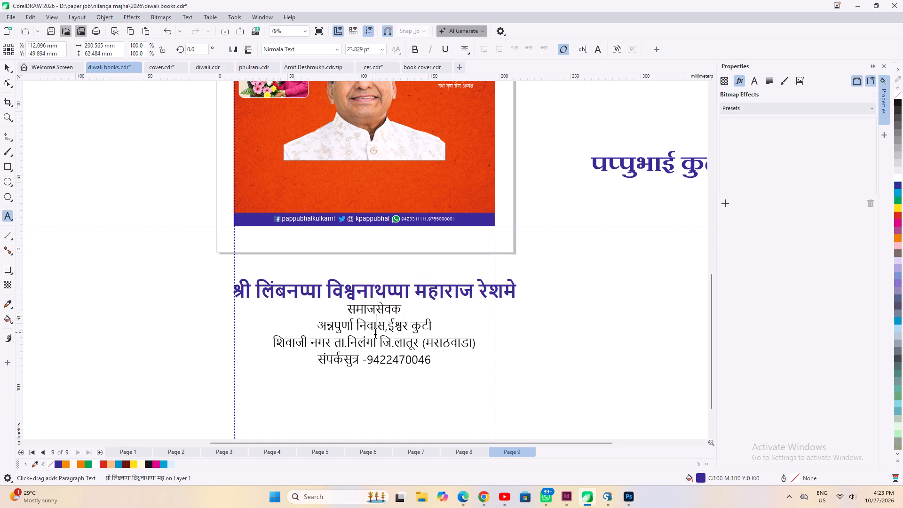
drag(347, 310, 519, 390)
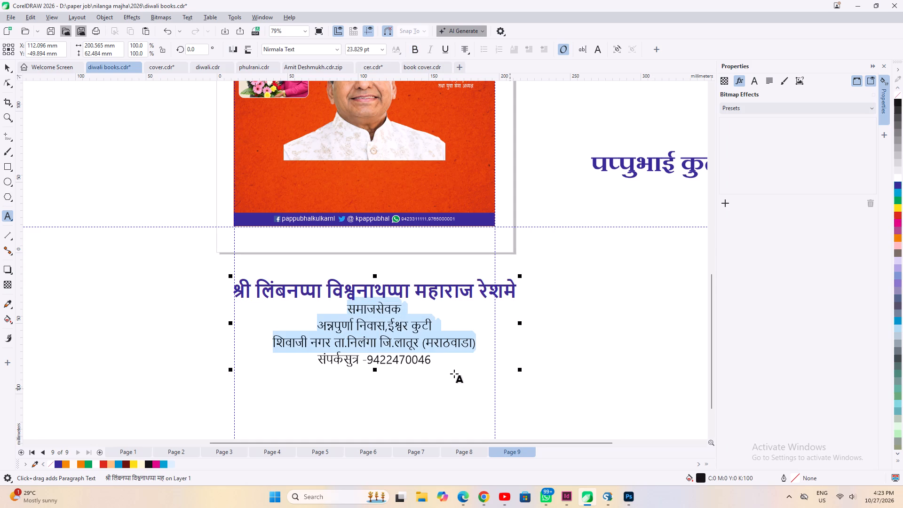
shift+click(433, 365)
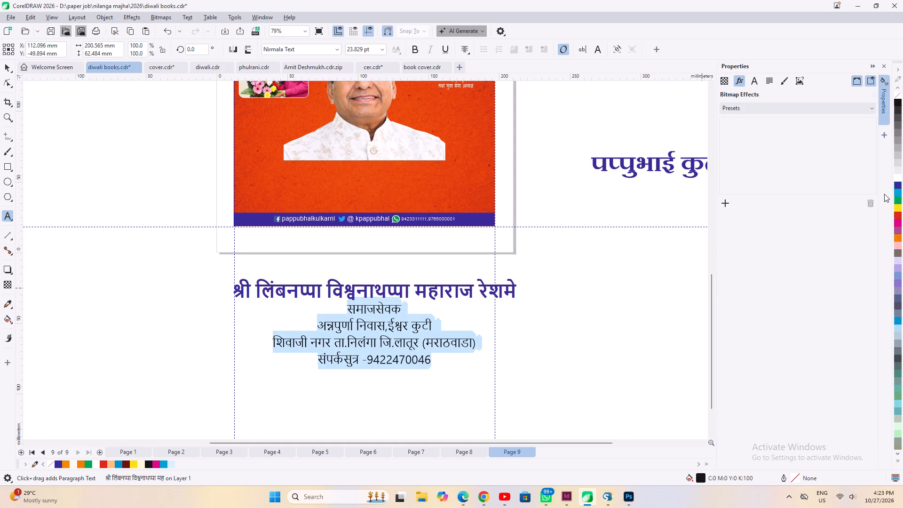
click(899, 177)
click(351, 305)
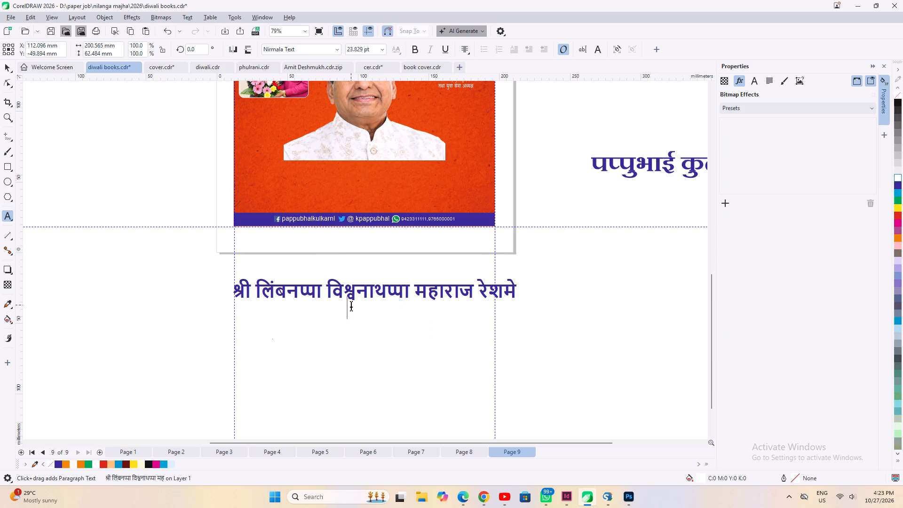
Shrink the whole text block to about 92 mm wide and place it between the main portrait and the blue footer bar.
click(4, 67)
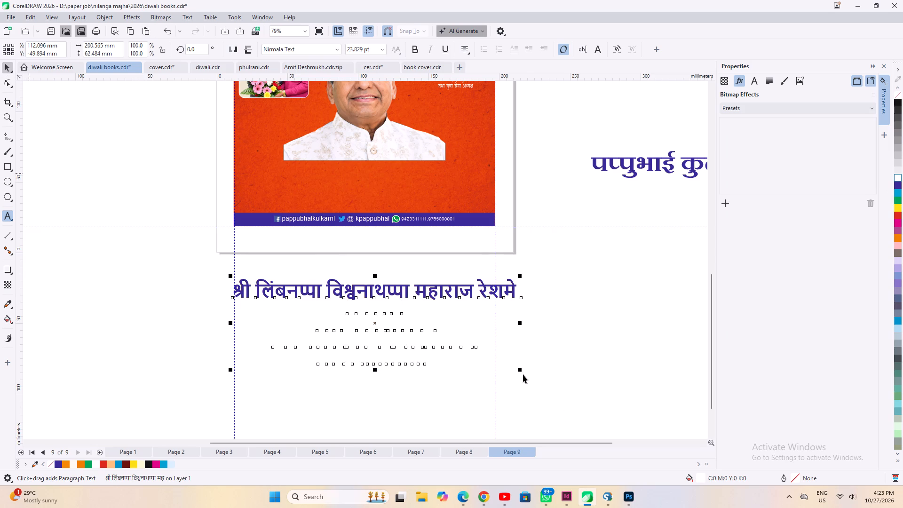
shift+drag(522, 371, 445, 383)
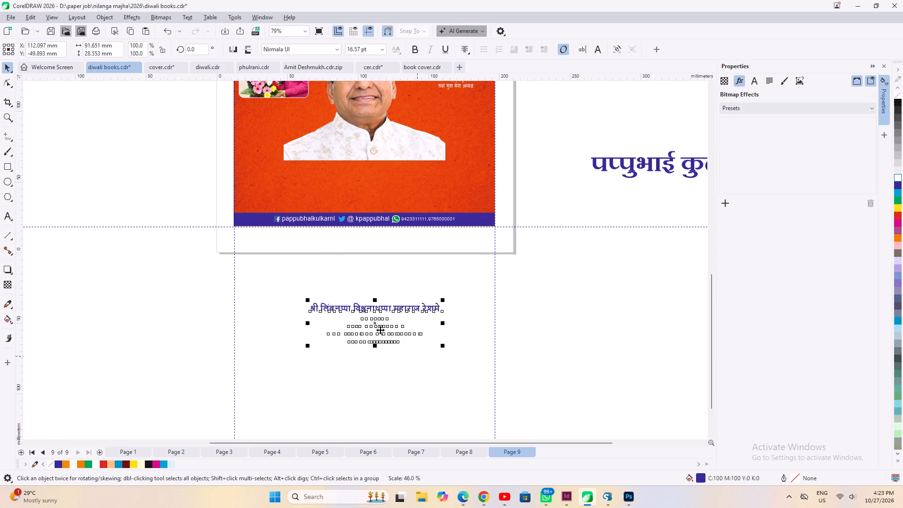
drag(372, 325, 366, 189)
scroll(364, 186, up, 1)
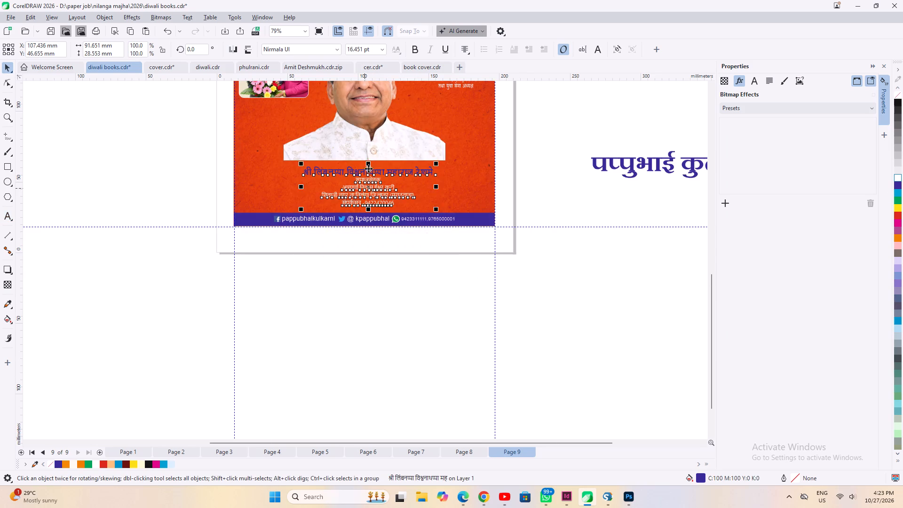
scroll(368, 168, up, 9)
Enlarge the placed text block proportionally to about 102 mm wide.
click(353, 189)
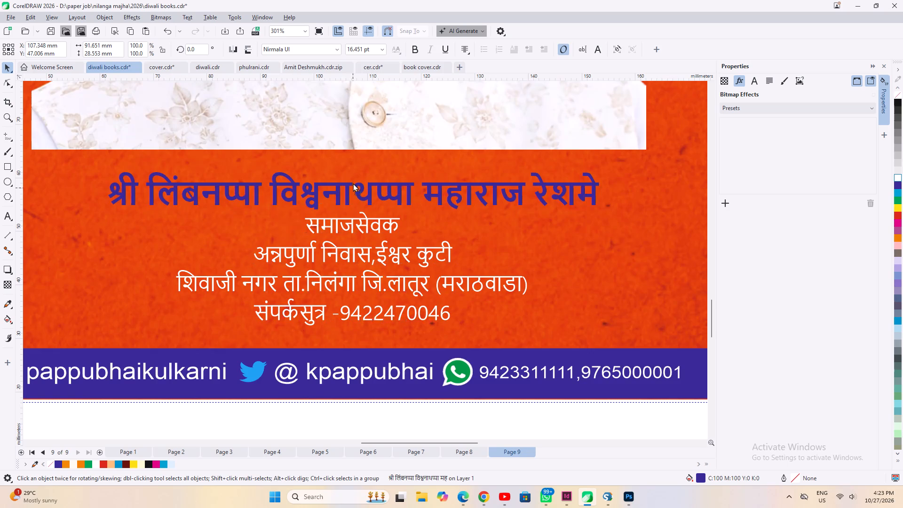
scroll(350, 189, down, 1)
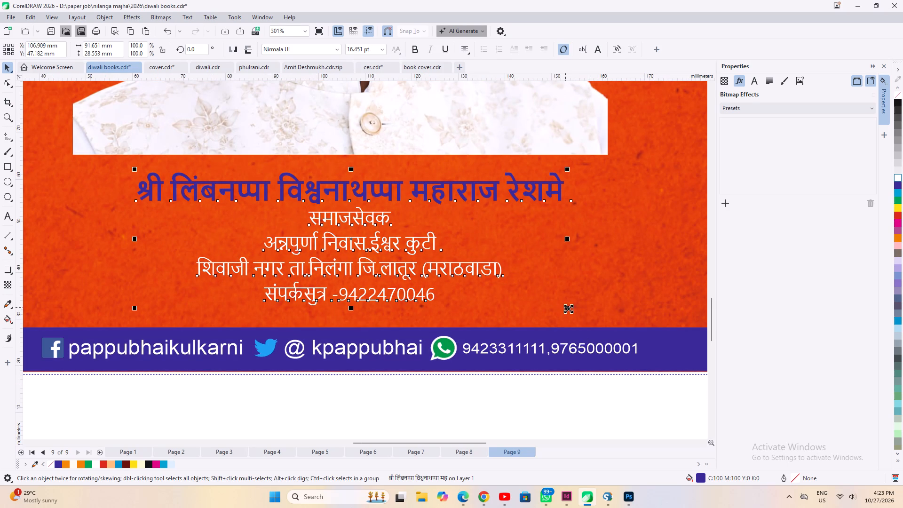
shift+drag(568, 309, 593, 324)
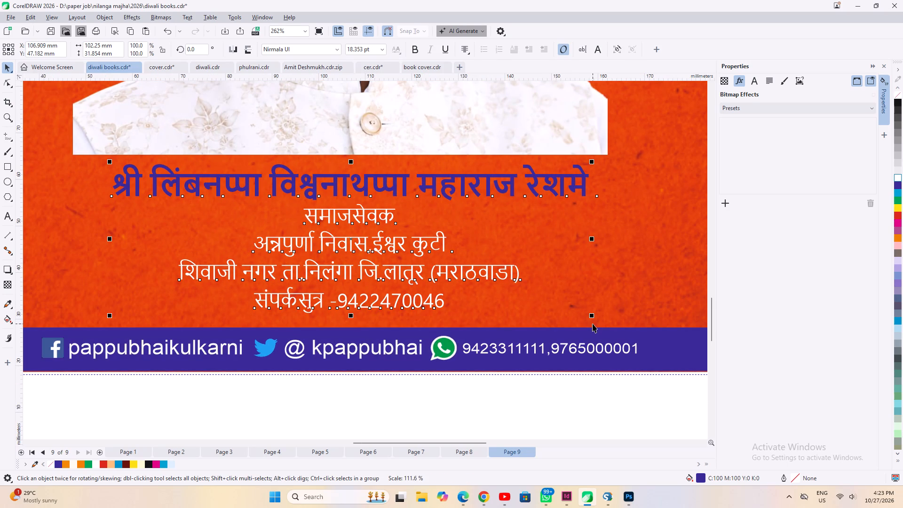
Break the text block apart into separate lines.
key(ctrl+l)
key(ctrl+k)
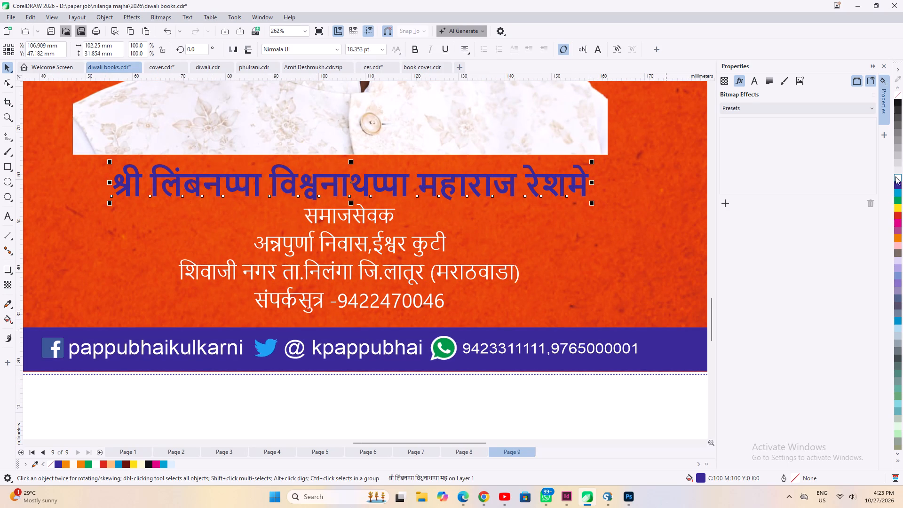
Give the name line a white 0.5 mm outline placed behind the fill and scaling with the object.
right_click(900, 177)
double_click(792, 477)
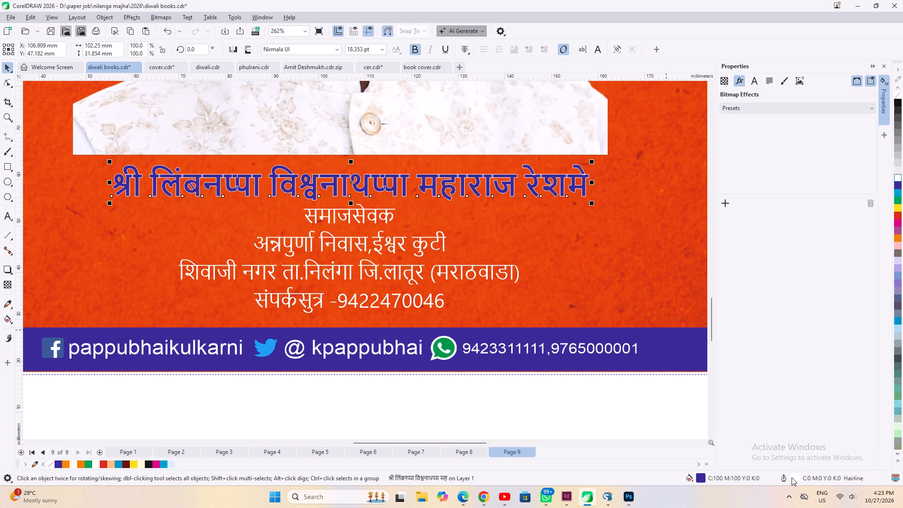
click(389, 181)
click(374, 250)
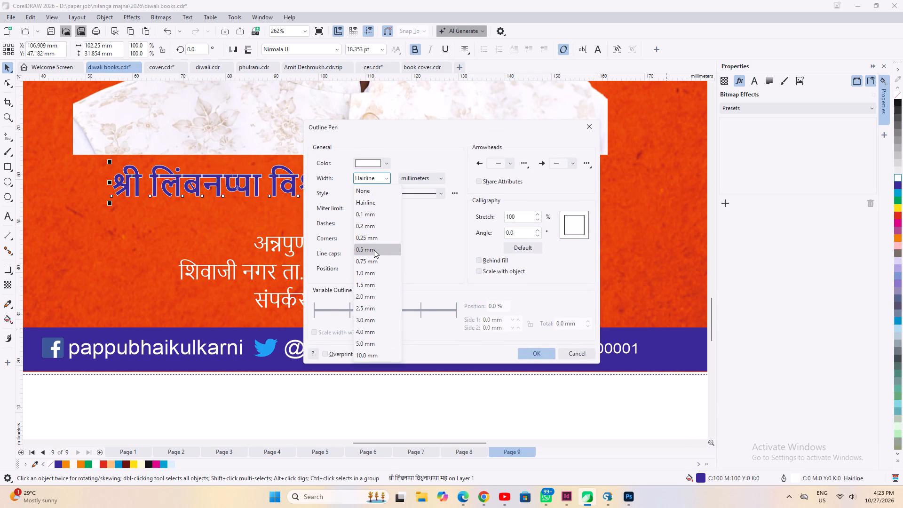
click(491, 263)
click(491, 271)
click(538, 355)
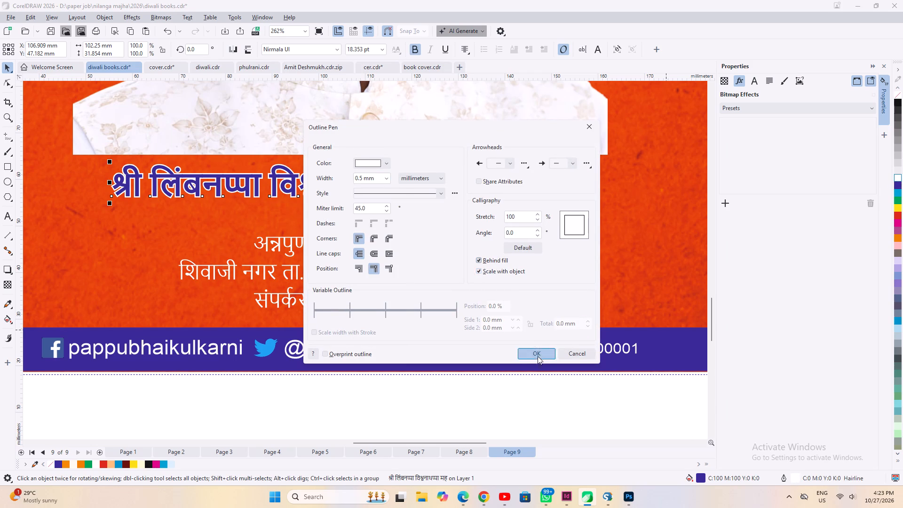
click(491, 405)
Resize the four white lines below the name together to about 81 mm wide and 24 mm high.
click(353, 214)
scroll(353, 214, up, 1)
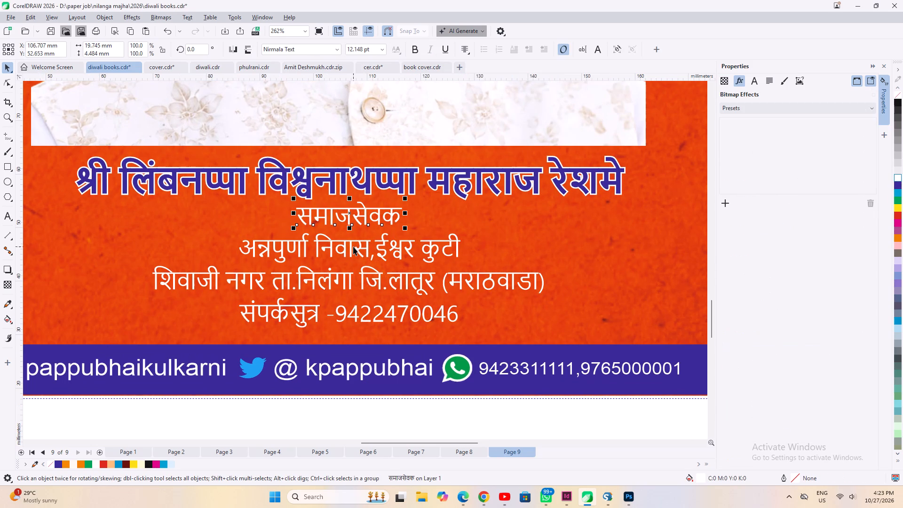
shift+click(349, 242)
shift+click(332, 276)
shift+click(340, 313)
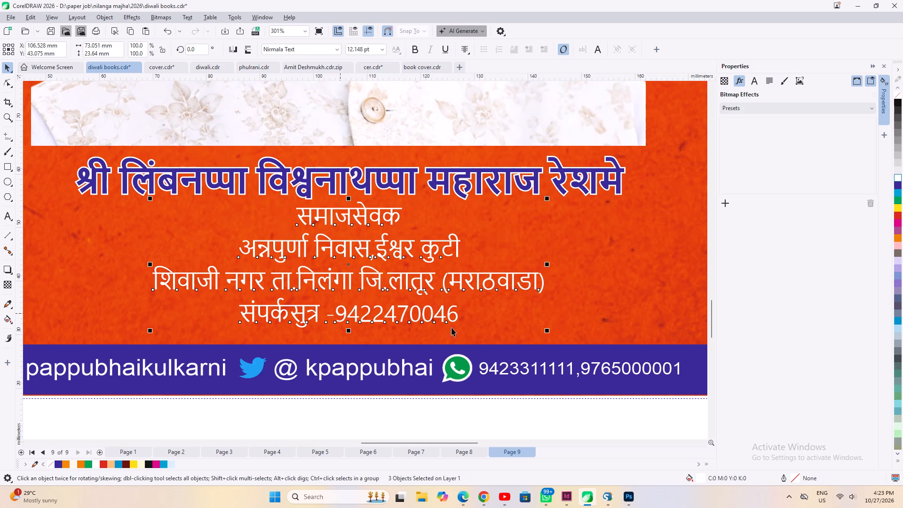
scroll(499, 330, up, 2)
shift+drag(561, 333, 579, 339)
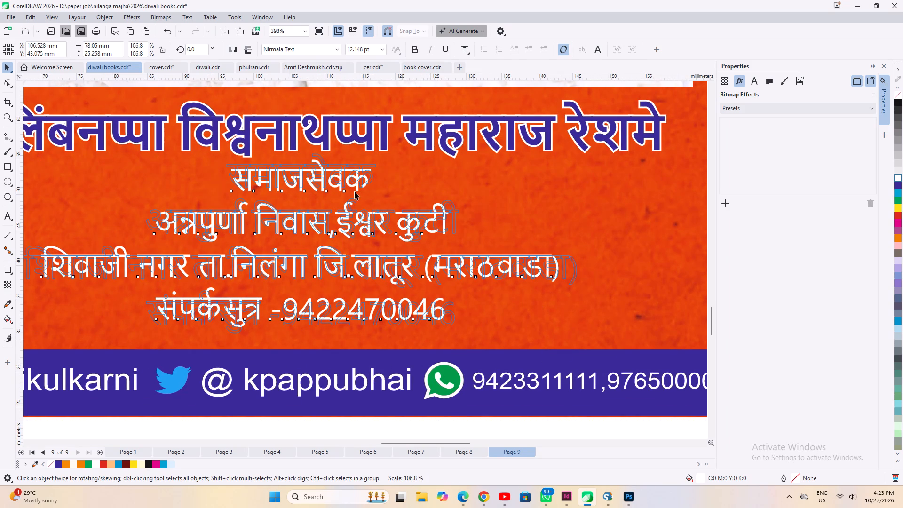
drag(298, 151, 298, 158)
scroll(497, 255, down, 2)
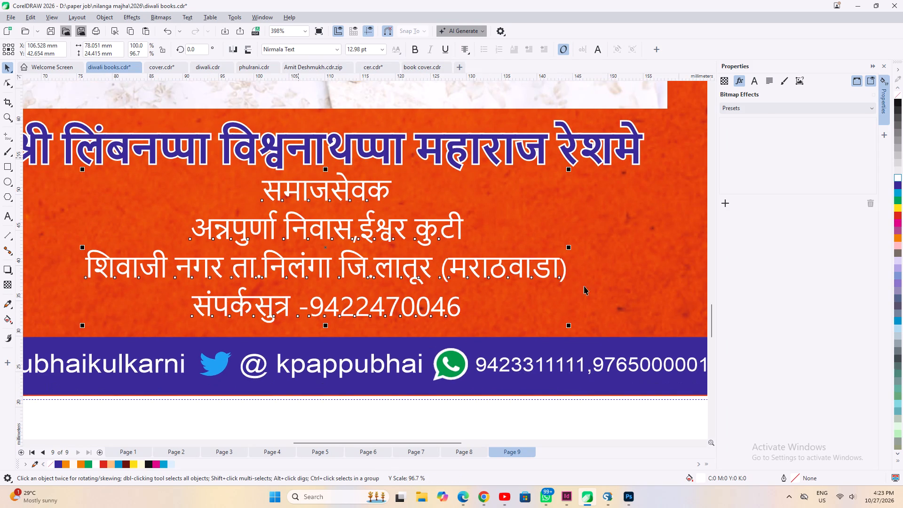
shift+drag(561, 247, 567, 251)
Delete the orange-turban photo and the leftover leader photos, greeting text and diya lying left of the page.
scroll(480, 299, down, 8)
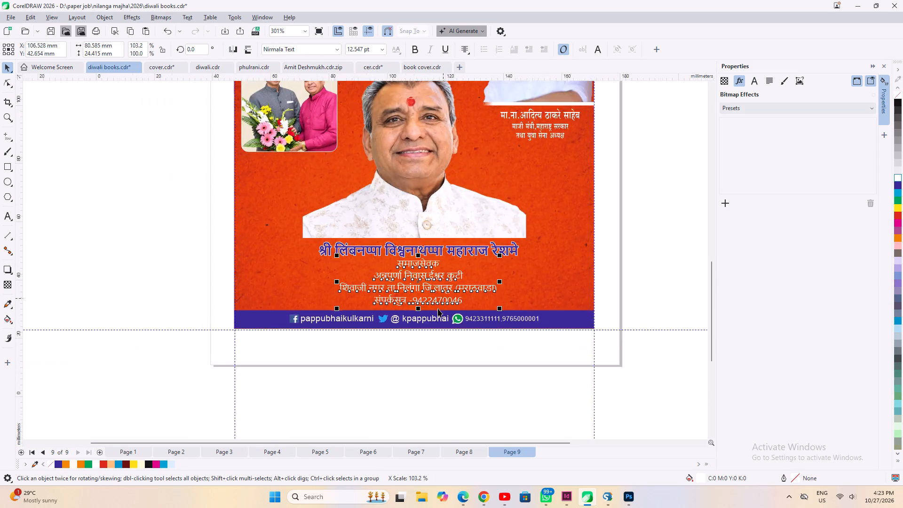
scroll(438, 309, down, 3)
scroll(503, 365, down, 4)
drag(564, 391, 367, 104)
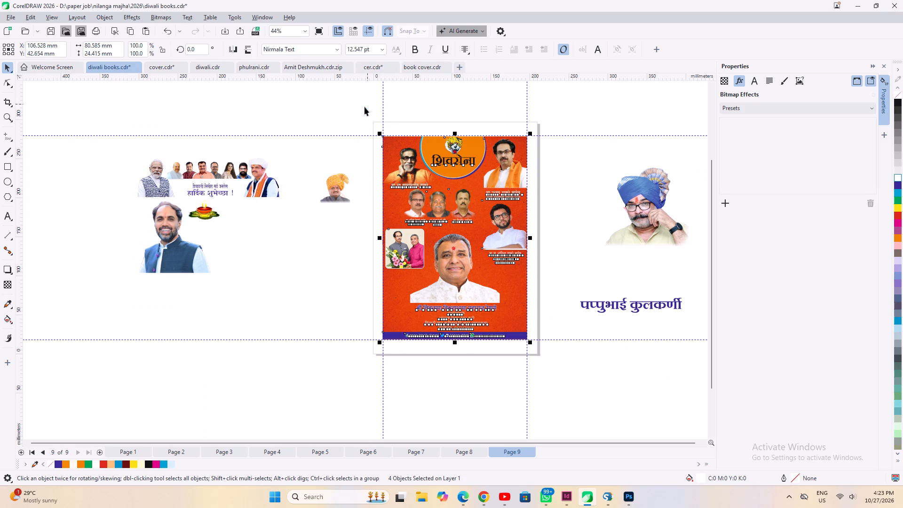
click(335, 192)
drag(338, 187, 318, 218)
key(Delete)
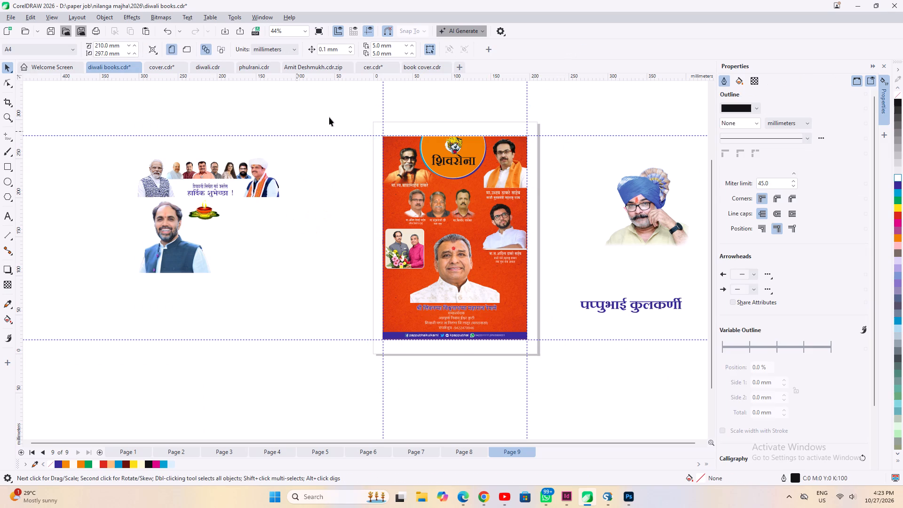
drag(320, 125, 3, 360)
key(Delete)
Select the main portrait above the advertiser's name on the poster.
scroll(123, 182, down, 4)
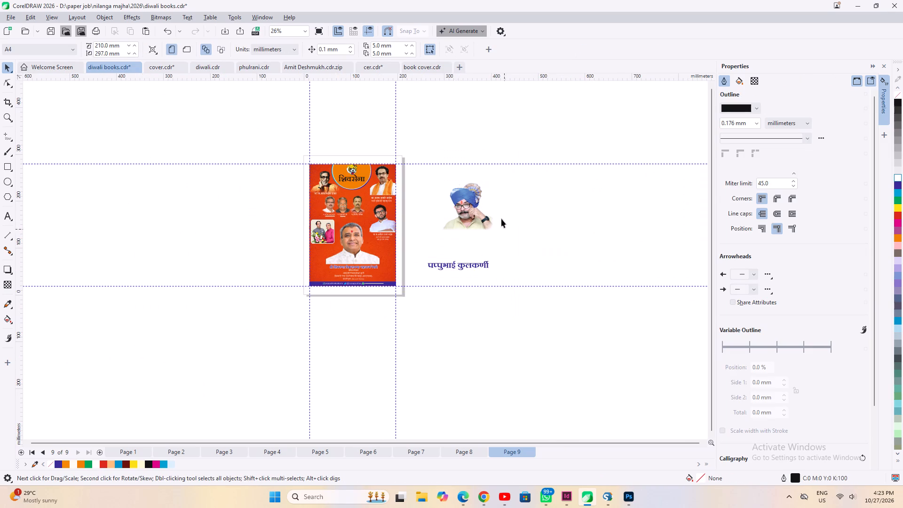
scroll(411, 187, up, 4)
scroll(394, 236, up, 7)
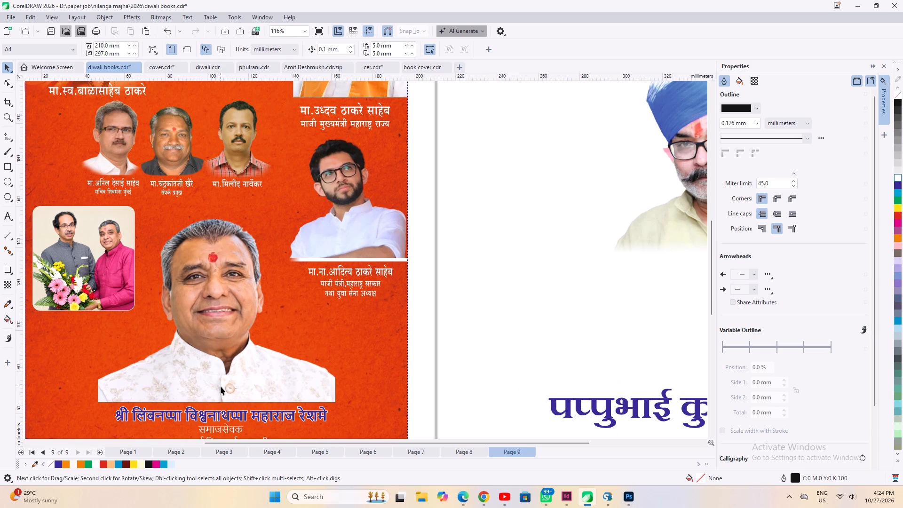
scroll(221, 387, up, 4)
click(212, 397)
scroll(286, 271, down, 2)
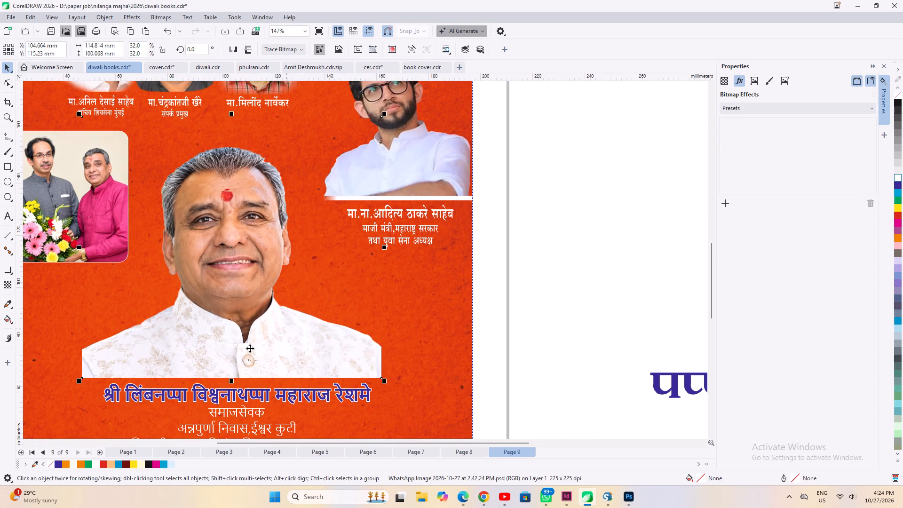
scroll(557, 296, down, 4)
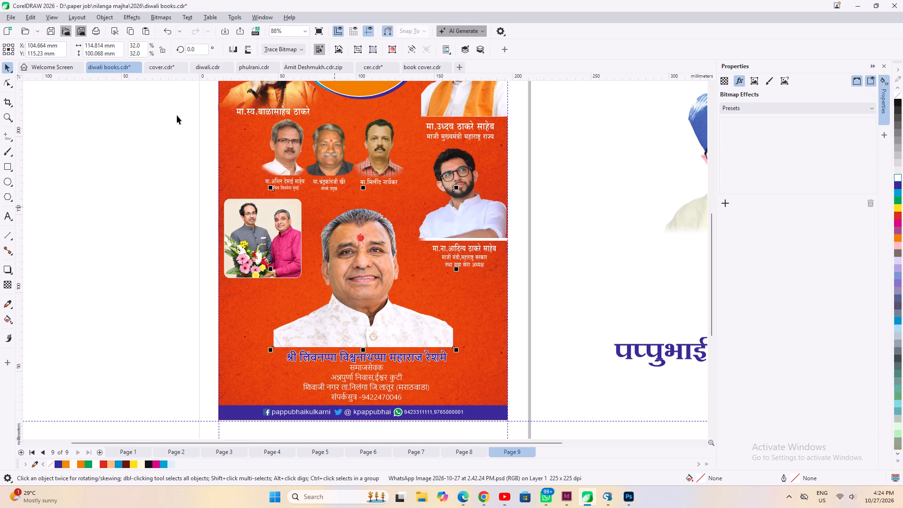
Move the three small leader portraits and their captions together about 17 mm left, centring them near X 67.7 mm, Y 187.9 mm.
click(164, 111)
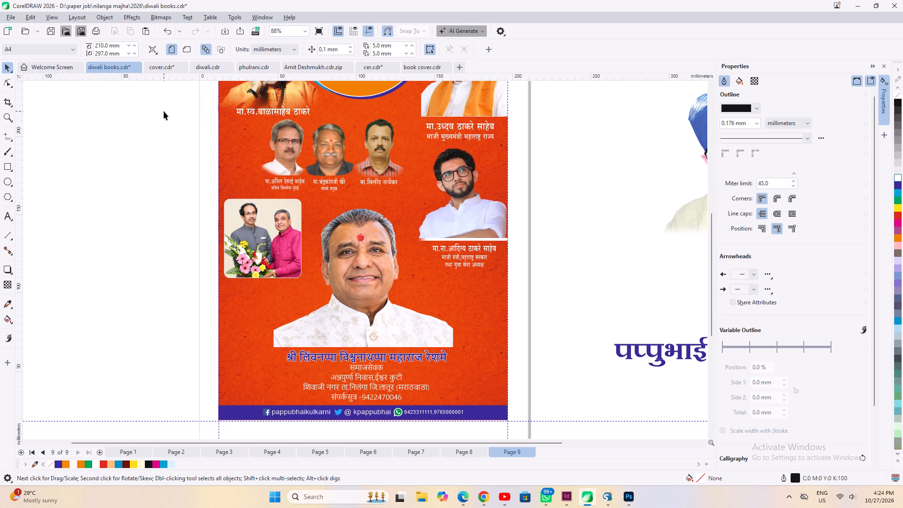
drag(179, 112, 442, 203)
scroll(271, 143, up, 1)
drag(341, 151, 310, 152)
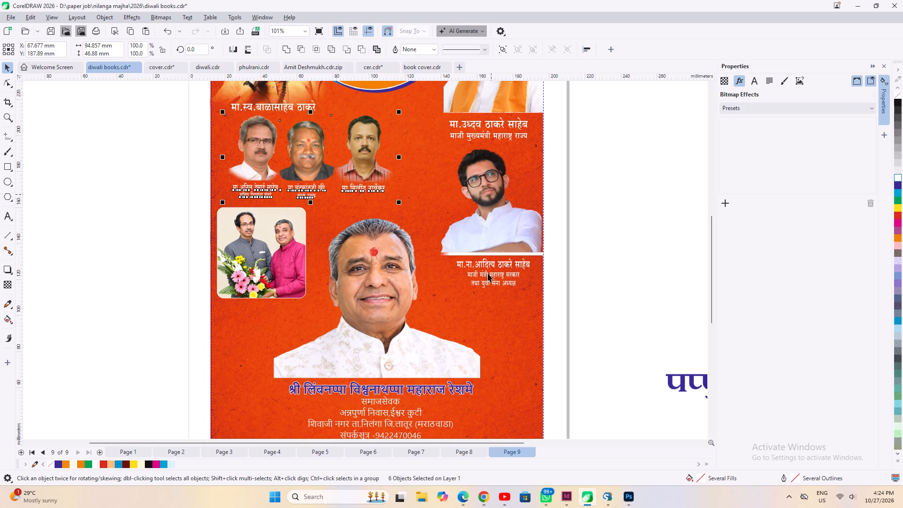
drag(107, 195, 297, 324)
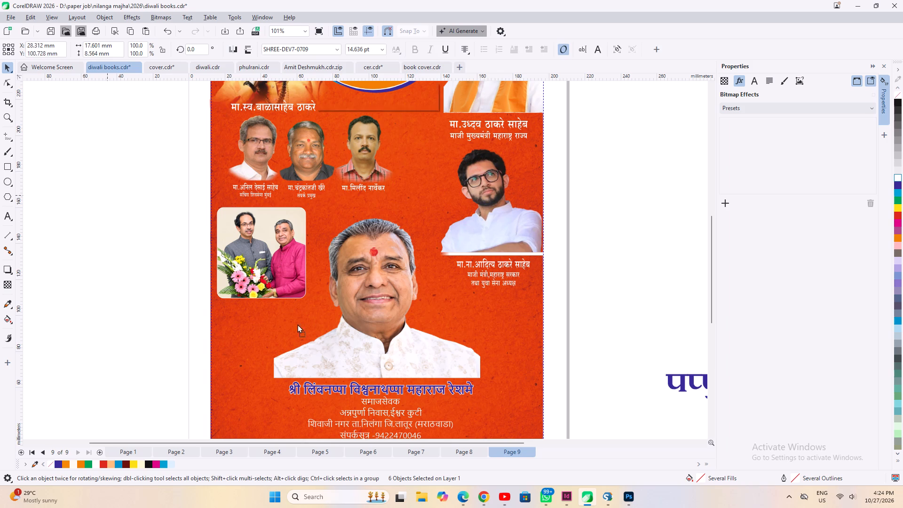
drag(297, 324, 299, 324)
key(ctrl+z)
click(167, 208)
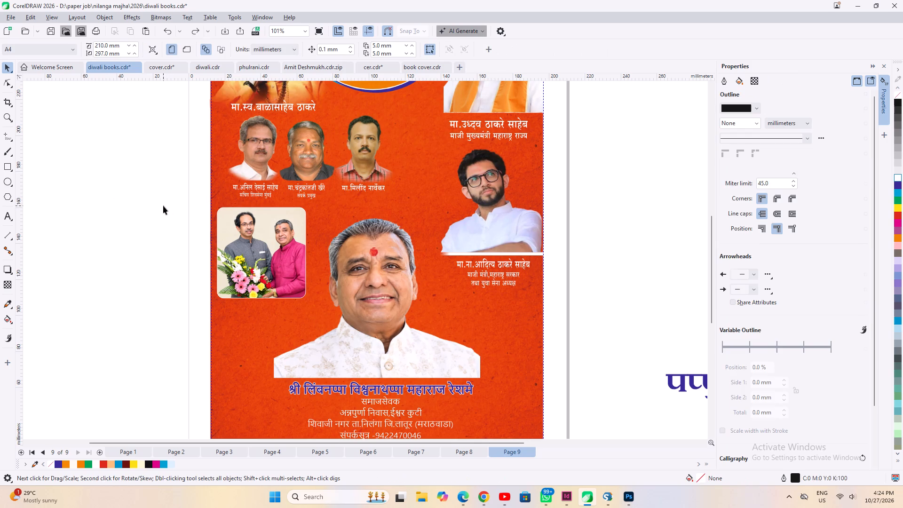
Shift the rounded-corner photo of the two men with the bouquet slightly down and right, centring it near X 41.3 mm, Y 131.8 mm.
drag(163, 206, 349, 343)
scroll(280, 270, up, 1)
drag(273, 259, 277, 265)
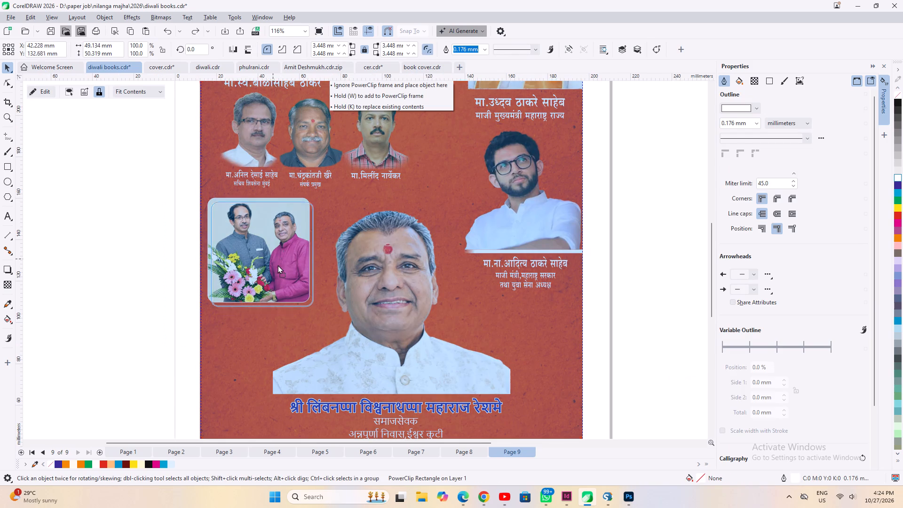
drag(277, 265, 275, 265)
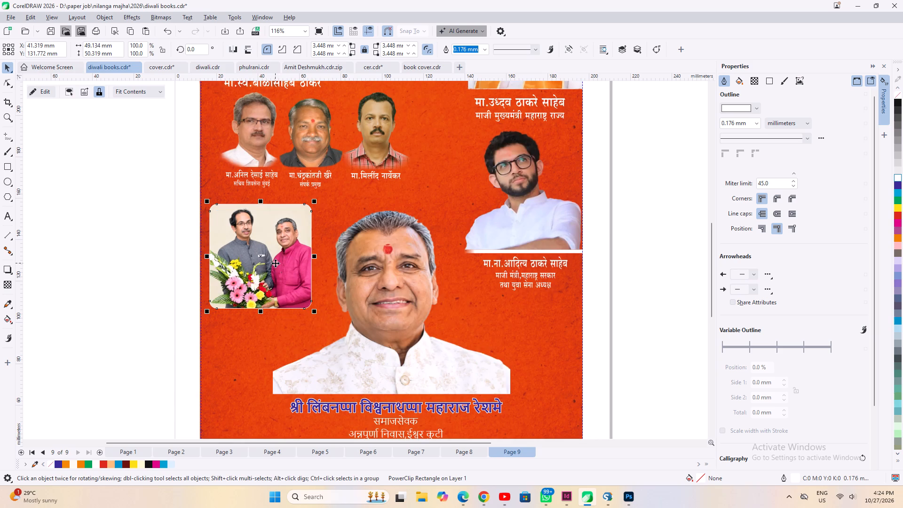
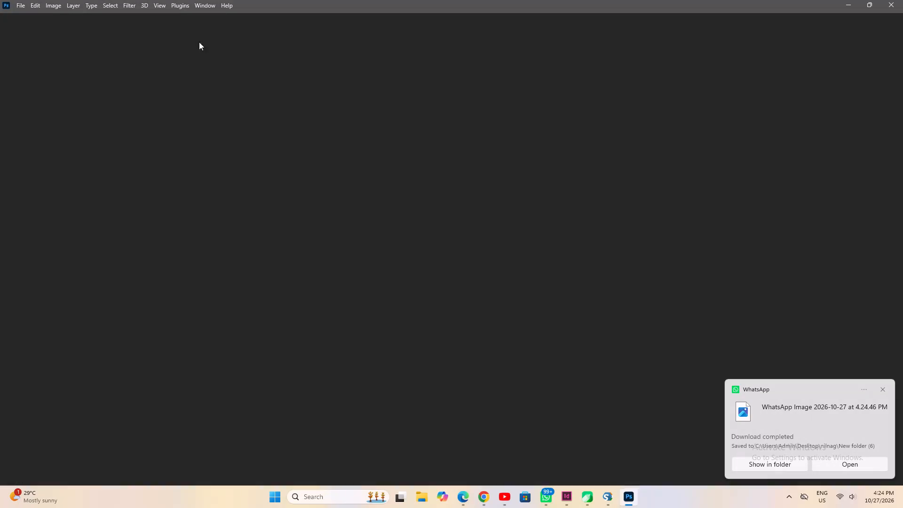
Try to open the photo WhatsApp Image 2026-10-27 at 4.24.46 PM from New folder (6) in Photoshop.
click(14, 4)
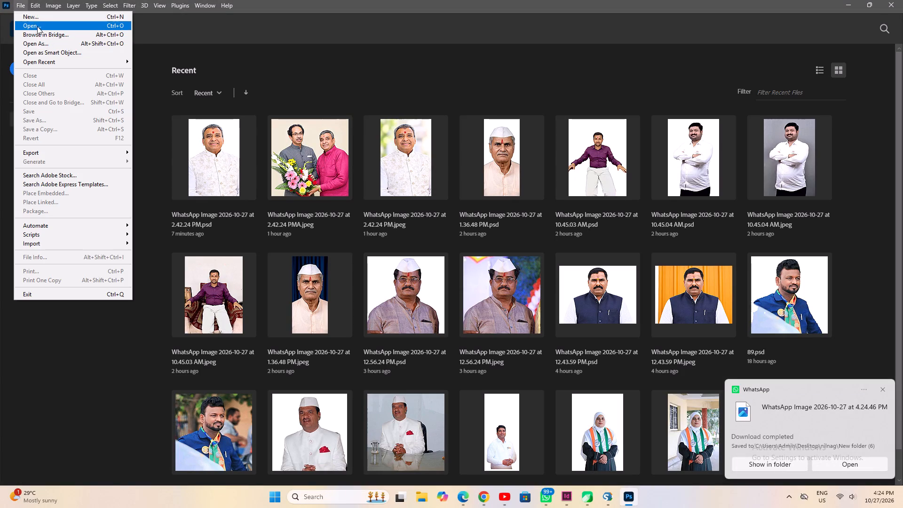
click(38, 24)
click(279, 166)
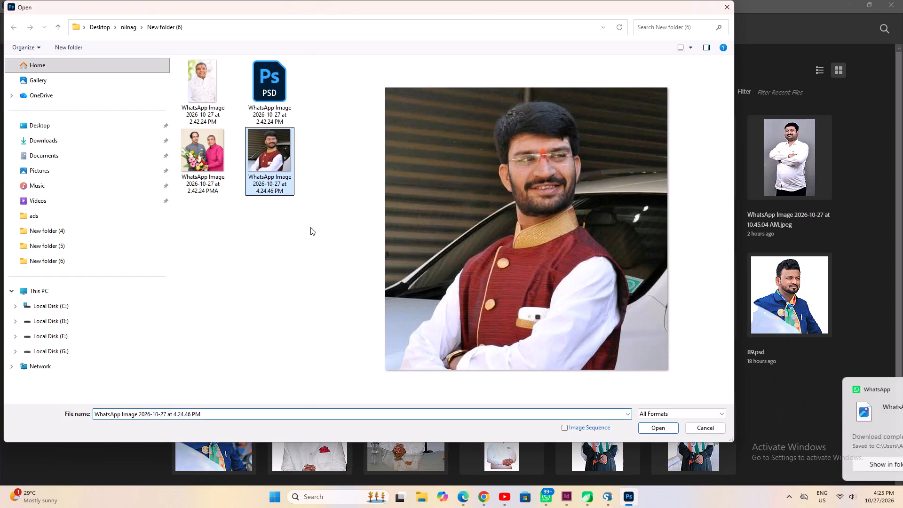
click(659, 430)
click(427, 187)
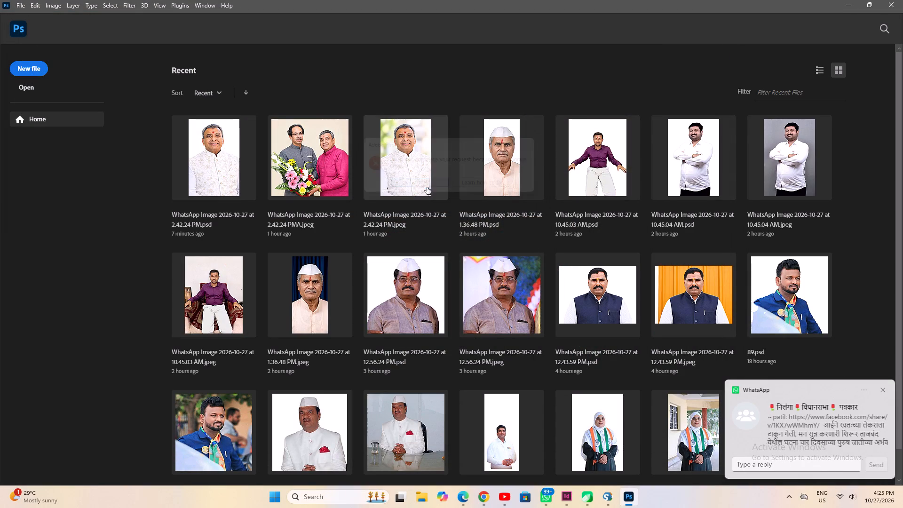
Switch to CorelDRAW, import WhatsApp Image 2026-10-27 at 4.24.46 PM at 50.8 by 50.8 mm beside the page, and shift it towards the poster.
click(592, 507)
click(63, 226)
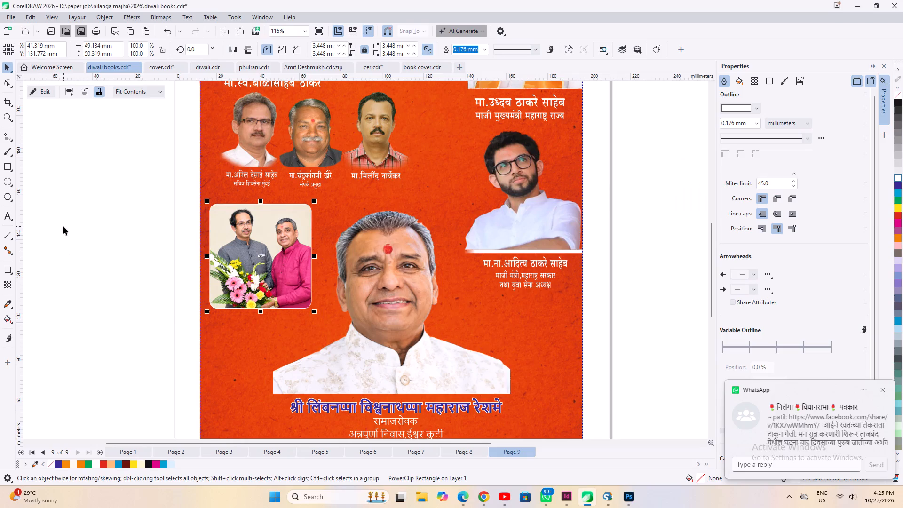
right_click(78, 213)
click(99, 260)
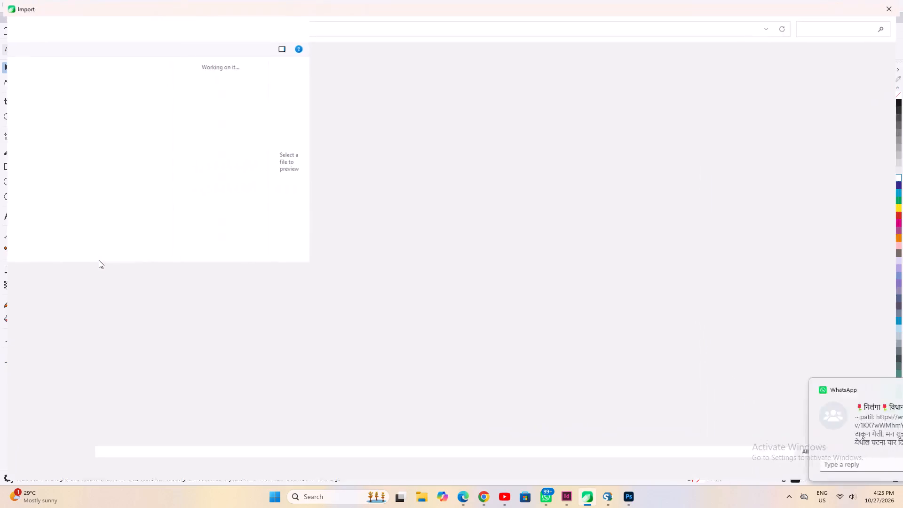
click(326, 94)
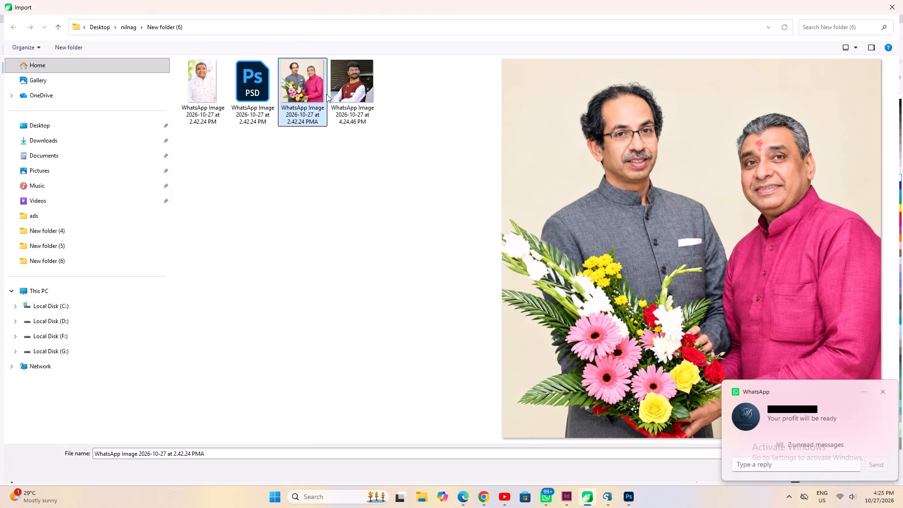
click(887, 389)
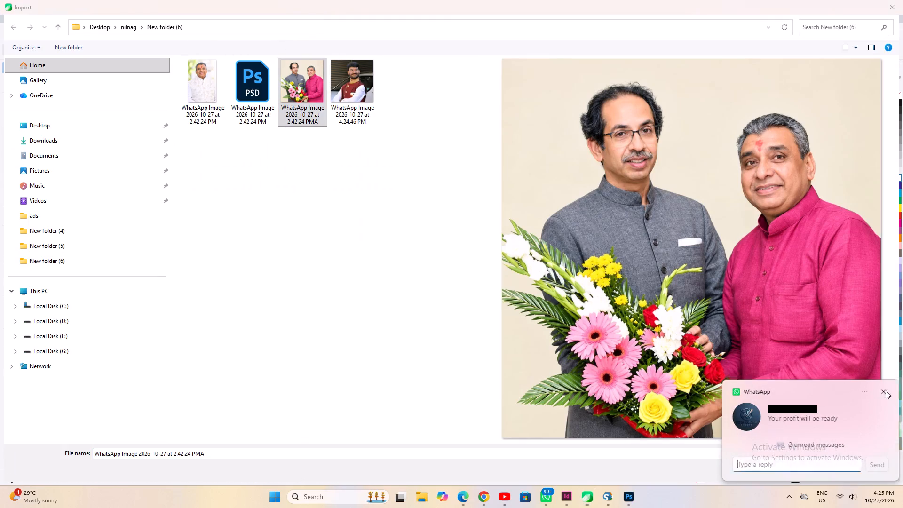
click(346, 92)
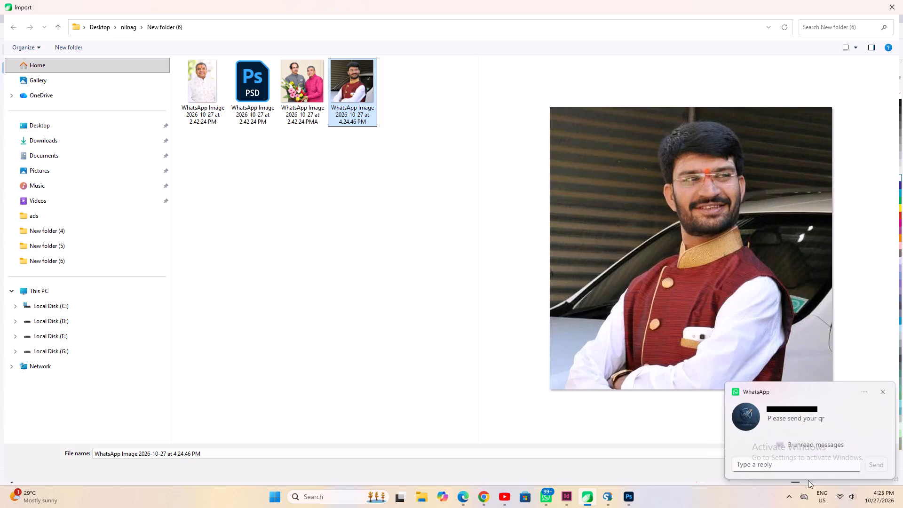
click(885, 391)
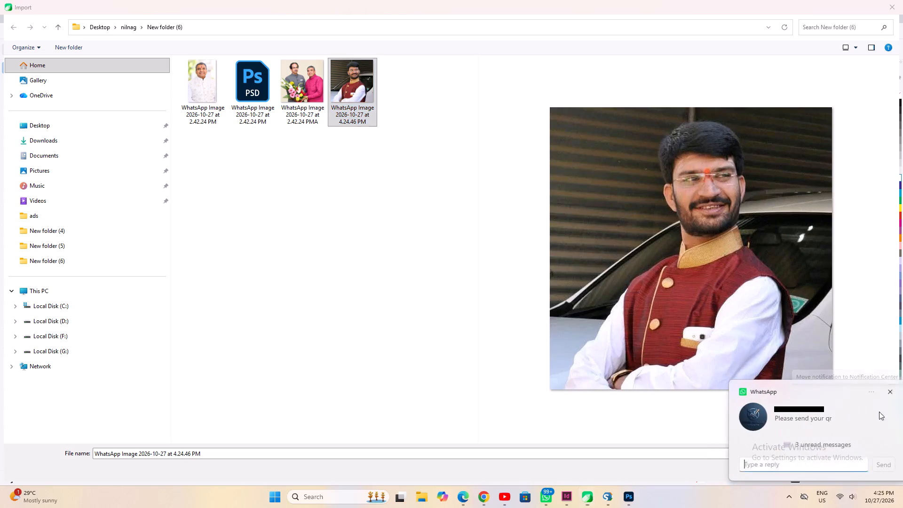
click(823, 468)
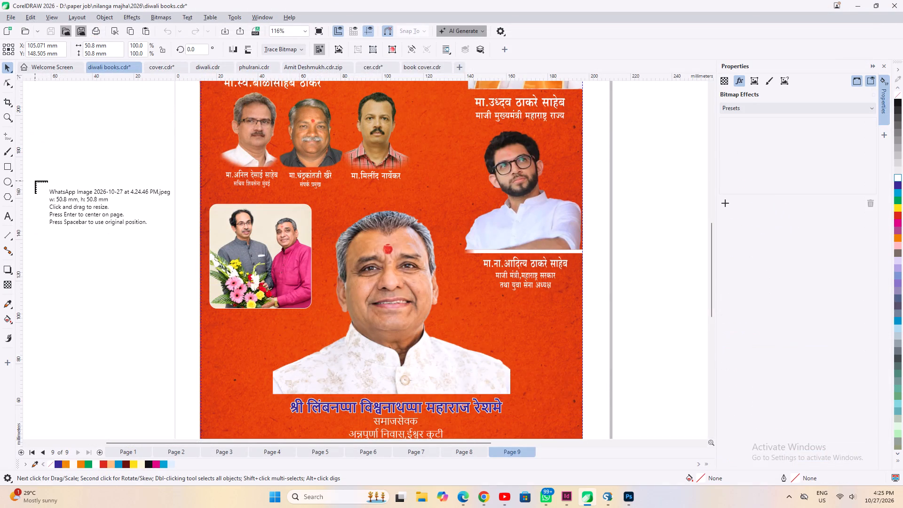
click(51, 188)
click(118, 245)
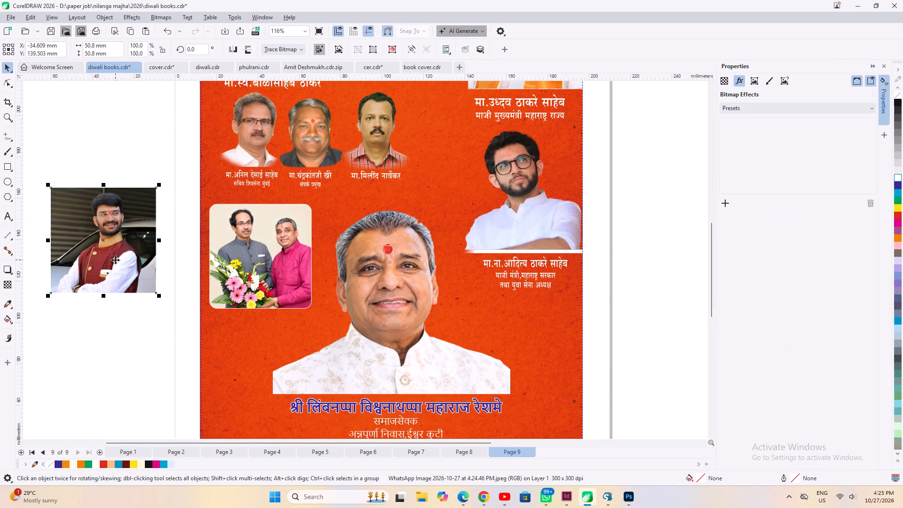
drag(115, 260, 173, 252)
Switch to Photoshop to open an image file.
click(630, 498)
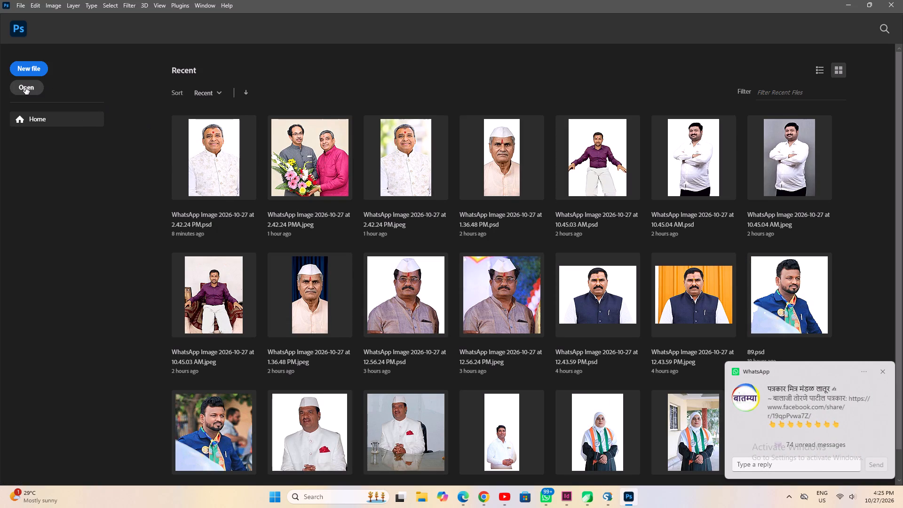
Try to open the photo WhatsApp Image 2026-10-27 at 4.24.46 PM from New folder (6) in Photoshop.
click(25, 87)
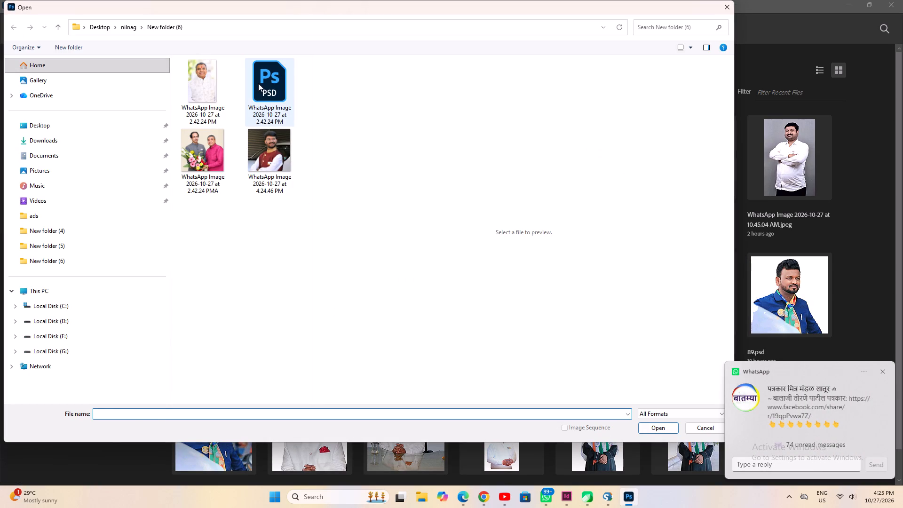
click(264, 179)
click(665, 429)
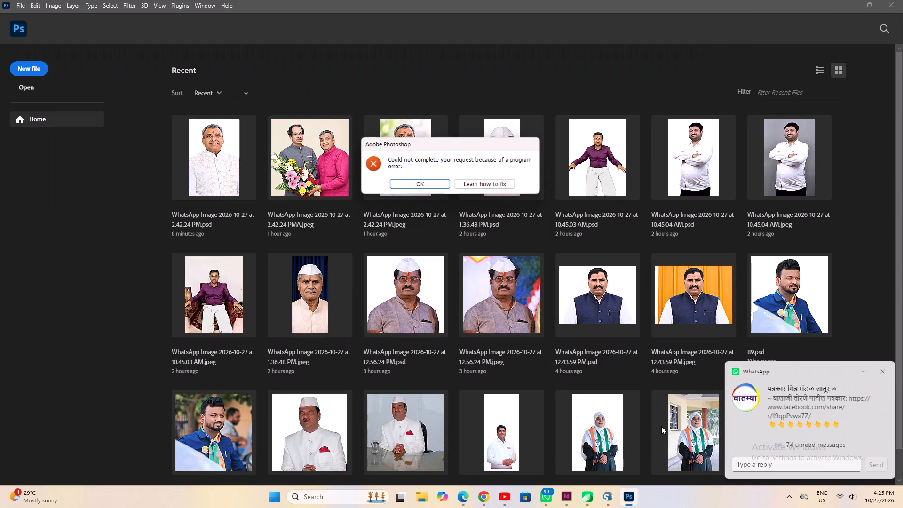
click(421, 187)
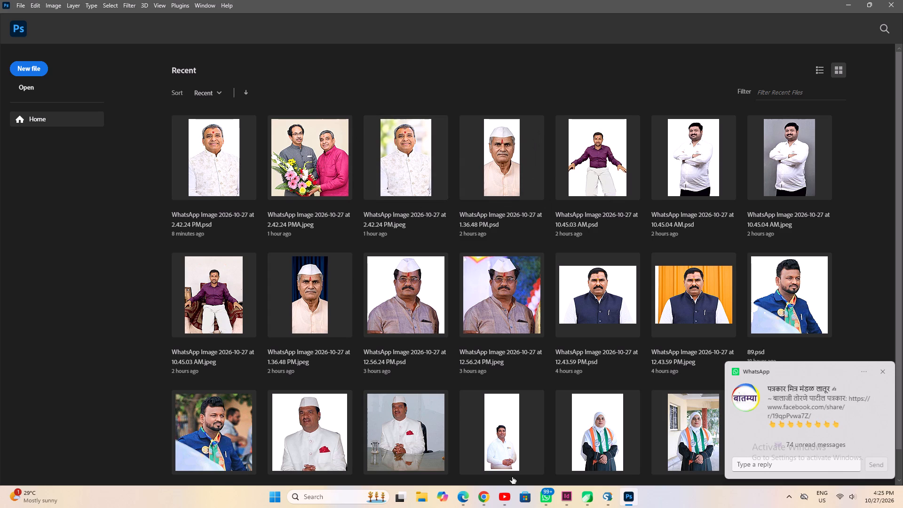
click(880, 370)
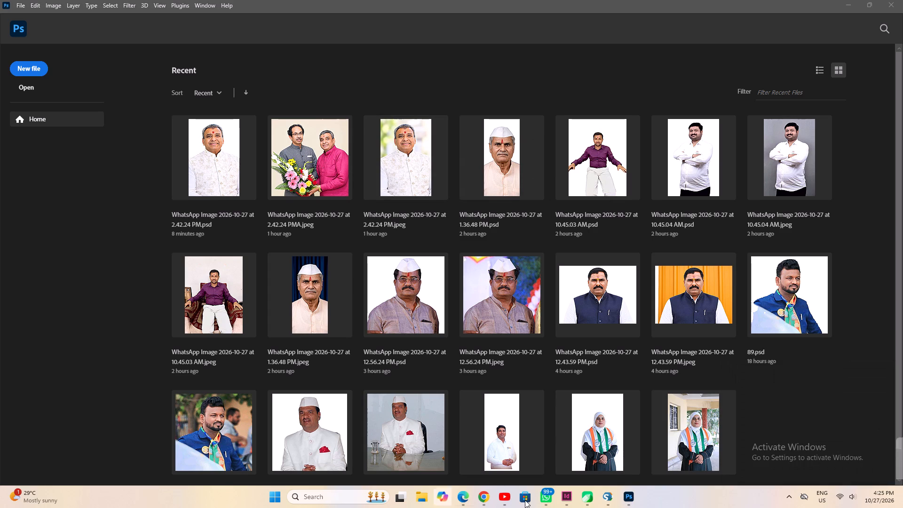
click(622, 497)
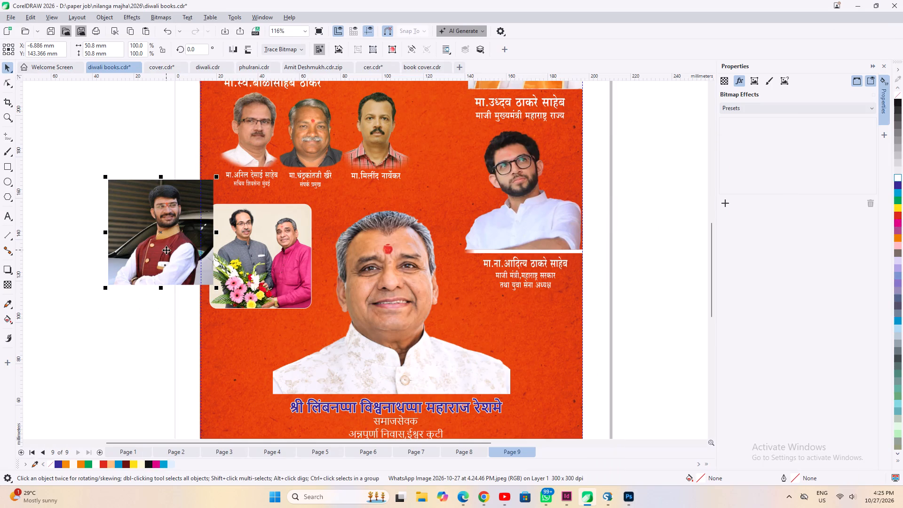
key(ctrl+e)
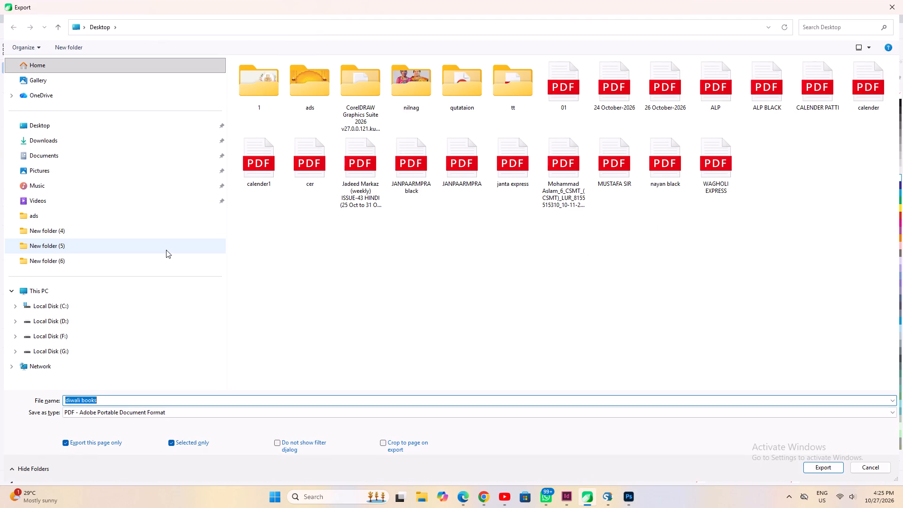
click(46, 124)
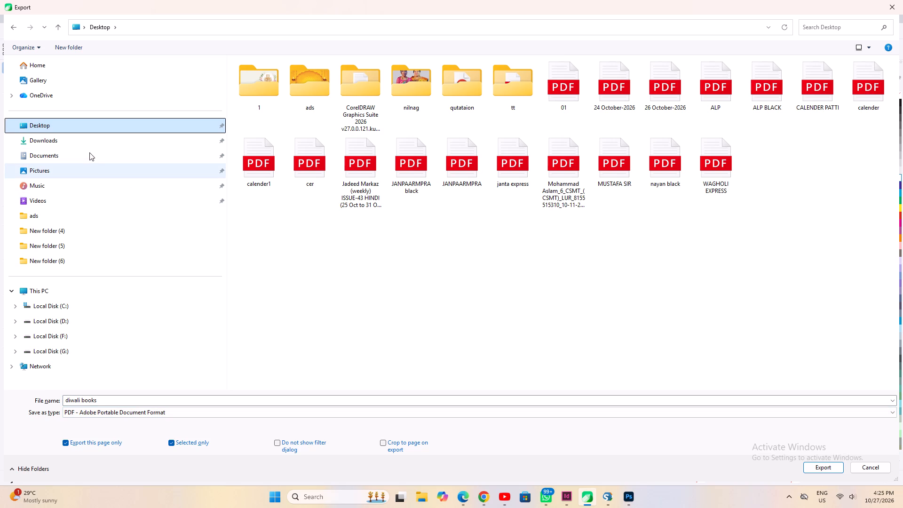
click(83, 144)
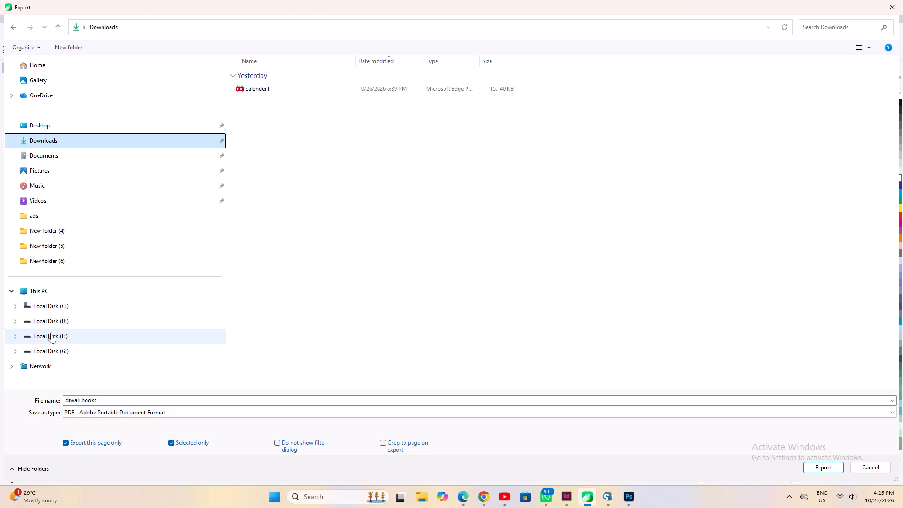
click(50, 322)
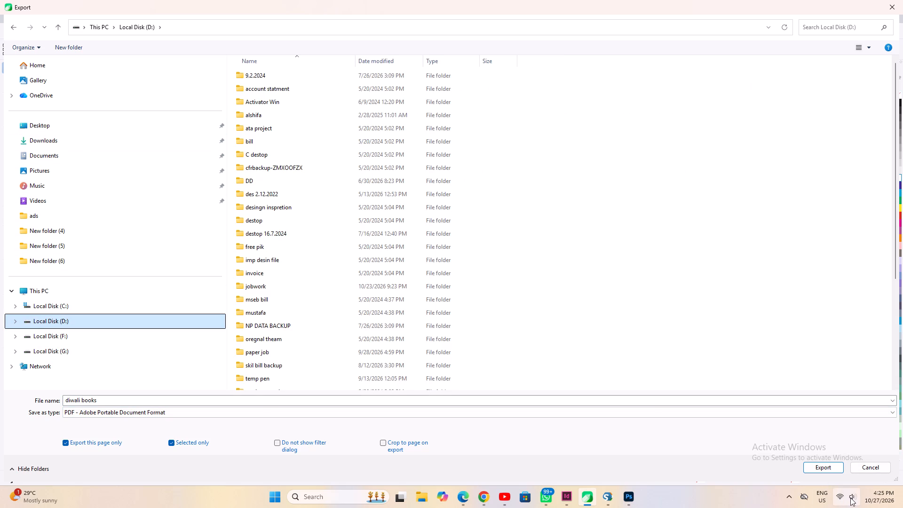
Mute the system sound.
click(851, 498)
click(740, 445)
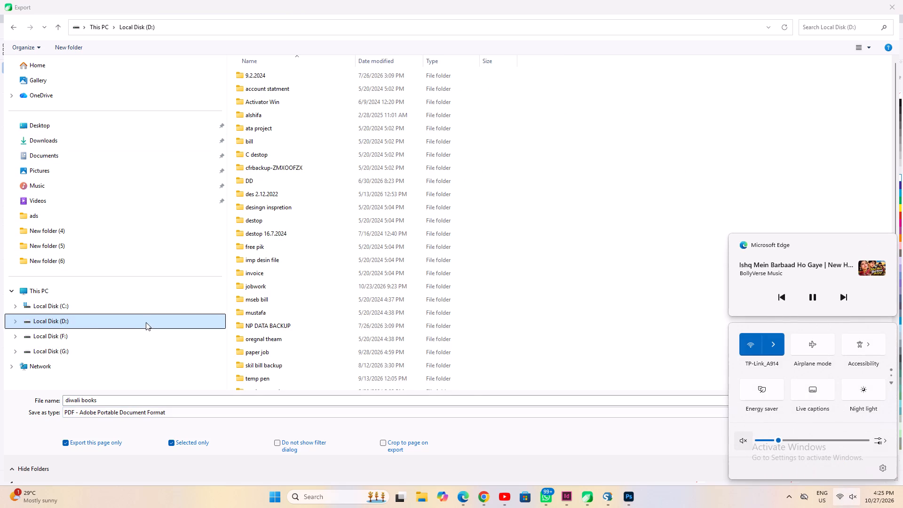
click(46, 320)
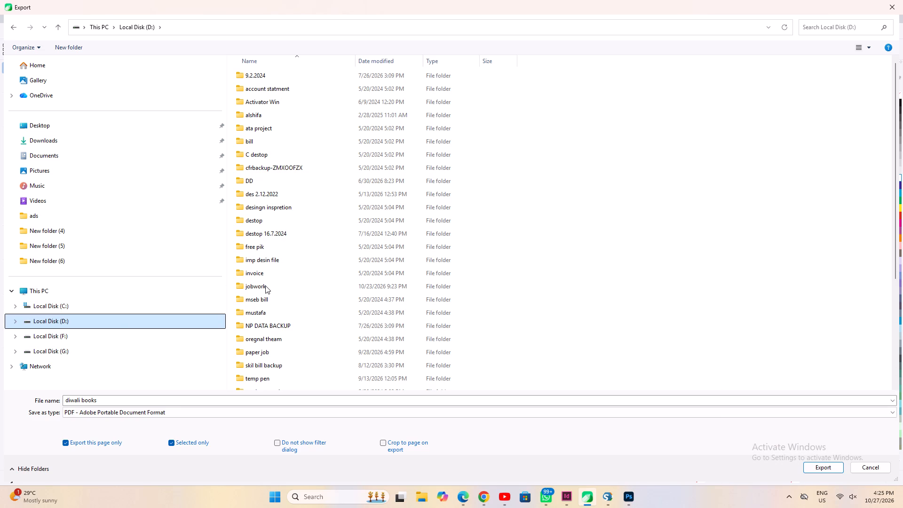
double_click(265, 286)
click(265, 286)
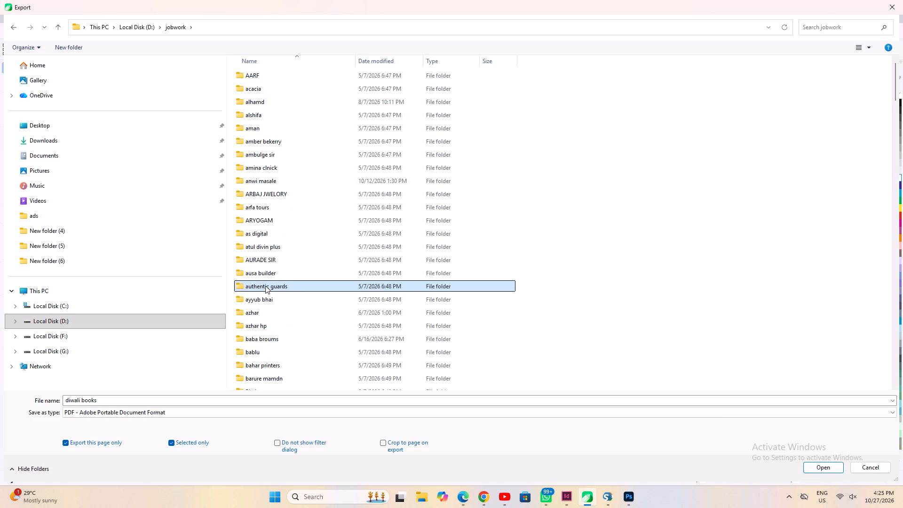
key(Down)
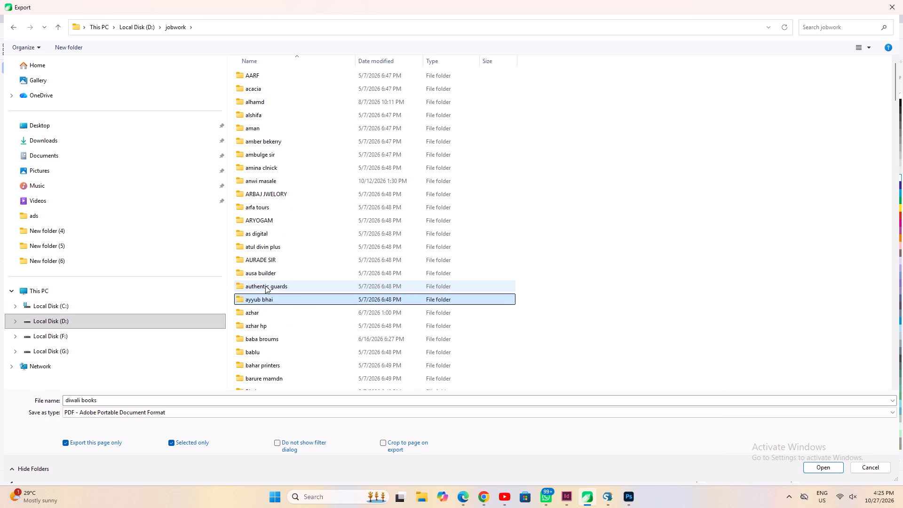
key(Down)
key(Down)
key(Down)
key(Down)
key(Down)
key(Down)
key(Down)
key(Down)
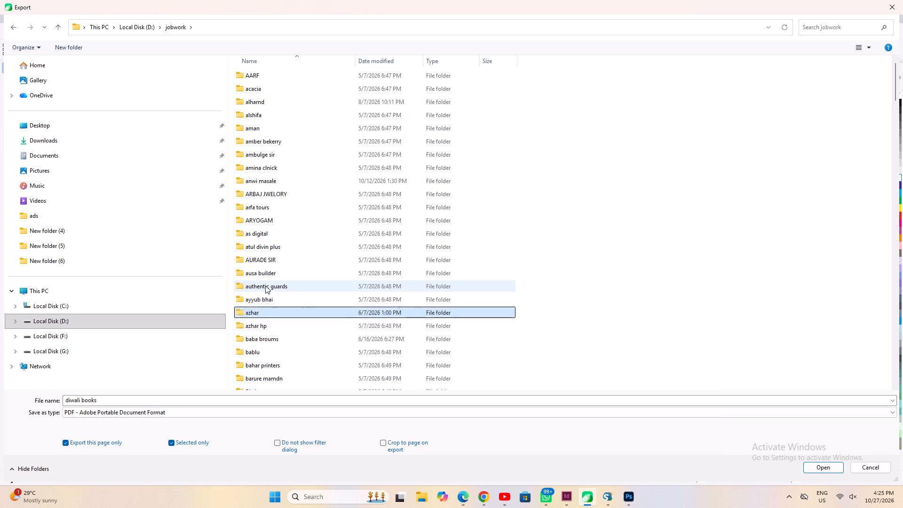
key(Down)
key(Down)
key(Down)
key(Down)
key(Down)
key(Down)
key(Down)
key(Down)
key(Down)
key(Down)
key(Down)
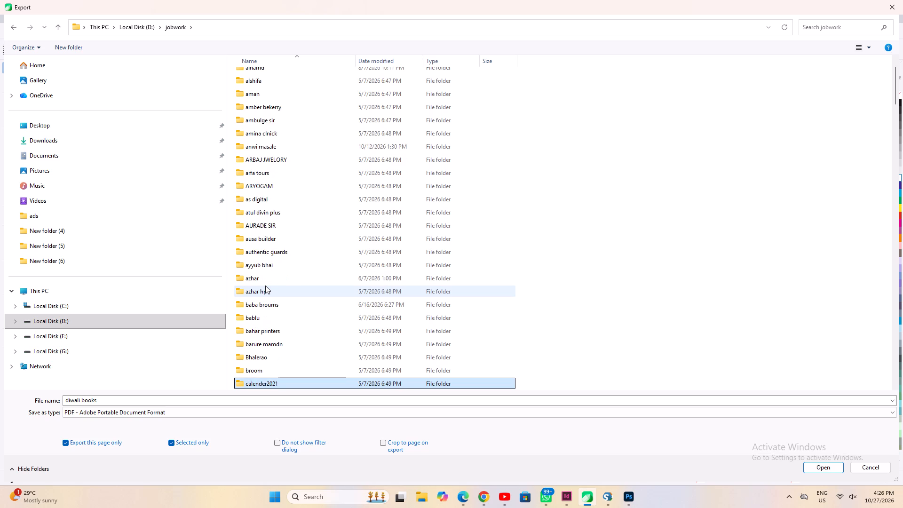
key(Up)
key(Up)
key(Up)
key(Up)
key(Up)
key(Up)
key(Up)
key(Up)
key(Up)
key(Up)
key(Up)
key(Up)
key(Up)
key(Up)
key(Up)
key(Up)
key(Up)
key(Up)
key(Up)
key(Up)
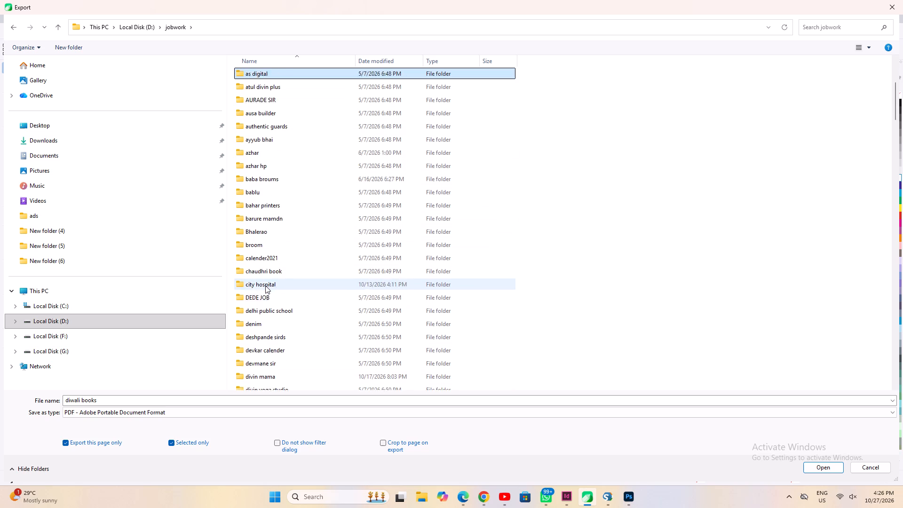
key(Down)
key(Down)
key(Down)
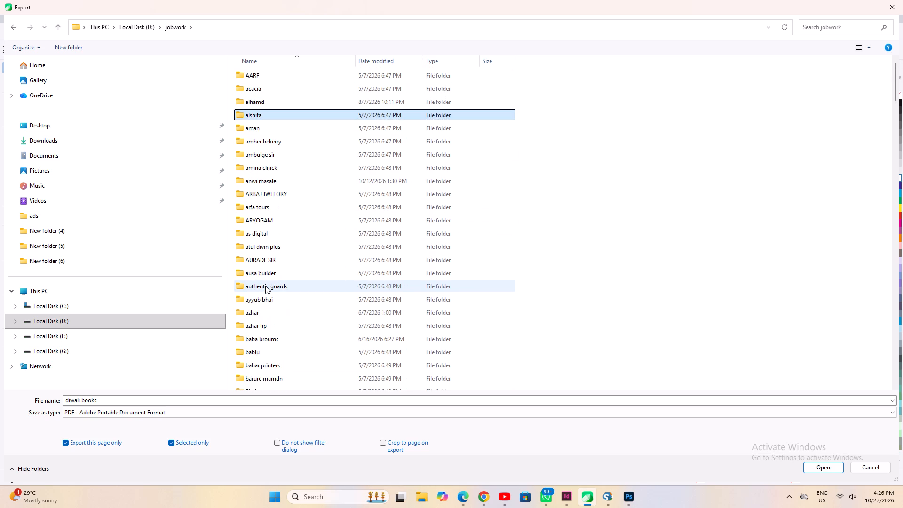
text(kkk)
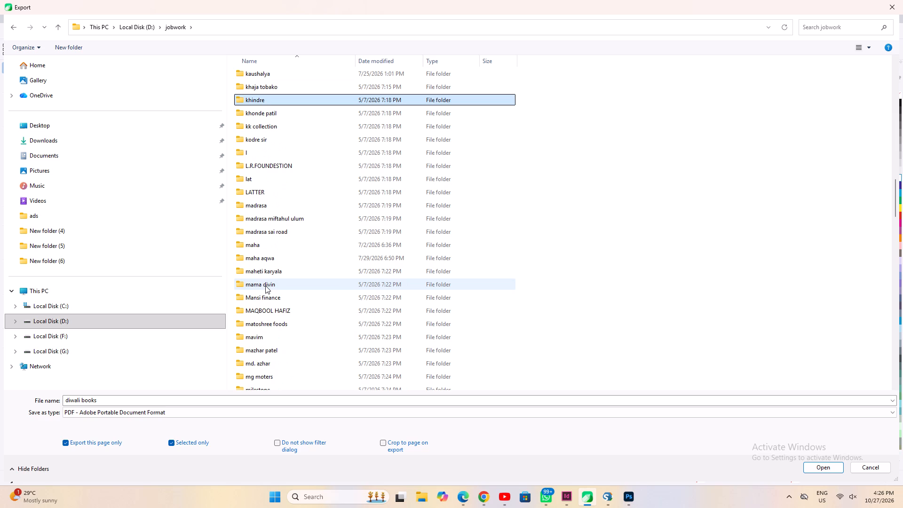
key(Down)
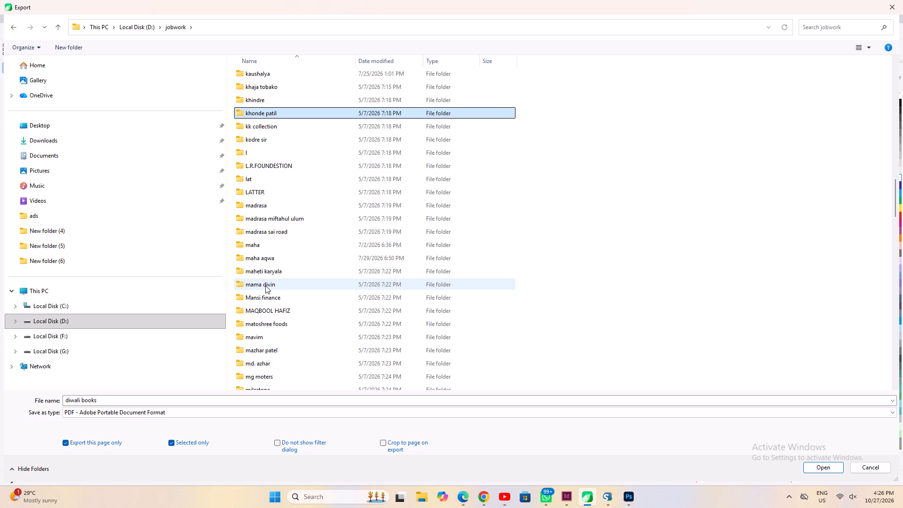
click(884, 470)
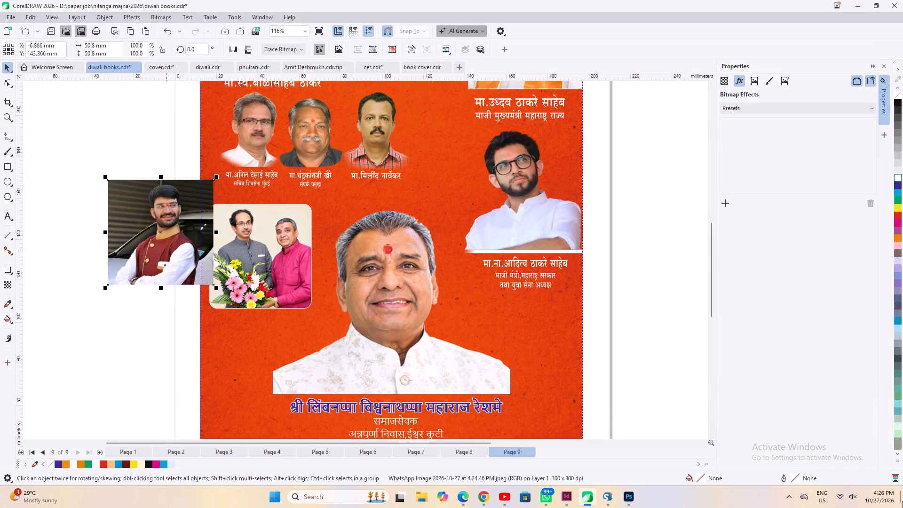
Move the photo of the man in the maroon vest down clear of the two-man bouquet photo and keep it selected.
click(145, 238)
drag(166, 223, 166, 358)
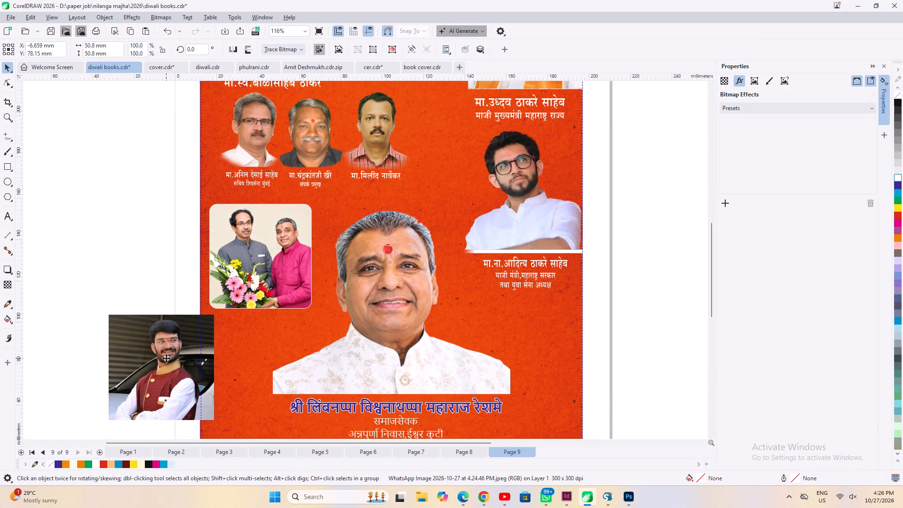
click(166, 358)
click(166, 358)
Export only the selected maroon-vest photo to the Desktop as a JPG named diwali books in RGB Color (24-bit) mode.
key(ctrl+e)
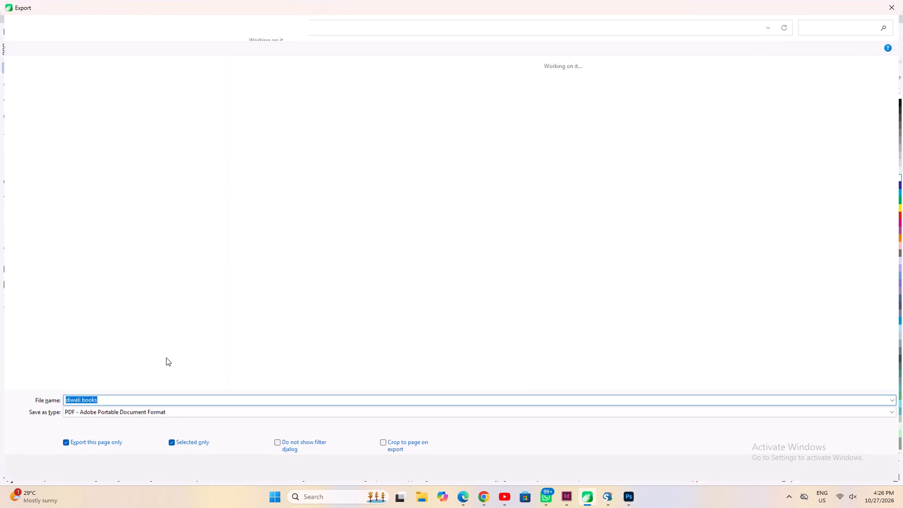
click(184, 413)
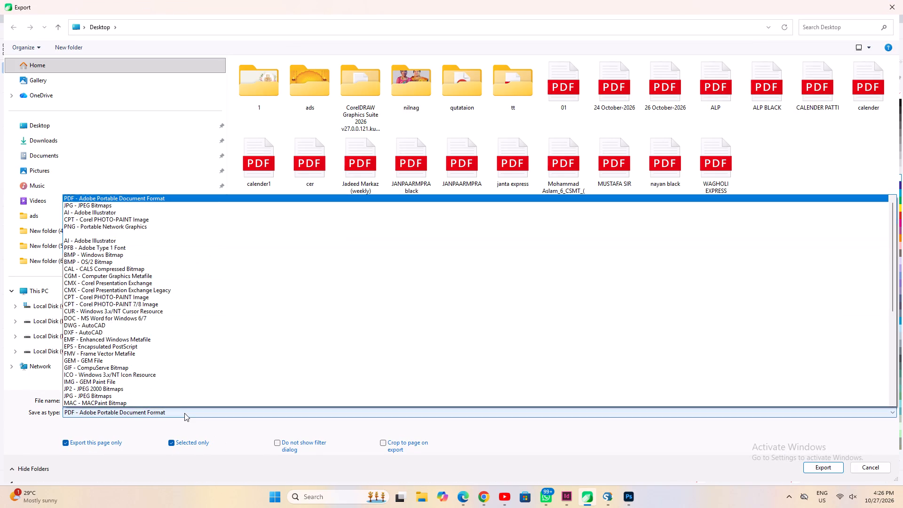
key(j)
key(Return)
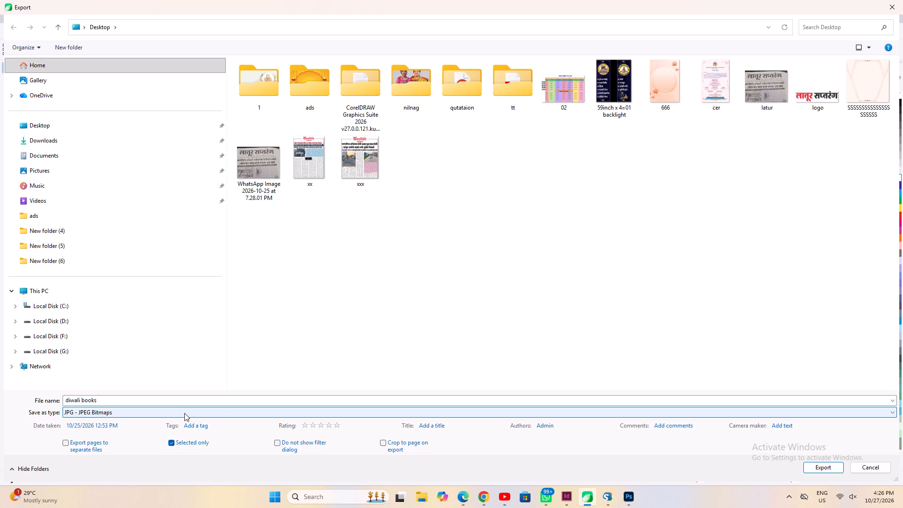
click(813, 467)
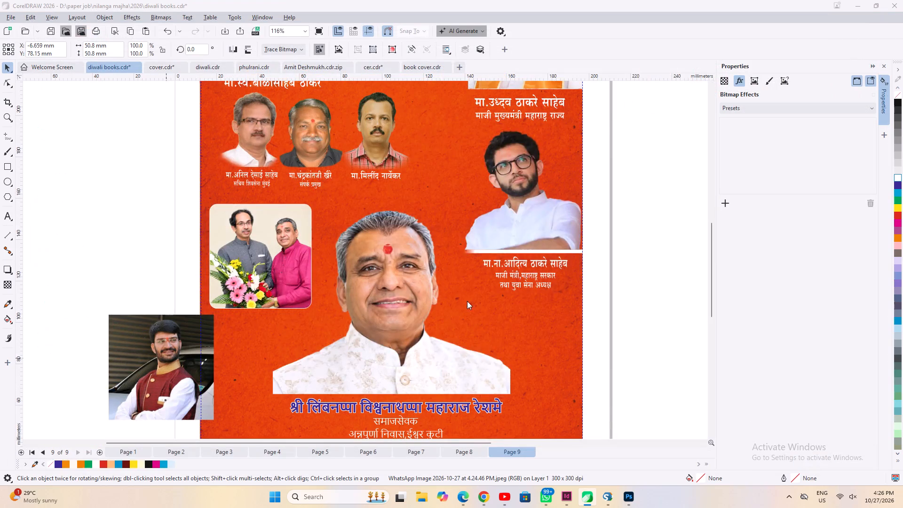
click(654, 184)
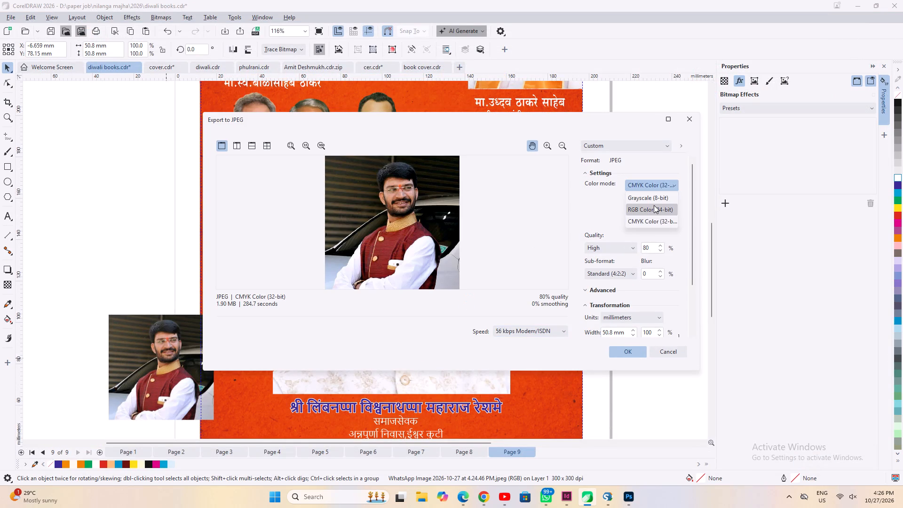
click(654, 205)
click(629, 349)
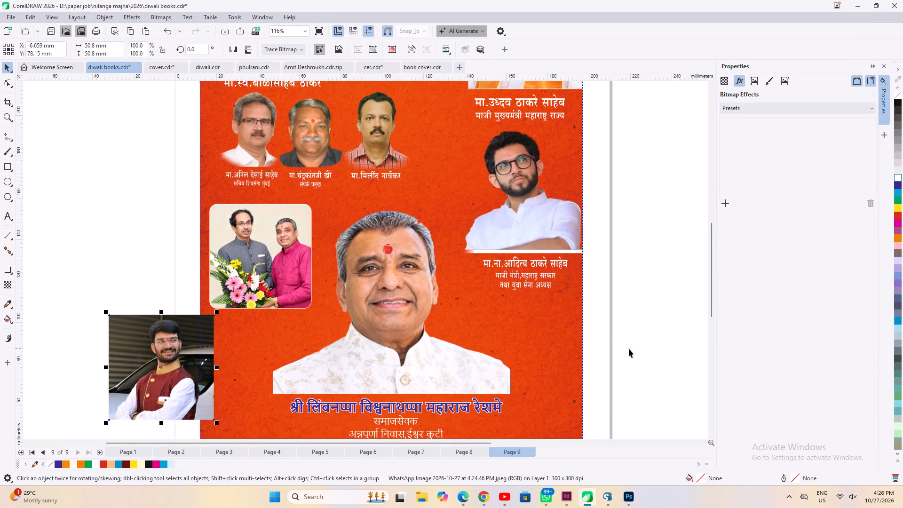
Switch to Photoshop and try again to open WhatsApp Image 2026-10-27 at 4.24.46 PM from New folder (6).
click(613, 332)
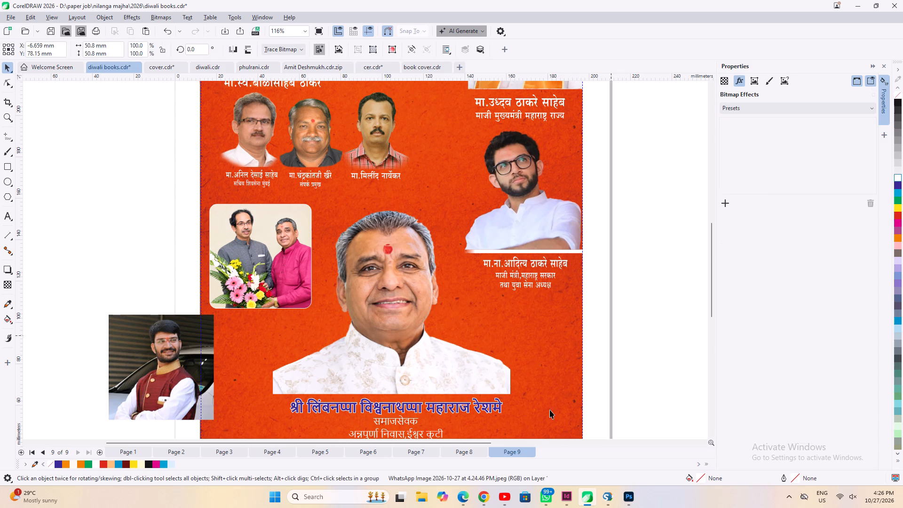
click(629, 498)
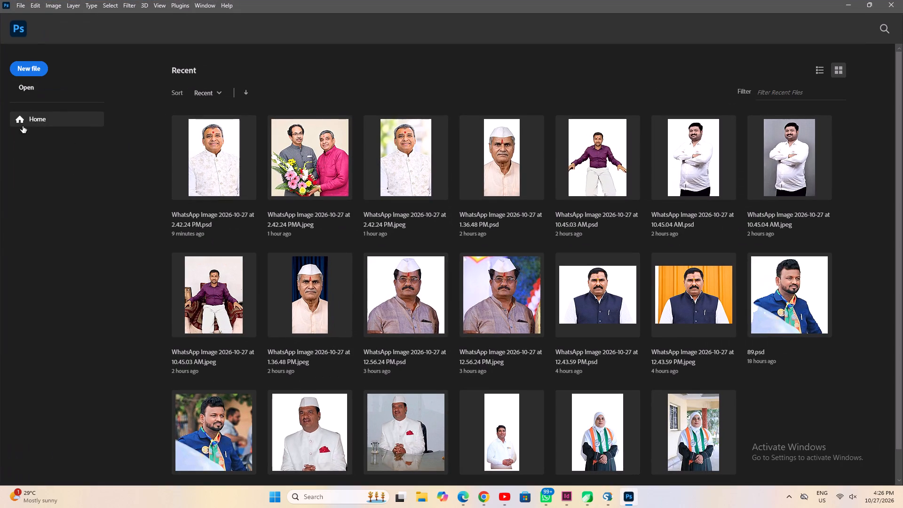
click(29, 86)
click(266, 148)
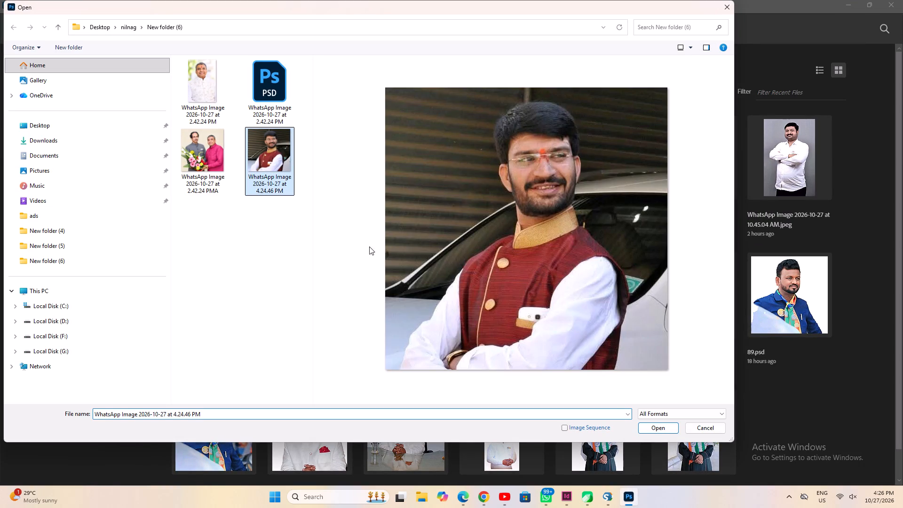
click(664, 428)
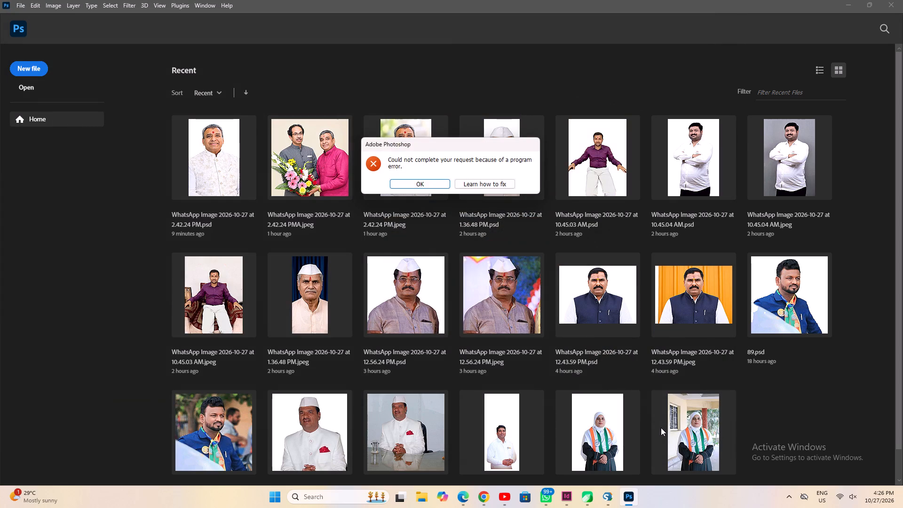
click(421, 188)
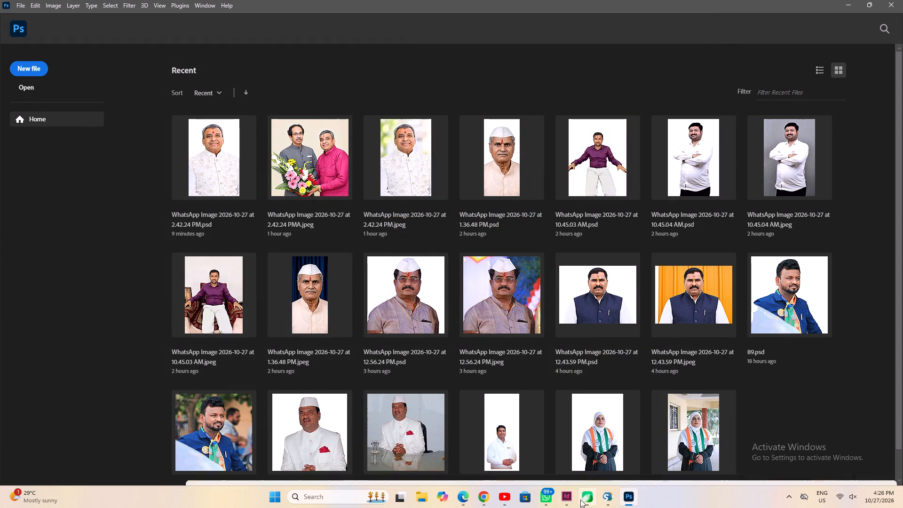
Return to CorelDRAW and begin another export of only the maroon-vest photo as a JPG.
click(585, 502)
click(143, 373)
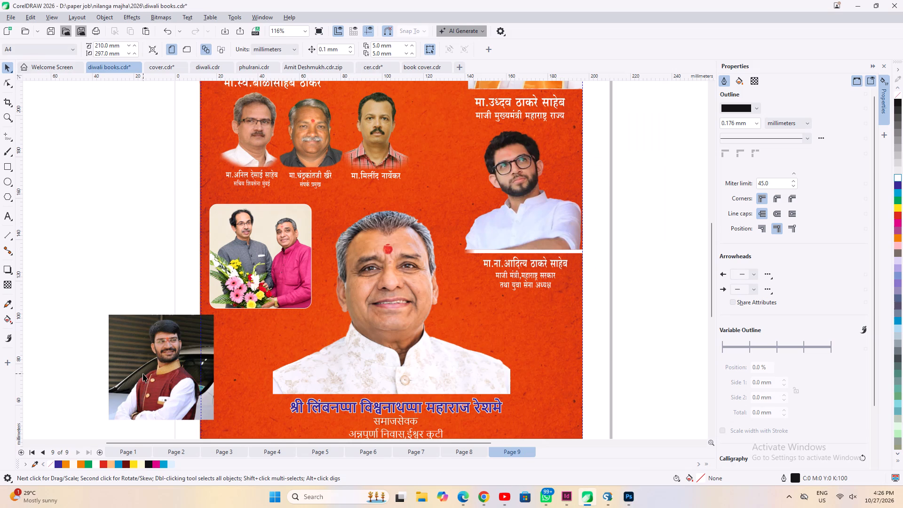
key(ctrl+e)
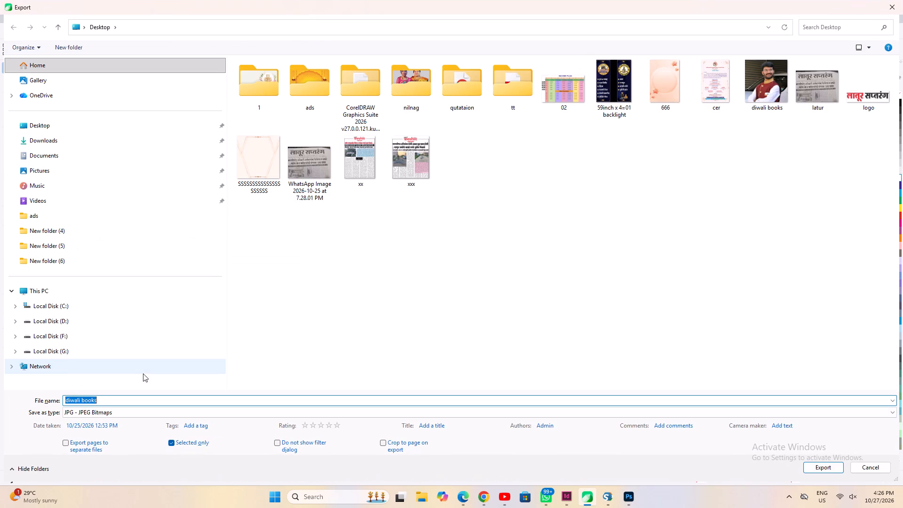
Export the maroon-vest photo as a JPG into nilnag's New folder (6), replacing WhatsApp Image 2026-10-27 at 4.24.46 PM.
double_click(421, 95)
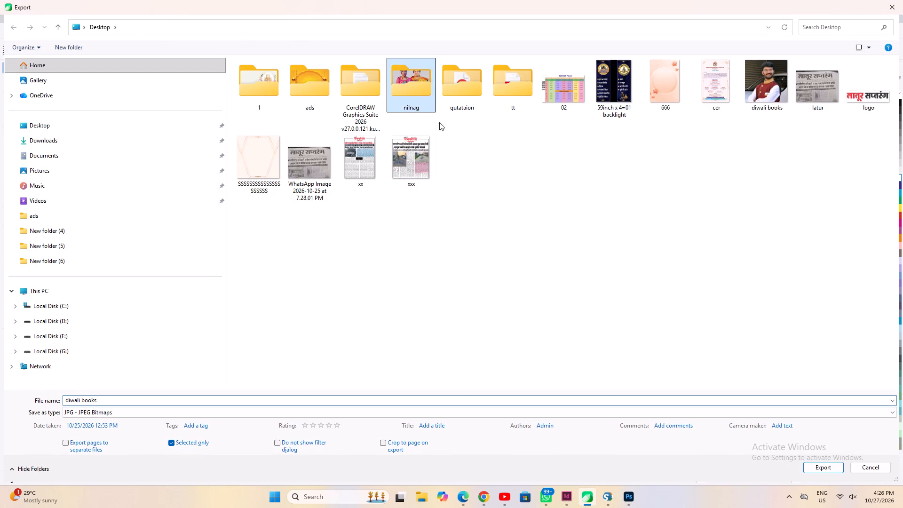
double_click(531, 95)
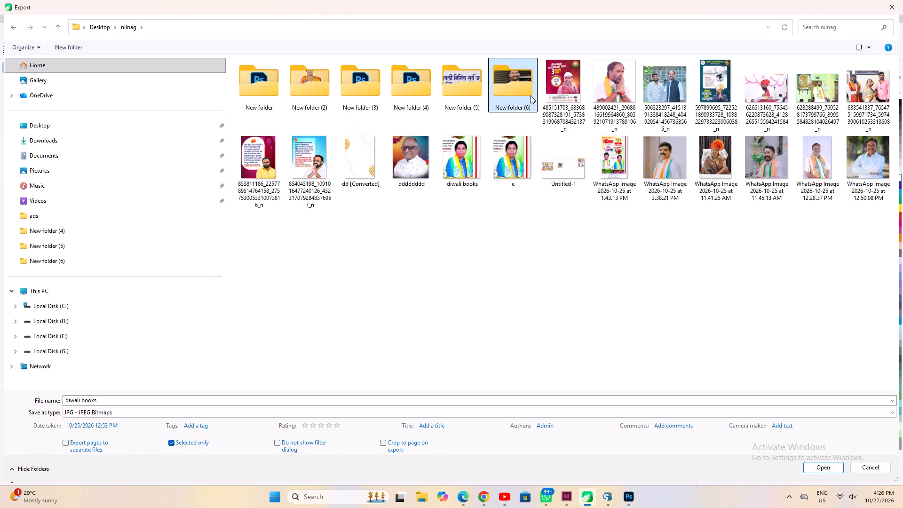
click(371, 96)
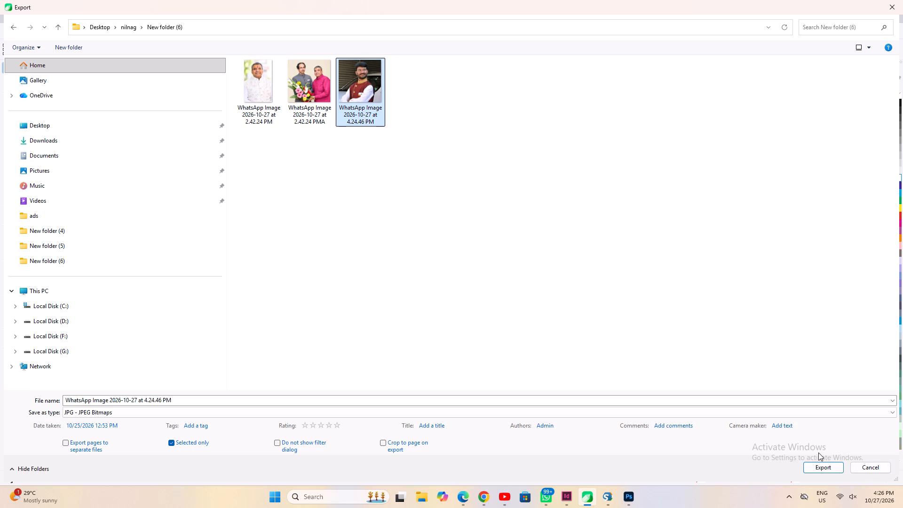
click(818, 463)
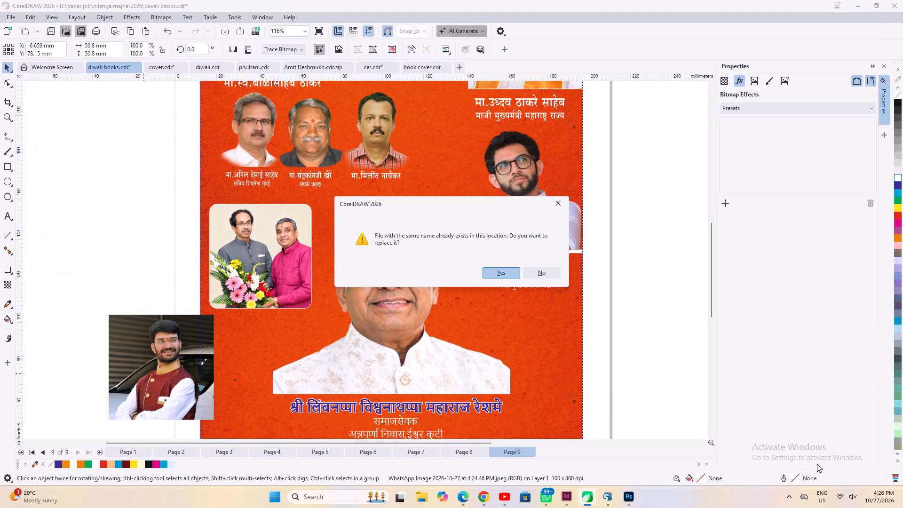
click(503, 269)
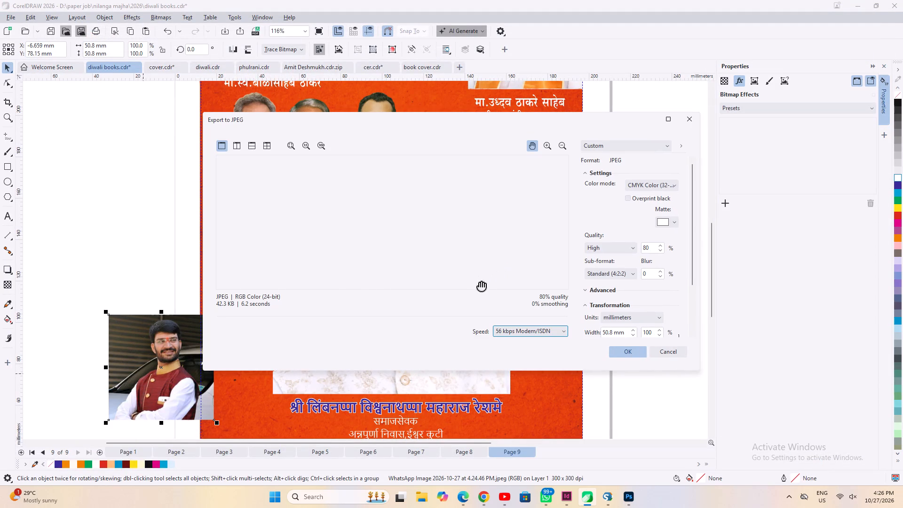
click(624, 350)
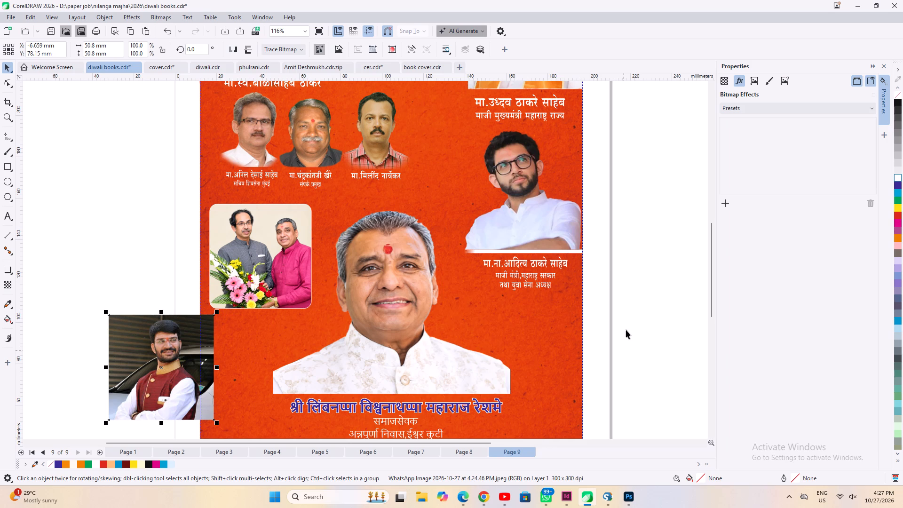
Move the maroon-vest photo off the page's left side, to about X -38 mm, Y 85 mm.
scroll(651, 269, down, 3)
drag(316, 344, 295, 340)
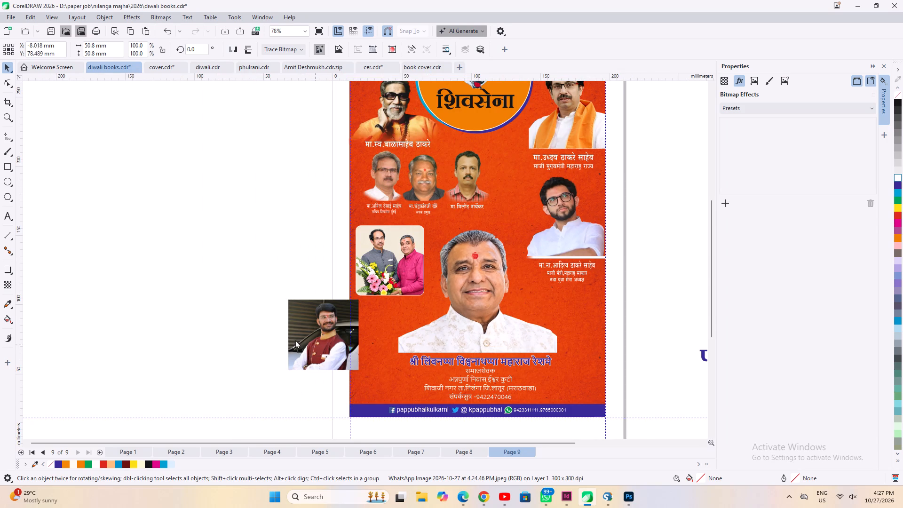
drag(295, 340, 272, 335)
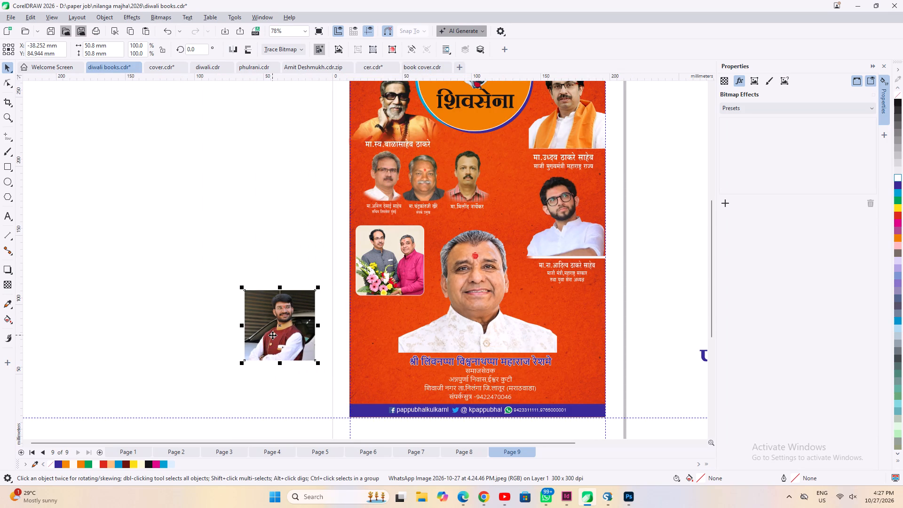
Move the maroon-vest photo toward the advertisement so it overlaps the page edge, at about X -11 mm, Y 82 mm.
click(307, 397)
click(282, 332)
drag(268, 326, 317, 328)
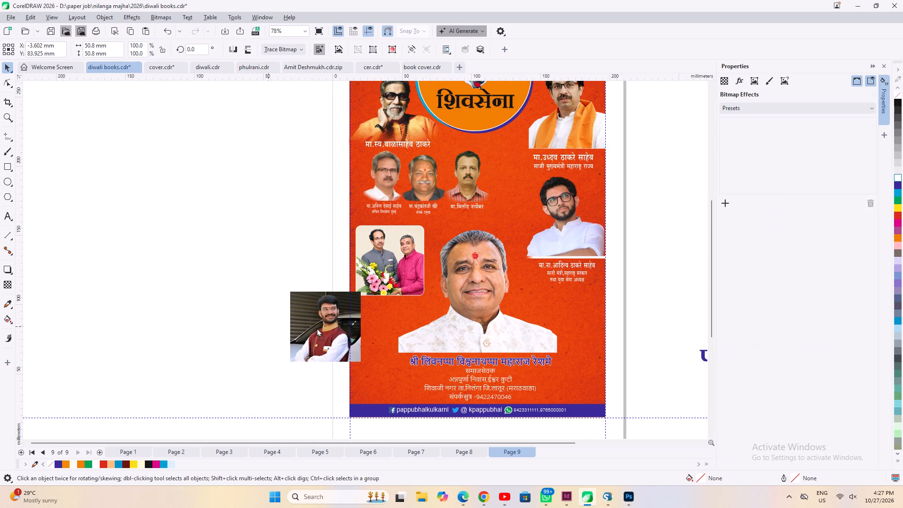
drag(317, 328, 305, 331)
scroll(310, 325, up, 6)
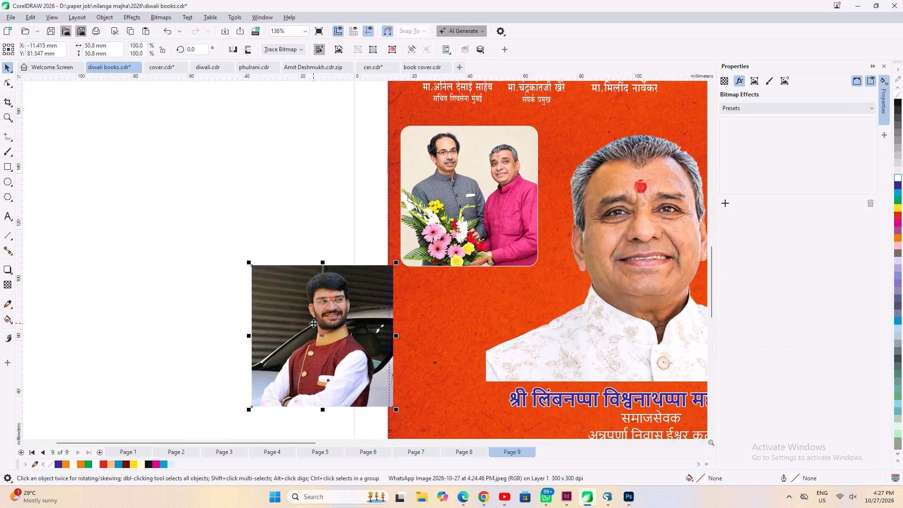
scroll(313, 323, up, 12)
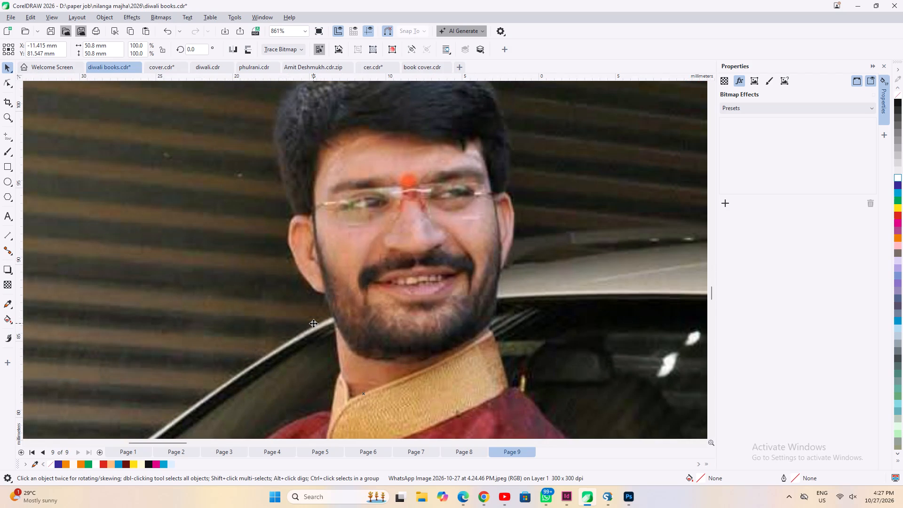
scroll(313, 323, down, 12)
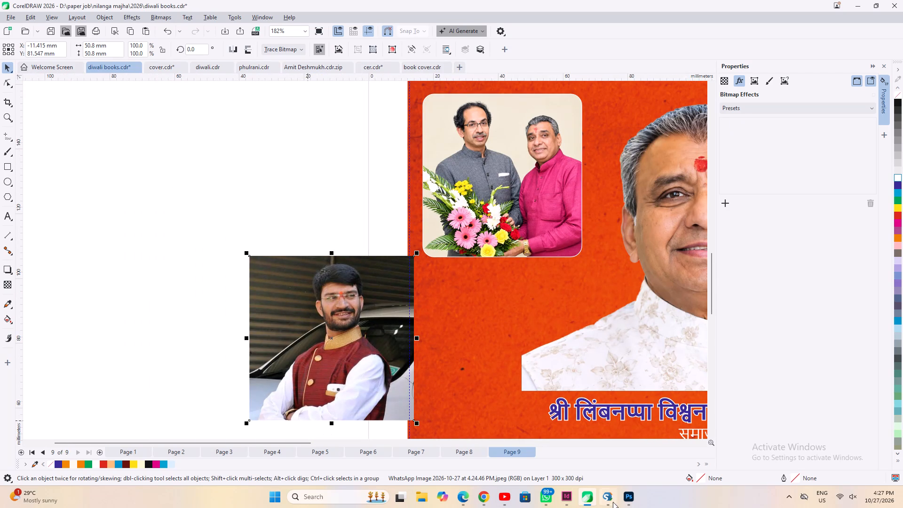
Switch to Photoshop and open WhatsApp Image 2026-10-27 at 4.24.46 PM from nilnag's New folder (6).
click(630, 500)
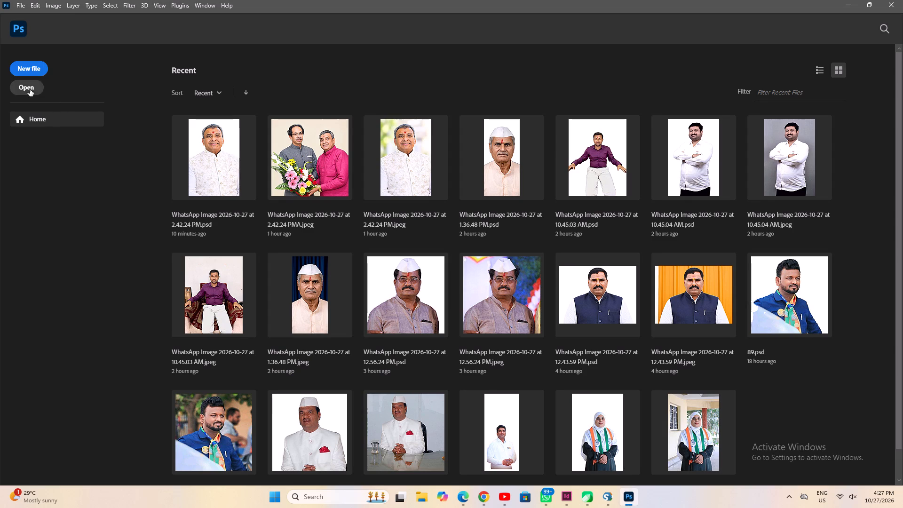
click(30, 89)
click(277, 160)
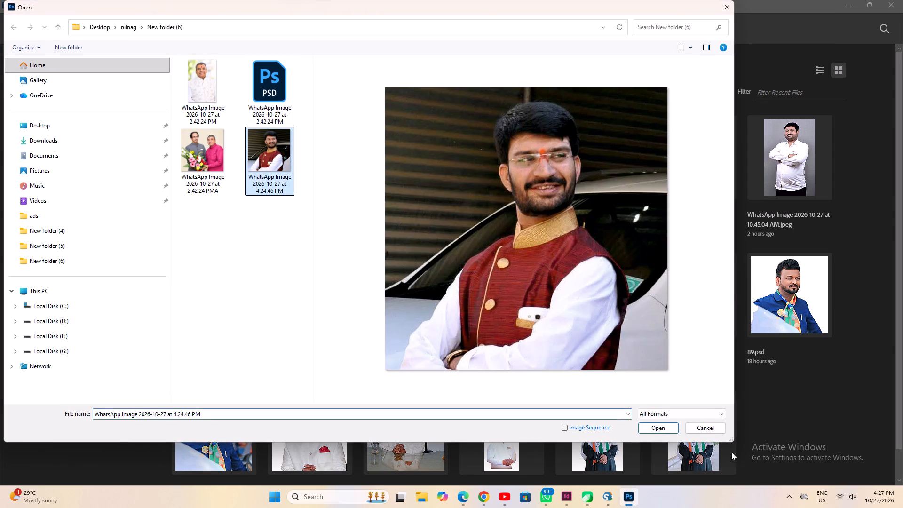
click(653, 427)
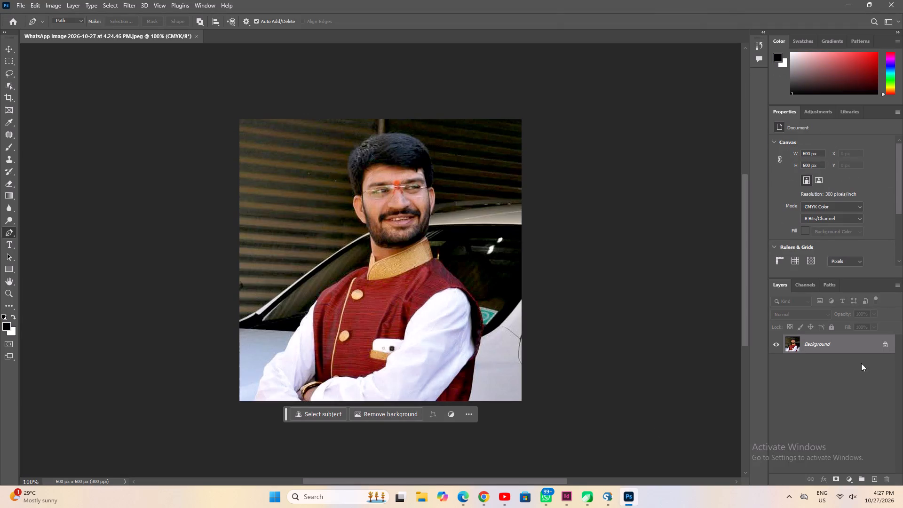
Remove the background behind the man in the maroon vest.
click(401, 410)
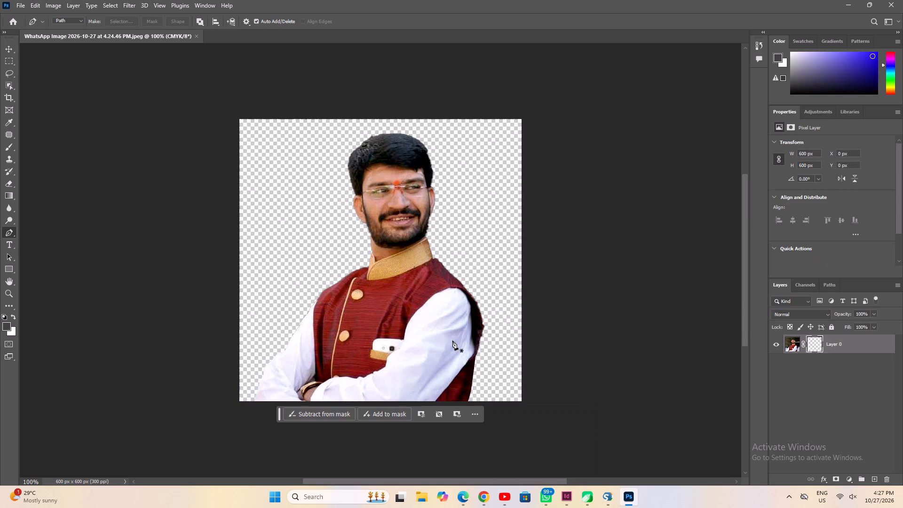
Save the cutout in New folder (6) as a Photoshop PSD named WhatsApp Image 2026-10-27 at 4.24.46 PM.
key(ctrl+s)
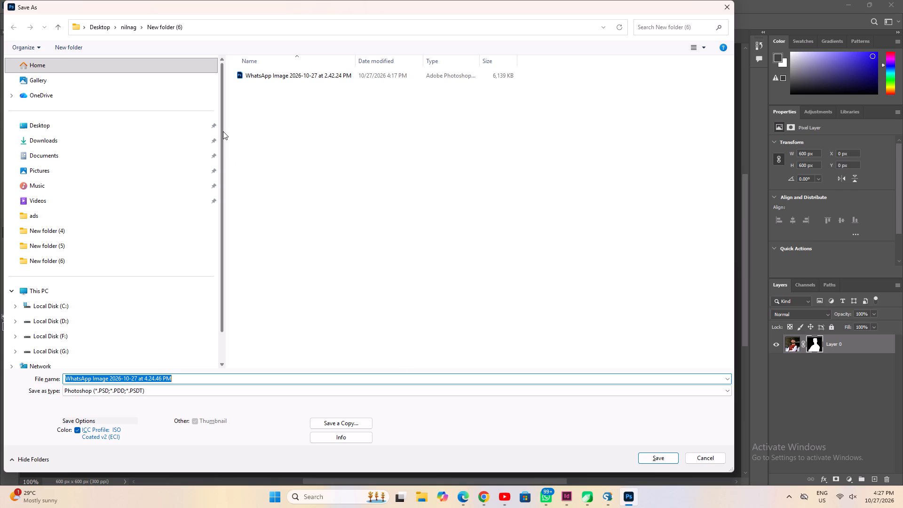
click(184, 381)
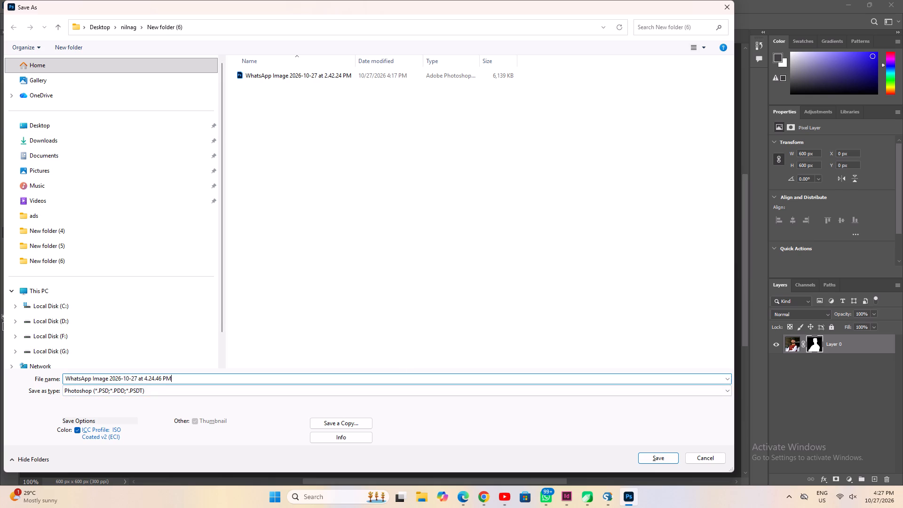
click(661, 457)
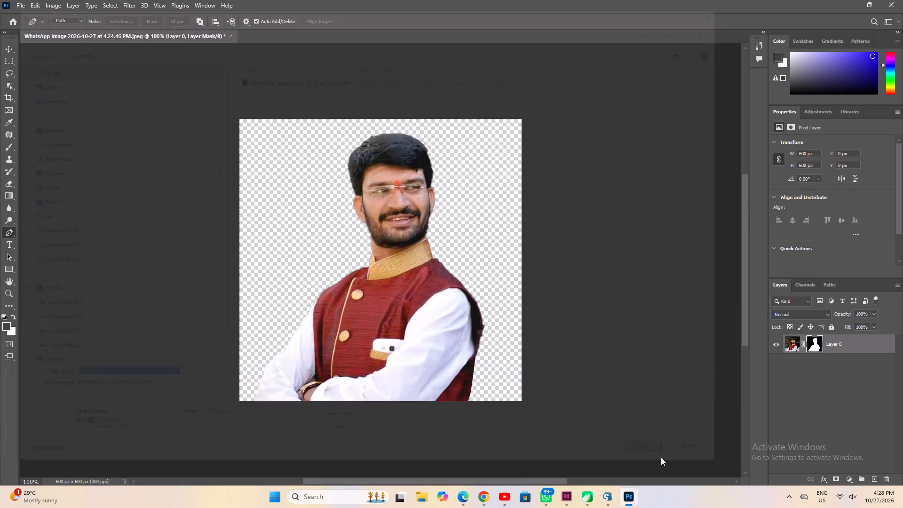
Accept the Photoshop format options to complete saving the cutout as a PSD.
click(555, 141)
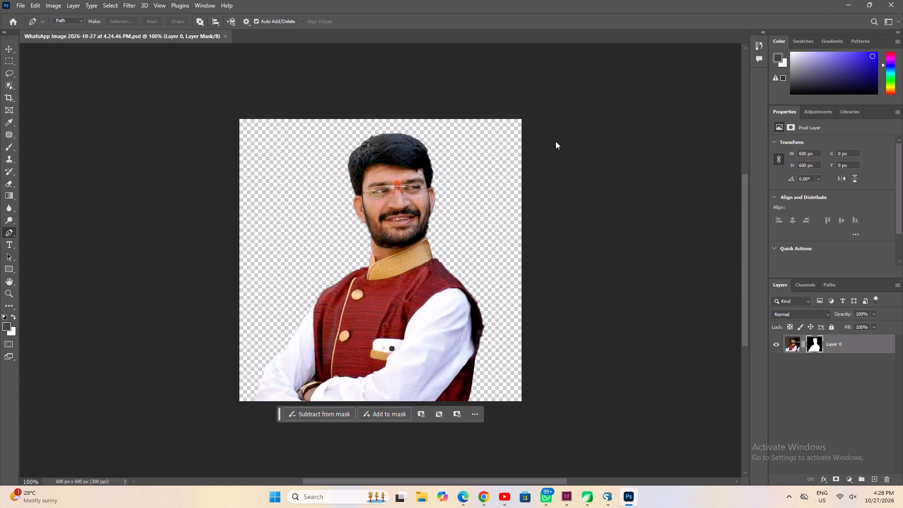
Switch to CorelDRAW and move the original maroon-vest photo away from the advertisement into the empty area beside the page.
click(579, 503)
scroll(232, 262, down, 8)
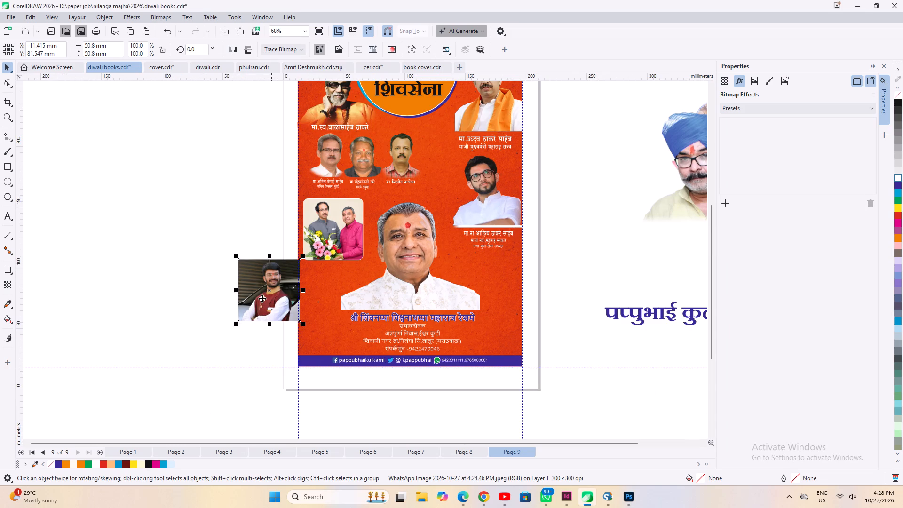
drag(262, 297, 182, 279)
Import the PSD WhatsApp Image 2026-10-27 at 4.24.46 PM from New folder (6) and place it above the original photo.
click(198, 153)
right_click(178, 144)
click(199, 198)
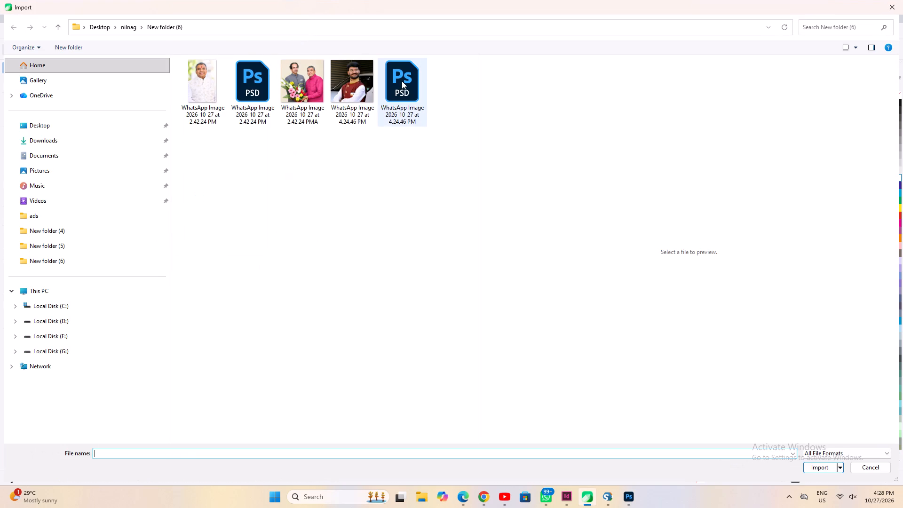
click(402, 81)
click(823, 475)
click(821, 470)
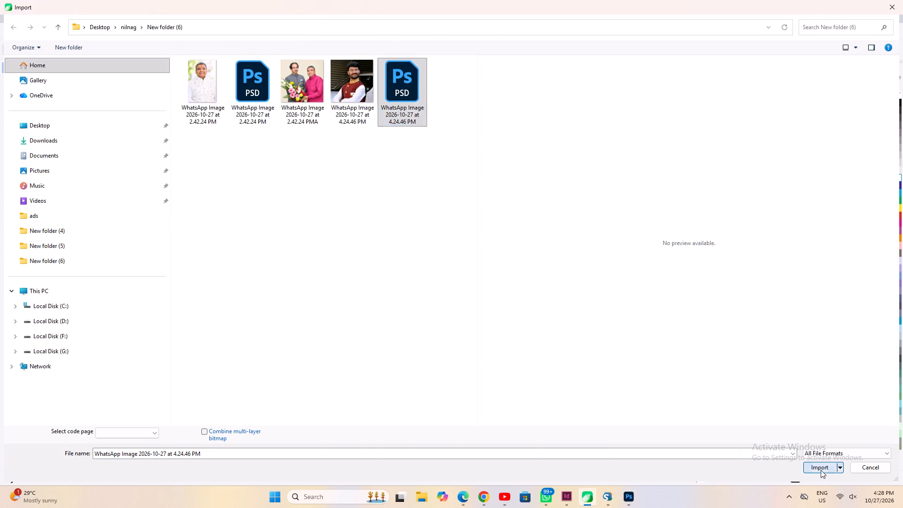
click(147, 140)
Move the maroon-vest cutout onto the advertisement between the Milind Narvekar and Aditya Thackeray portraits, at about X 127 mm, Y 186 mm.
click(172, 168)
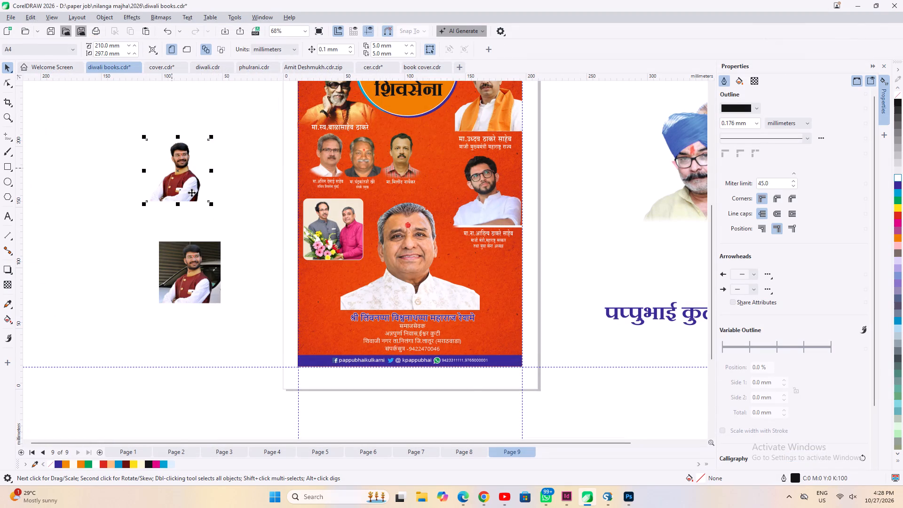
drag(190, 190, 452, 188)
scroll(452, 188, up, 2)
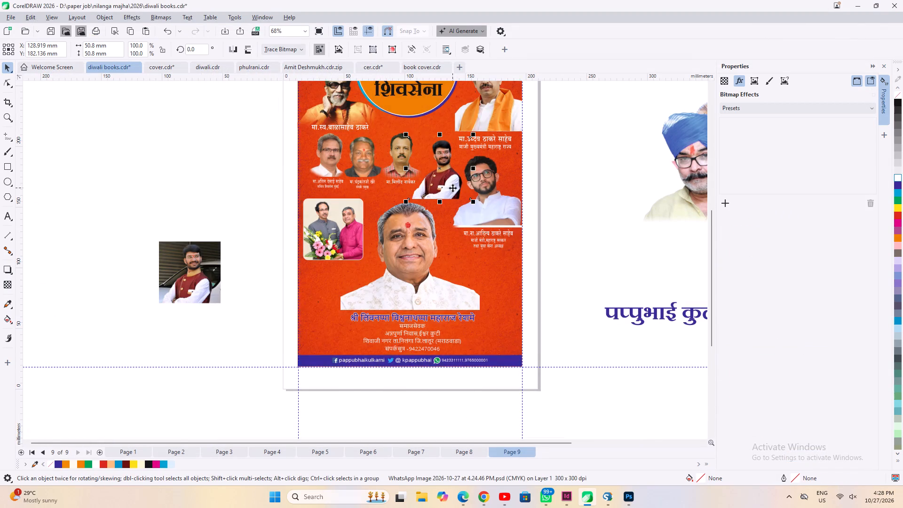
scroll(452, 188, up, 4)
scroll(406, 189, down, 1)
scroll(395, 252, down, 4)
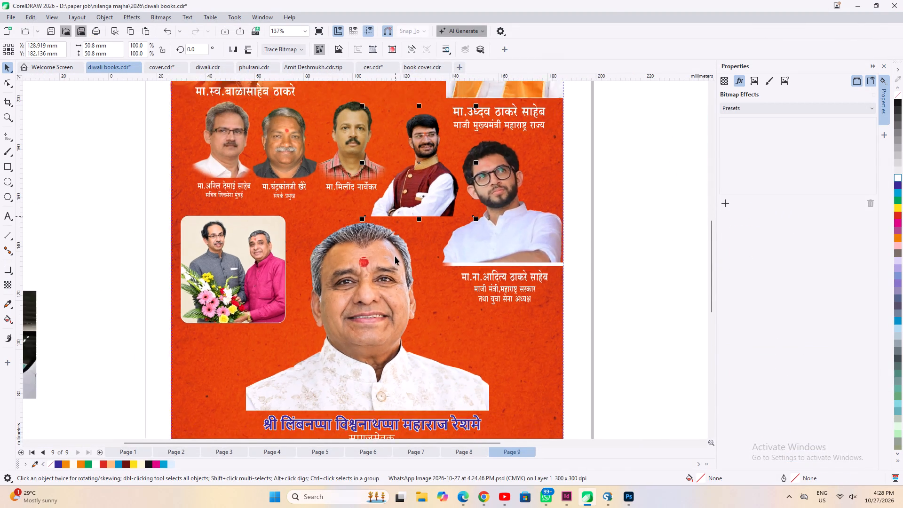
scroll(409, 145, up, 9)
drag(419, 183, 410, 166)
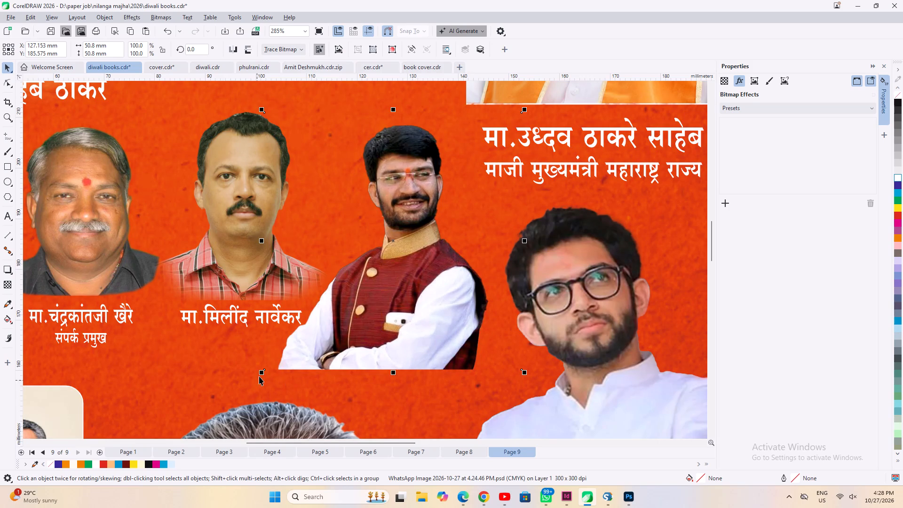
In CorelDRAW, enlarge the maroon-vest cutout to about 54.2 mm square and place it at about X 127 mm, Y 182 mm.
drag(262, 374, 246, 393)
drag(411, 344, 422, 357)
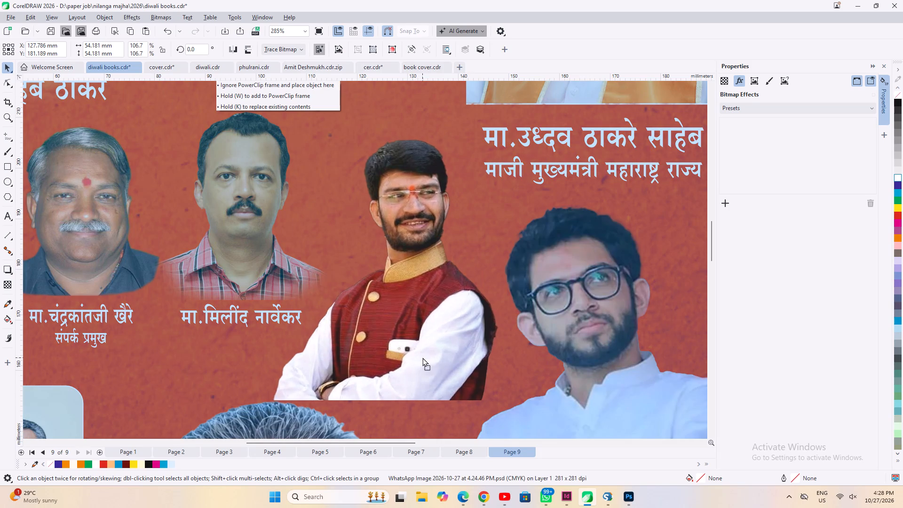
drag(422, 357, 419, 353)
Apply a vertical linear fountain transparency to the maroon-vest cutout, fading from the chest to its bottom edge.
scroll(390, 291, down, 2)
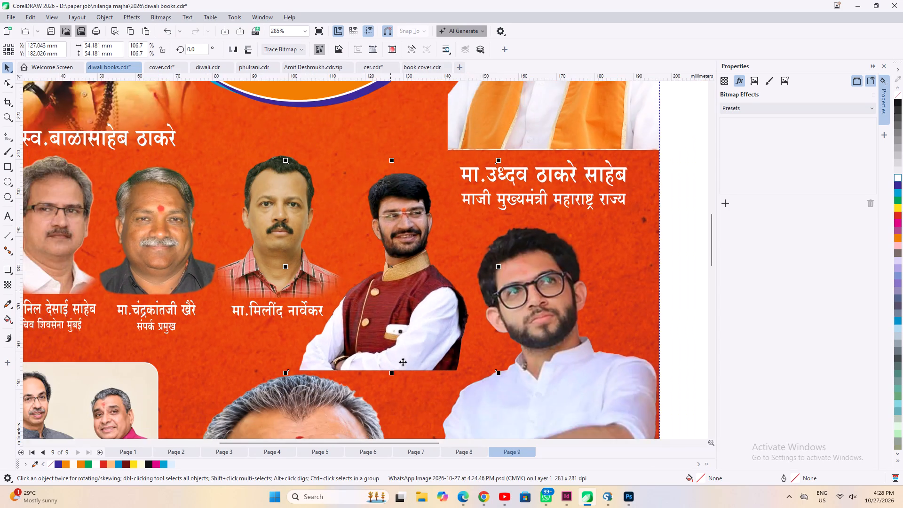
scroll(404, 381, up, 2)
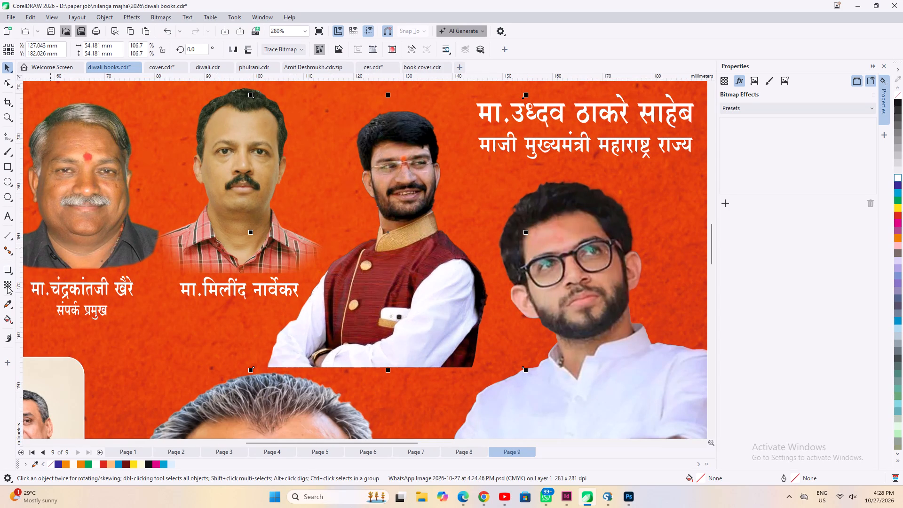
click(7, 285)
scroll(435, 351, up, 1)
shift+drag(377, 276, 376, 370)
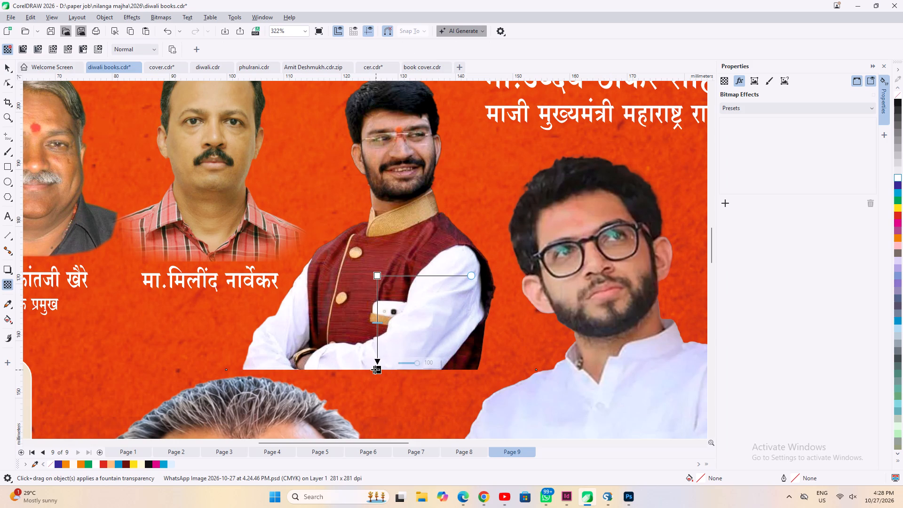
scroll(384, 313, down, 8)
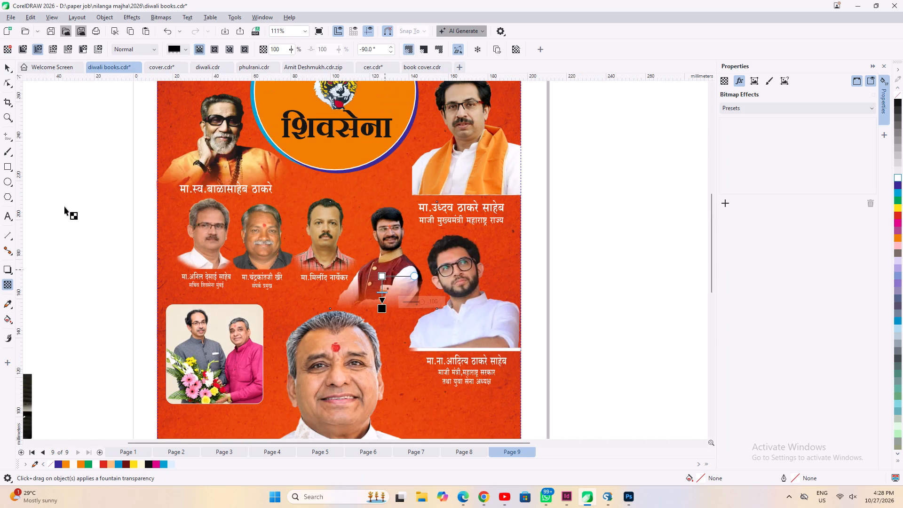
Move the faded maroon-vest portrait off the page's right side, to about X 277 mm, Y 161 mm.
click(3, 71)
drag(394, 269, 687, 312)
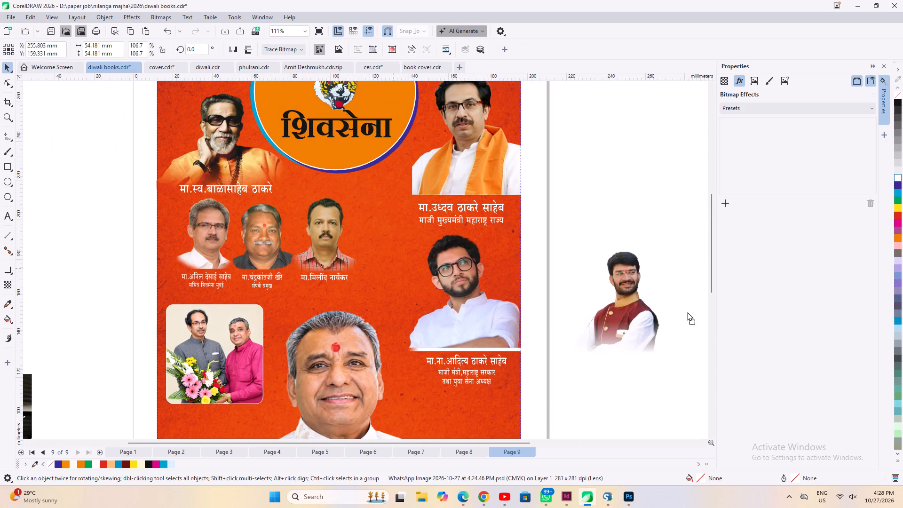
drag(687, 312, 689, 310)
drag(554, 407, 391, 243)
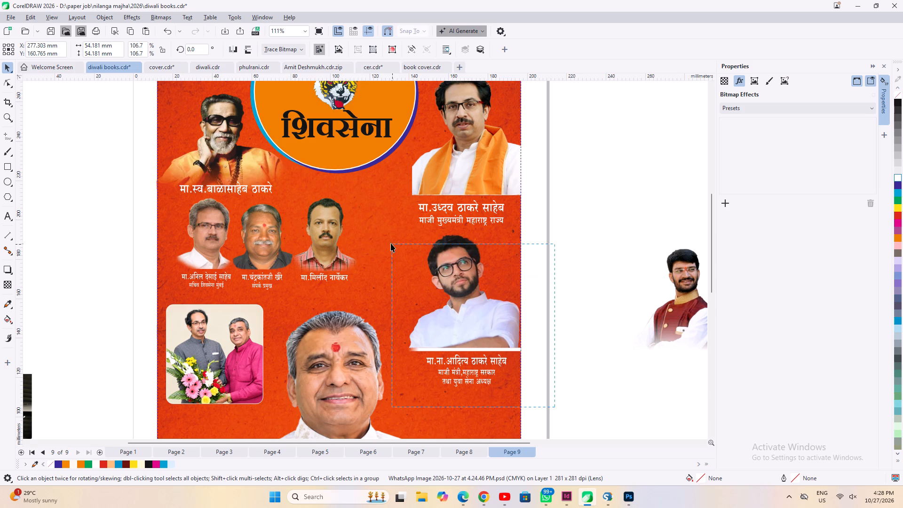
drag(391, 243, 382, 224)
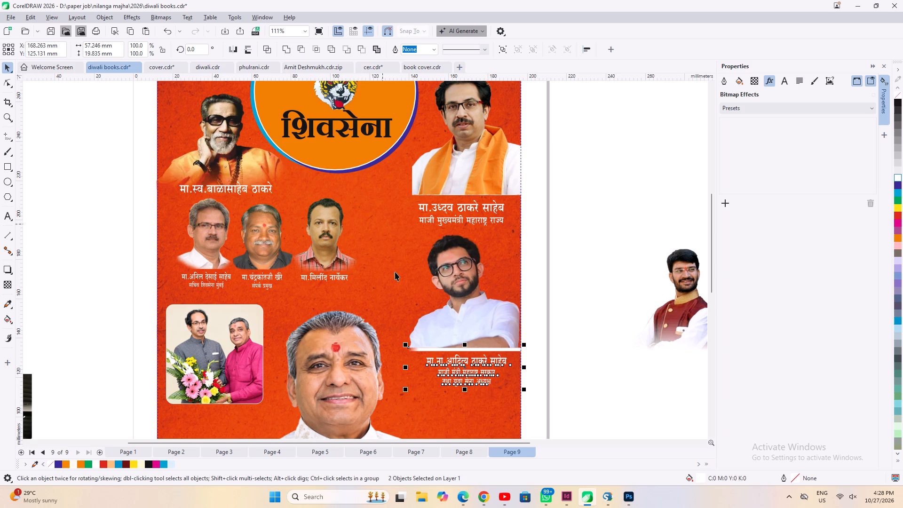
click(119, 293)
Shift the three small portraits and their captions left together, to about X 60 mm, and shrink them slightly toward their upper-left corner.
drag(105, 297, 396, 234)
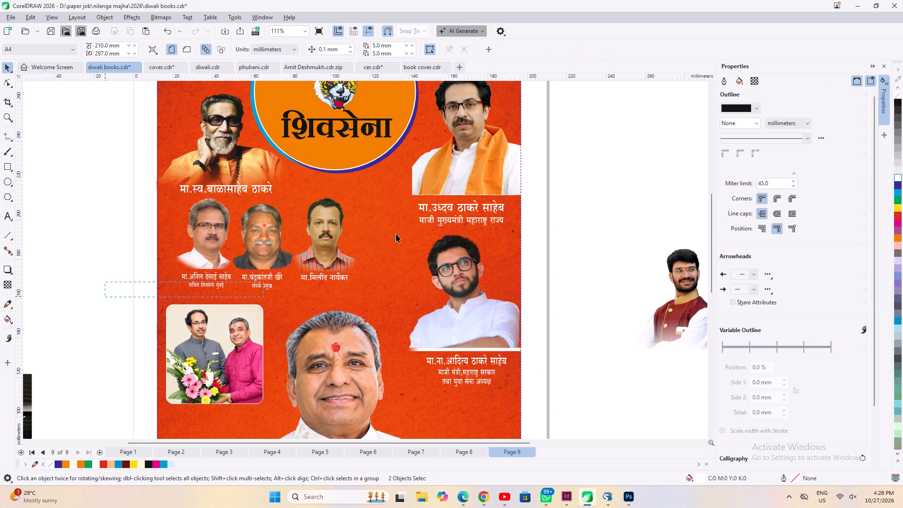
drag(396, 234, 404, 184)
drag(261, 228, 247, 229)
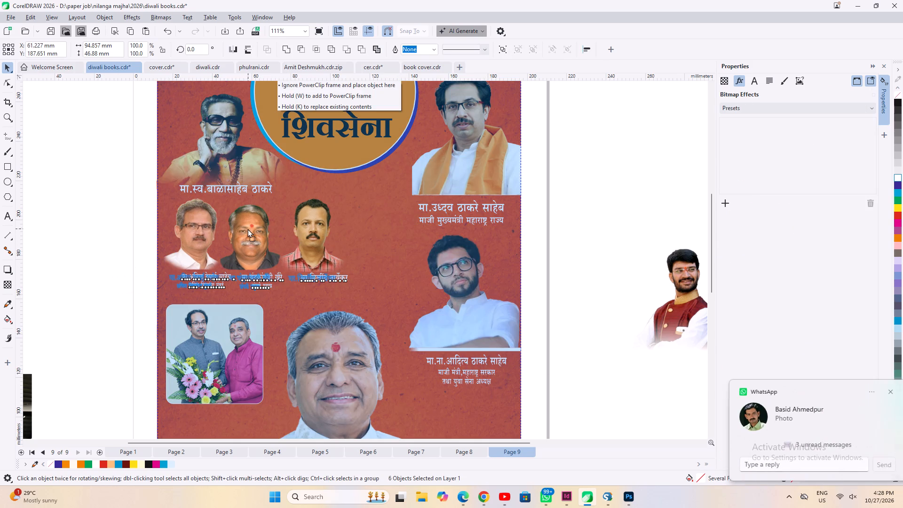
drag(247, 229, 246, 229)
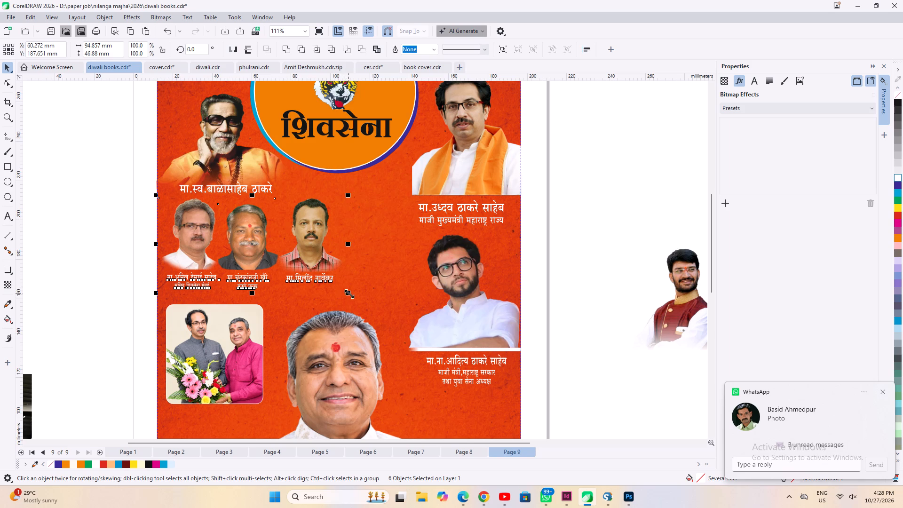
drag(349, 294, 333, 291)
click(544, 389)
Move the Aditya Thackeray photo beside the three small portraits, to about X 125 mm, Y 195 mm.
drag(577, 418, 413, 269)
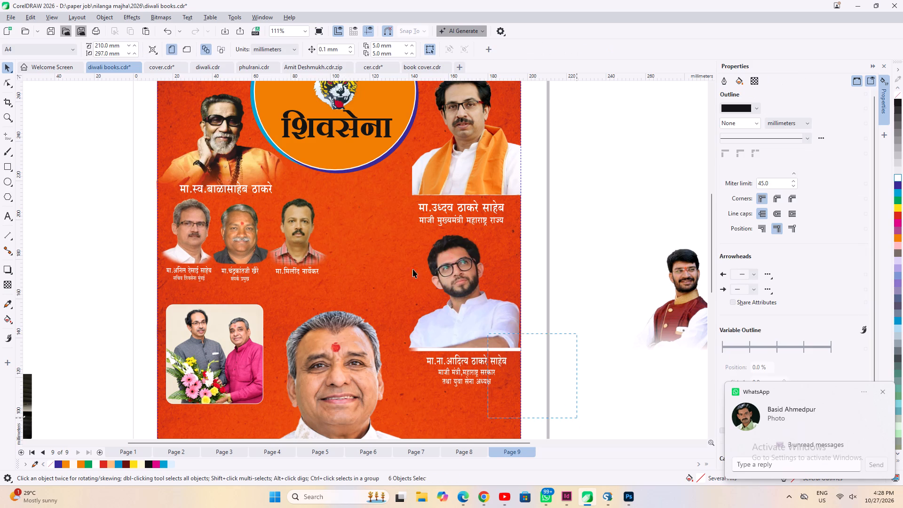
drag(413, 269, 375, 225)
click(474, 304)
drag(464, 295, 444, 290)
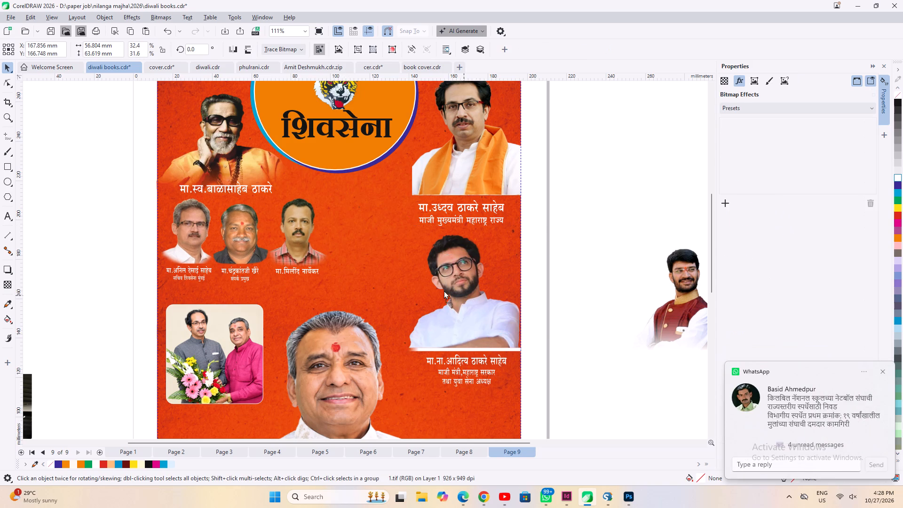
drag(444, 290, 379, 239)
Shrink the Aditya Thackeray photo to about 48.3 × 54.1 mm and position it at about X 125 mm, Y 199 mm.
scroll(419, 297, up, 1)
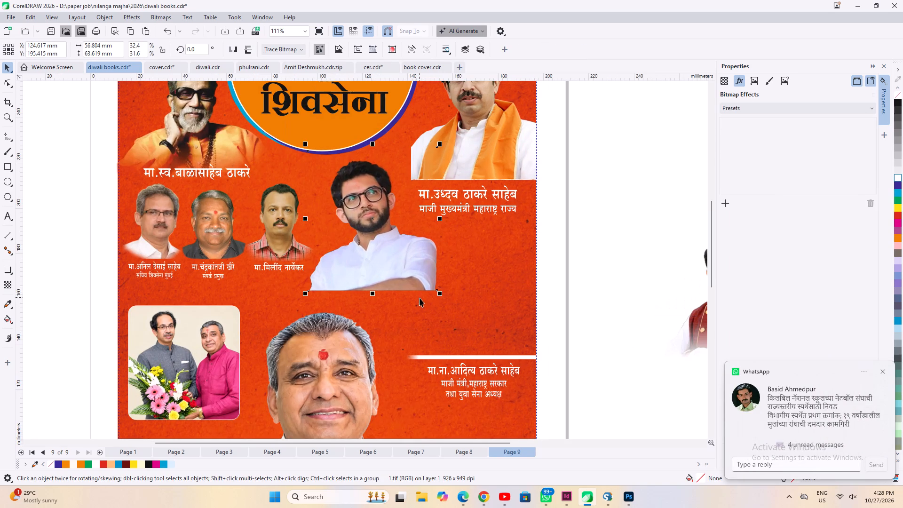
drag(440, 294, 427, 283)
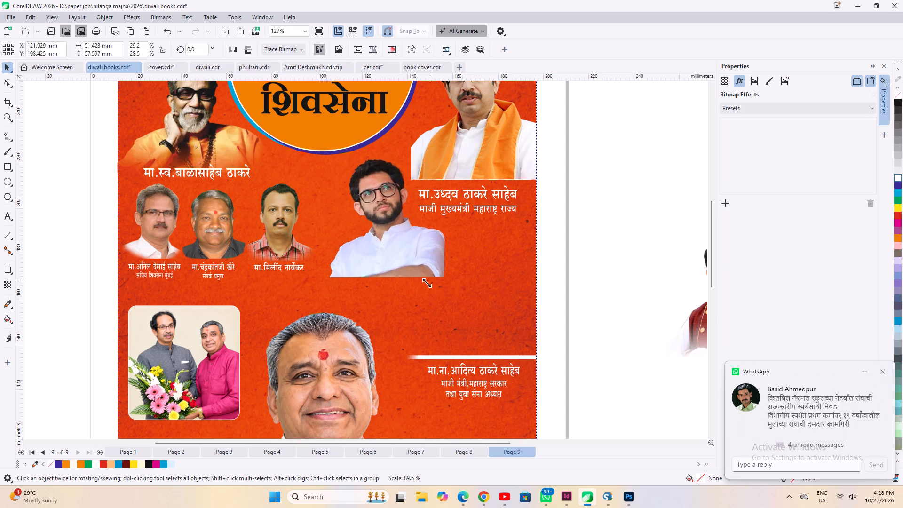
drag(427, 283, 421, 285)
scroll(376, 243, up, 2)
drag(376, 243, 387, 253)
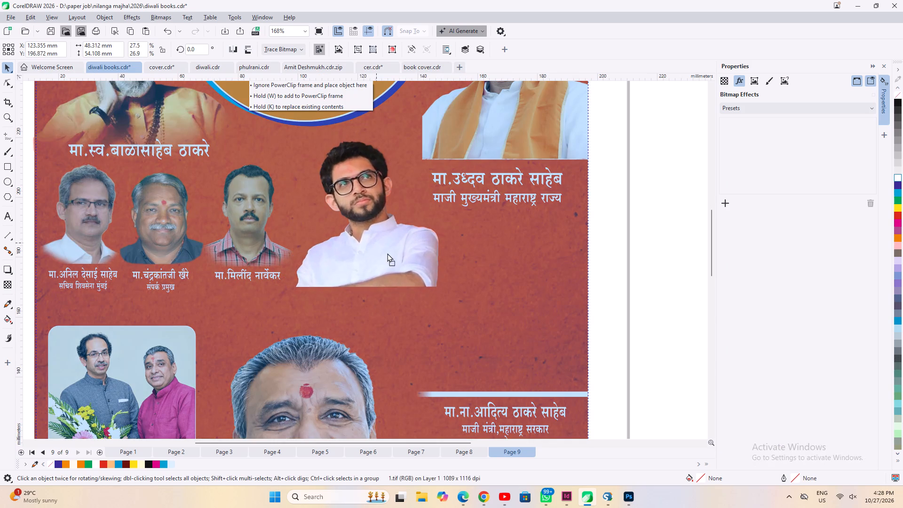
drag(387, 253, 391, 247)
Move the three-line Aditya Thackeray caption directly beneath his photo, to about X 125 mm, Y 162 mm.
scroll(385, 246, down, 1)
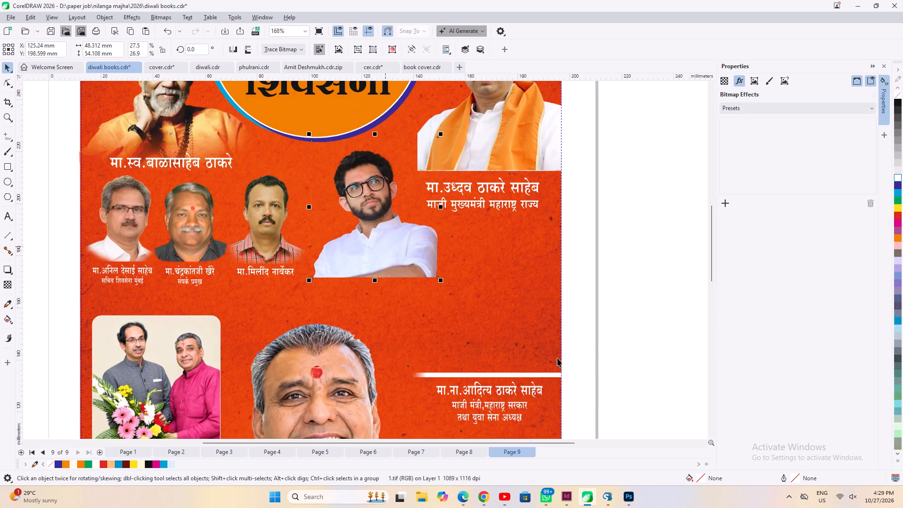
drag(599, 355, 387, 435)
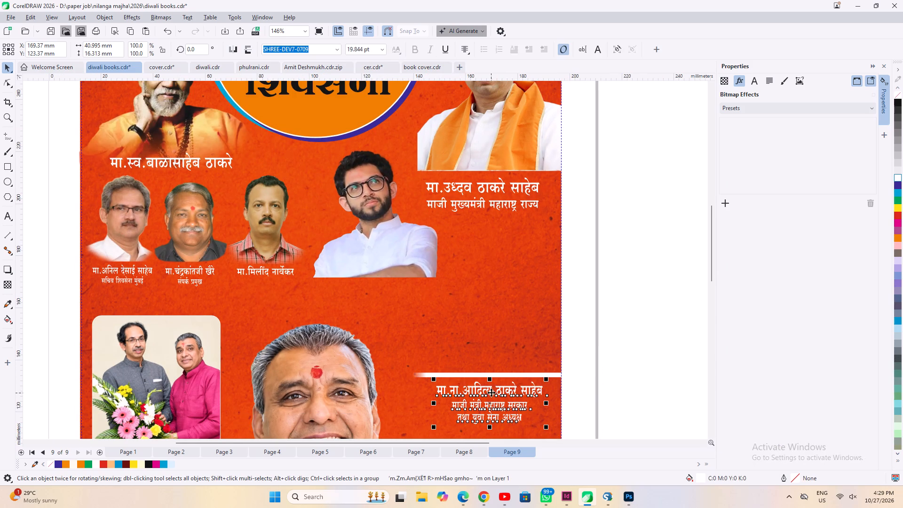
drag(491, 392, 376, 290)
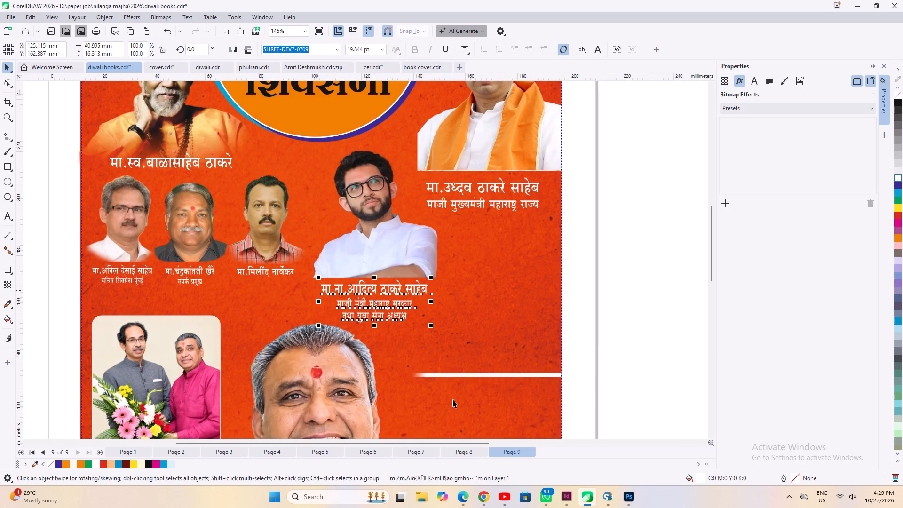
Delete the white fading strip left at the Aditya Thackeray photo's former place near the page's right edge.
drag(628, 340, 339, 408)
key(Delete)
Bring the maroon-vest portrait back onto the page below the Uddhav Thackeray caption, at about X 164 mm, Y 158 mm.
scroll(158, 249, down, 4)
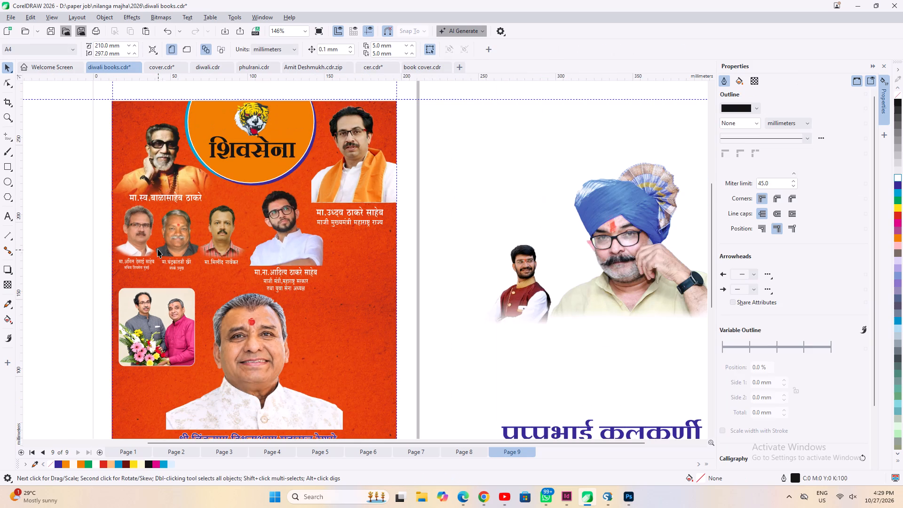
drag(534, 304, 360, 309)
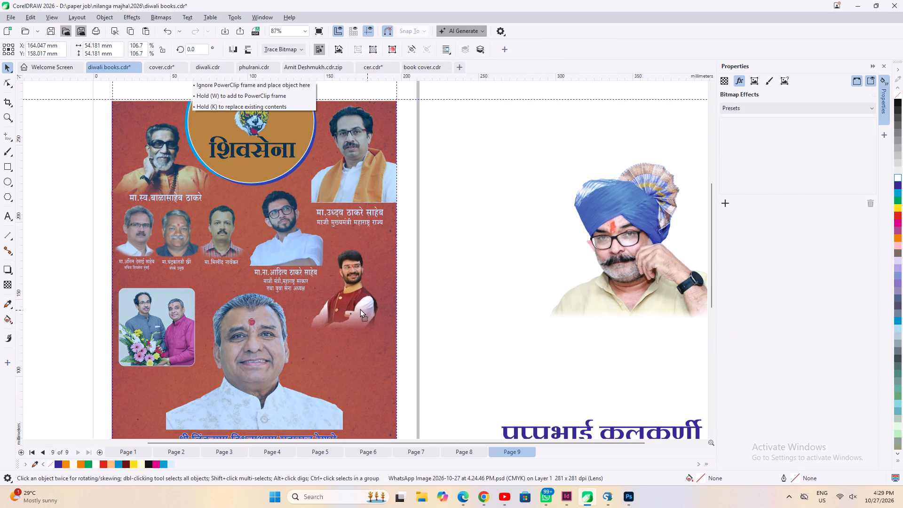
drag(360, 309, 359, 308)
Enlarge the maroon-vest portrait to about 82.7 mm square and position it beside the main portrait, at about X 164 mm, Y 150 mm.
scroll(359, 309, up, 2)
shift+drag(398, 327, 420, 385)
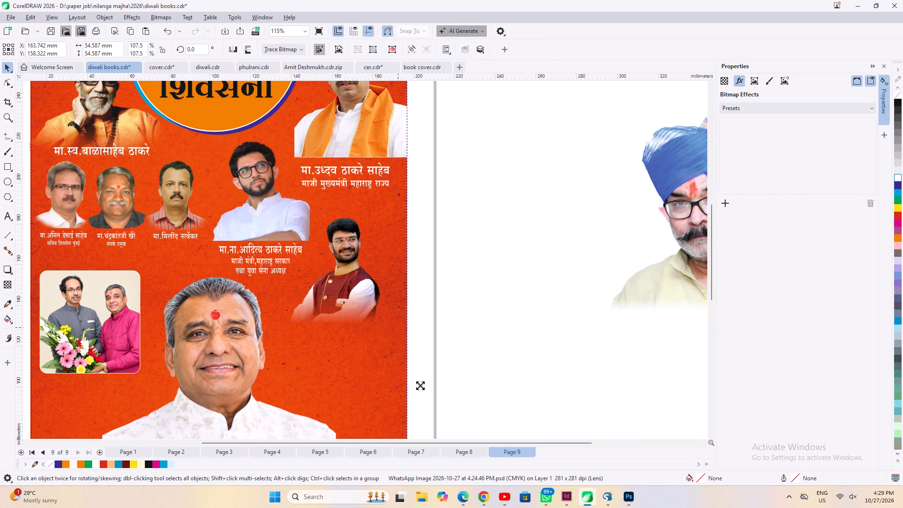
shift+drag(420, 385, 427, 404)
drag(349, 304, 350, 325)
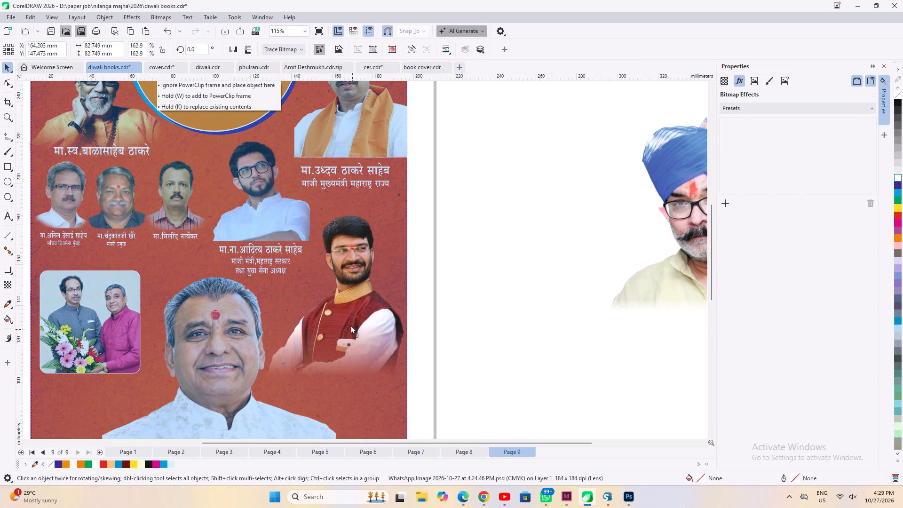
drag(350, 325, 350, 321)
scroll(350, 321, up, 3)
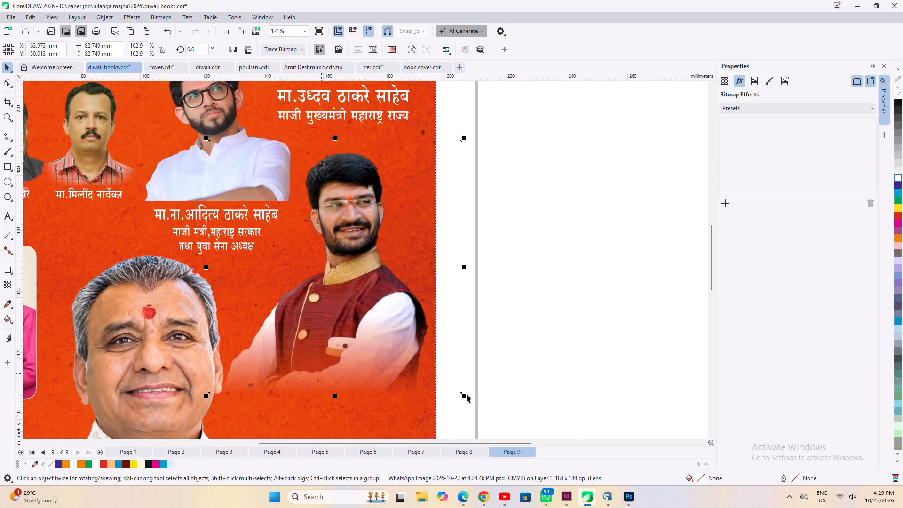
Enlarge the maroon-vest portrait slightly to about 85.8 mm square, positioned at about X 163 mm, Y 151 mm.
shift+drag(462, 396, 465, 401)
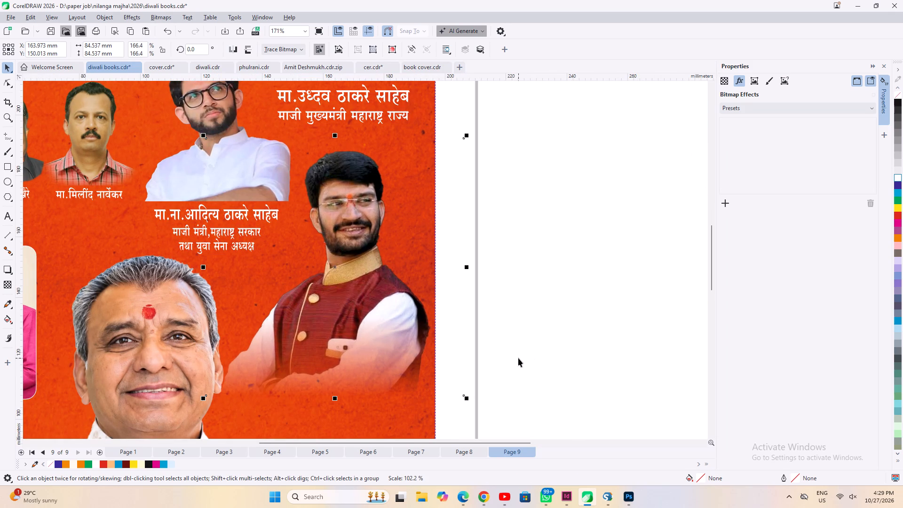
drag(203, 136, 198, 121)
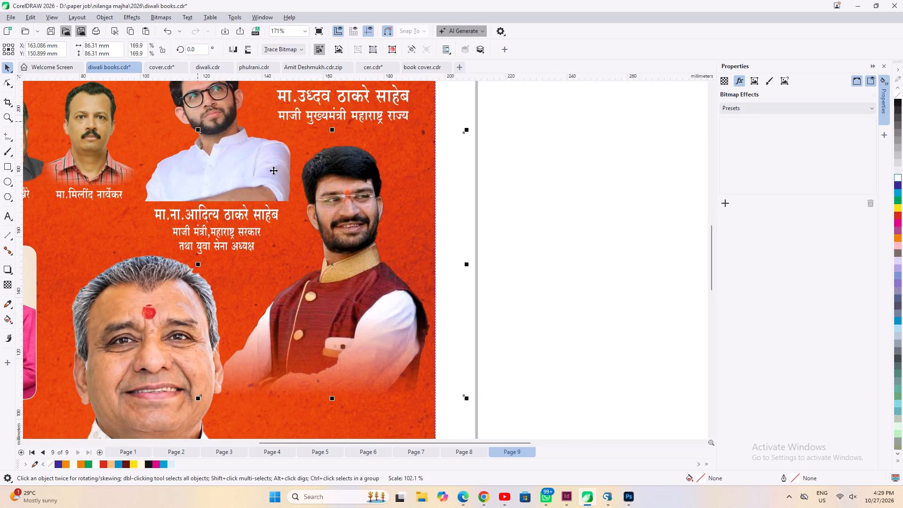
drag(198, 397, 203, 396)
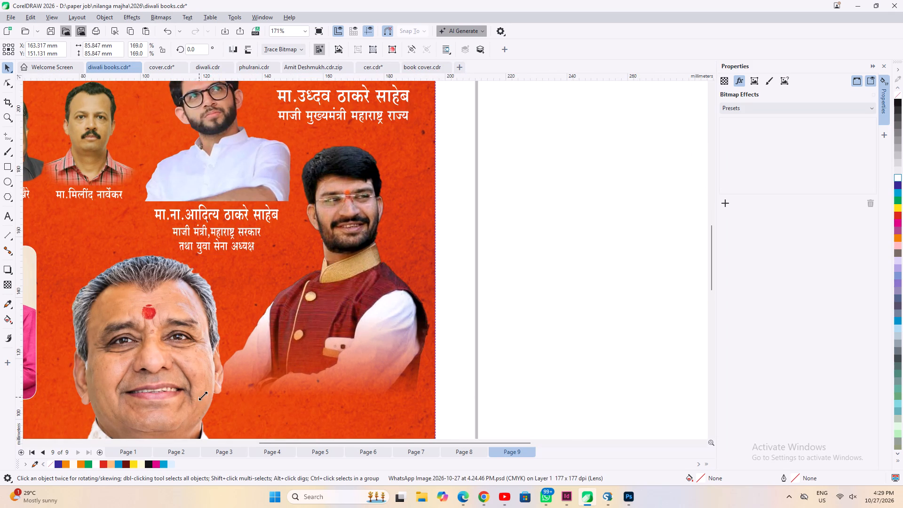
drag(203, 396, 204, 395)
click(476, 331)
Duplicate the blue name line under the main portrait and place the copy below the maroon-vest portrait, at about X 188 mm, Y 104.5 mm.
scroll(435, 241, down, 8)
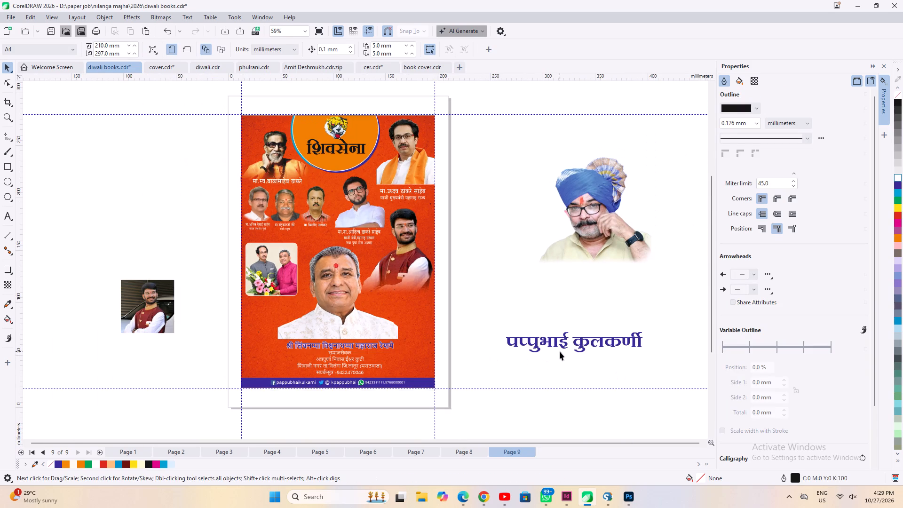
click(560, 351)
click(355, 349)
scroll(355, 349, up, 1)
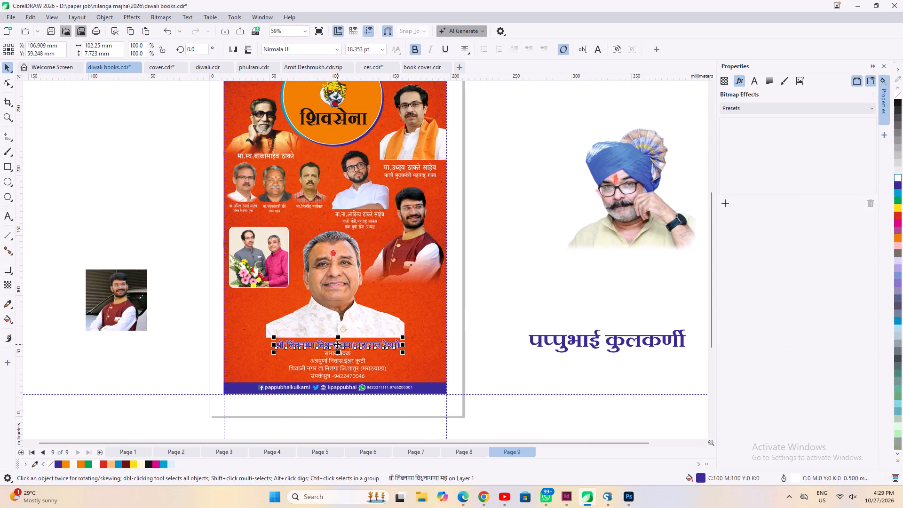
drag(337, 344, 435, 290)
right_click(435, 290)
Replace the words between श्री and the surname in the copied name line with अविनाश, and save the document.
scroll(418, 283, up, 5)
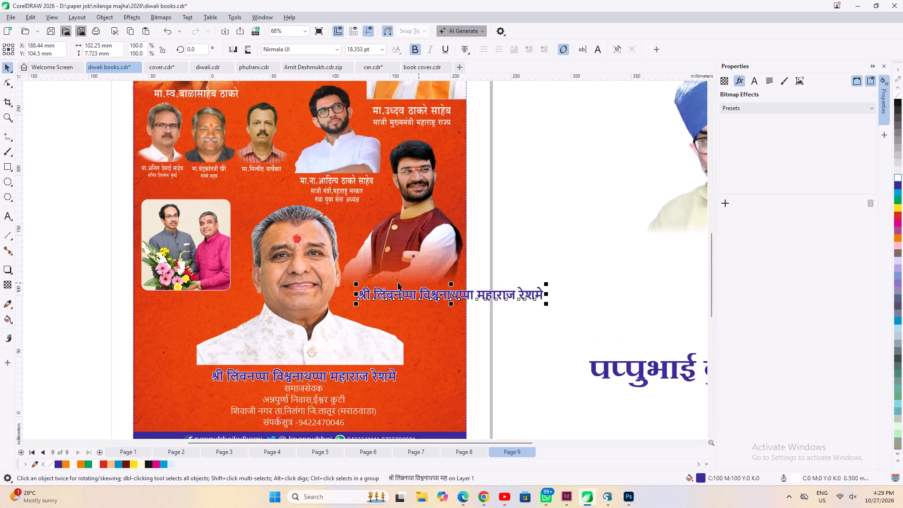
scroll(398, 282, up, 1)
key(space)
click(8, 215)
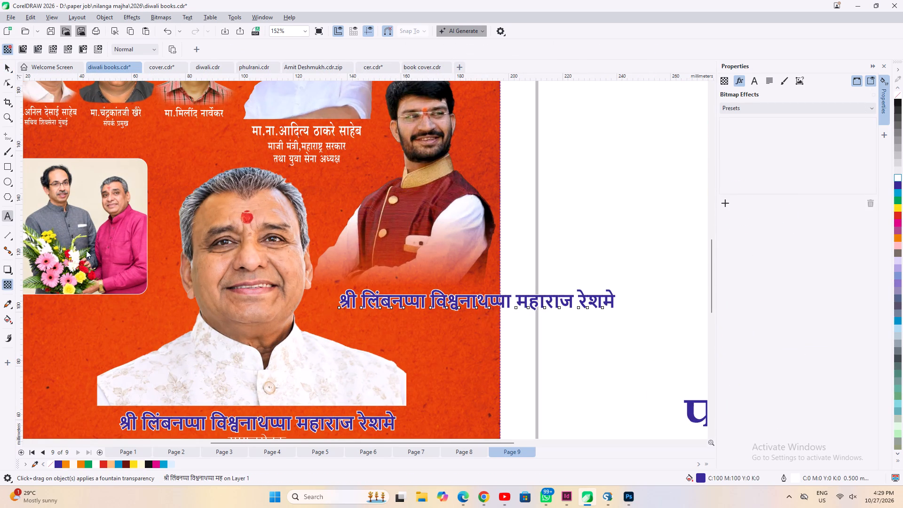
drag(360, 297, 543, 299)
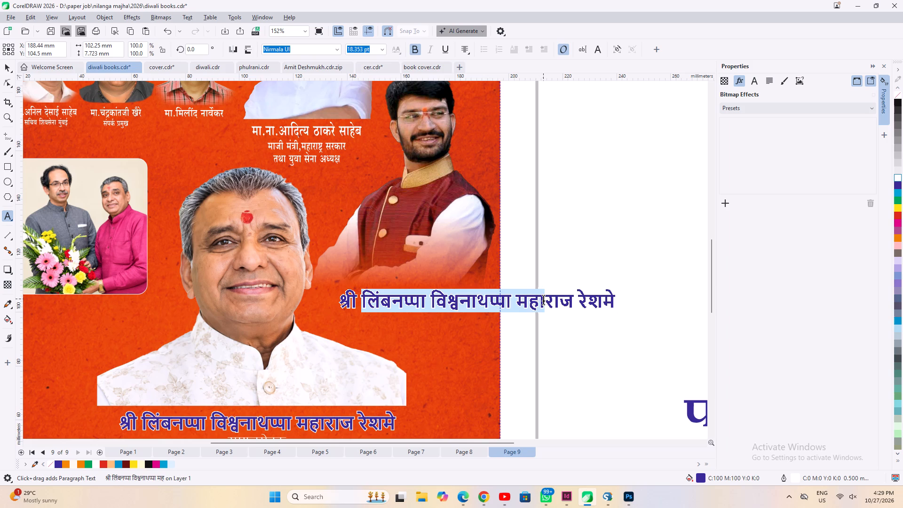
drag(543, 299, 493, 302)
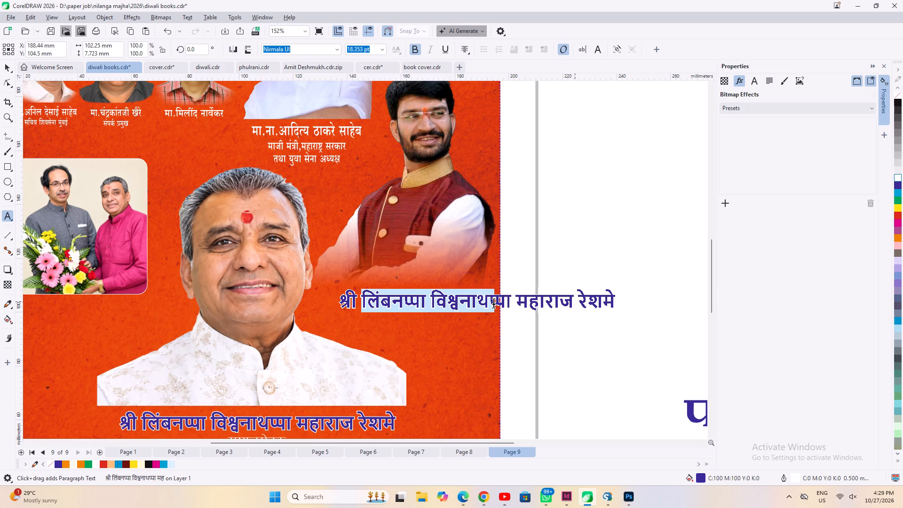
drag(493, 302, 470, 302)
drag(470, 302, 461, 302)
click(438, 303)
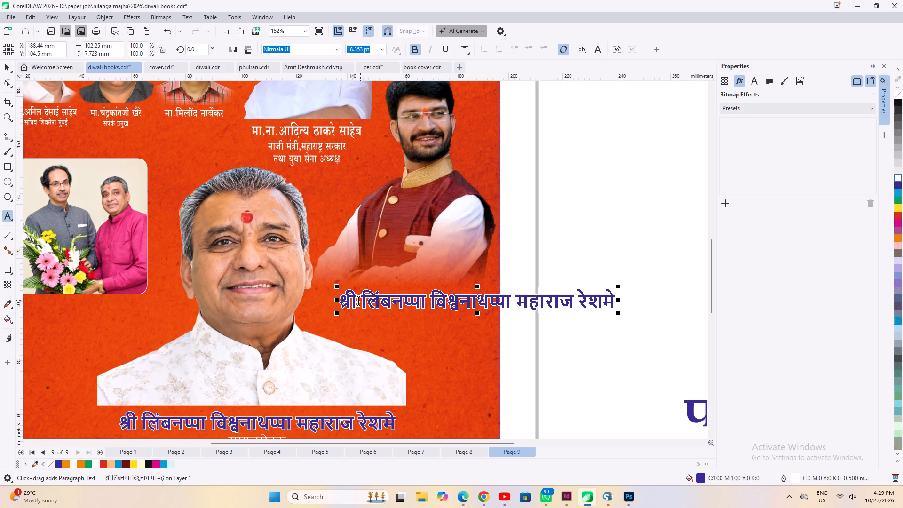
click(358, 300)
drag(371, 302, 577, 307)
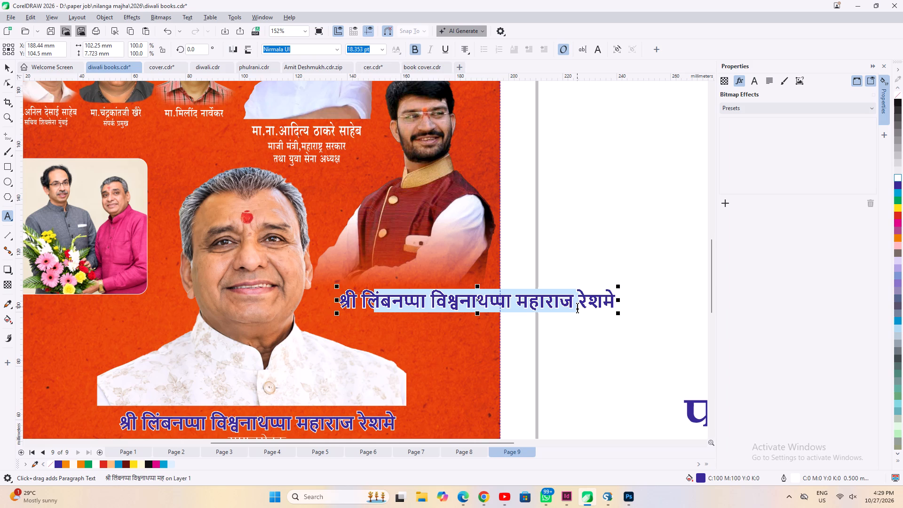
key(BackSpace)
key(BackSpace)
key(BackSpace)
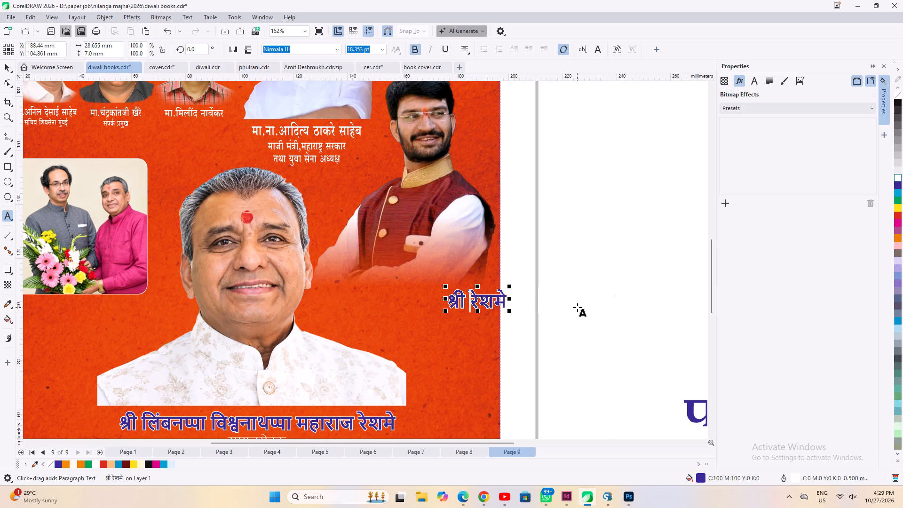
text(vfo)
key(BackSpace)
key(BackSpace)
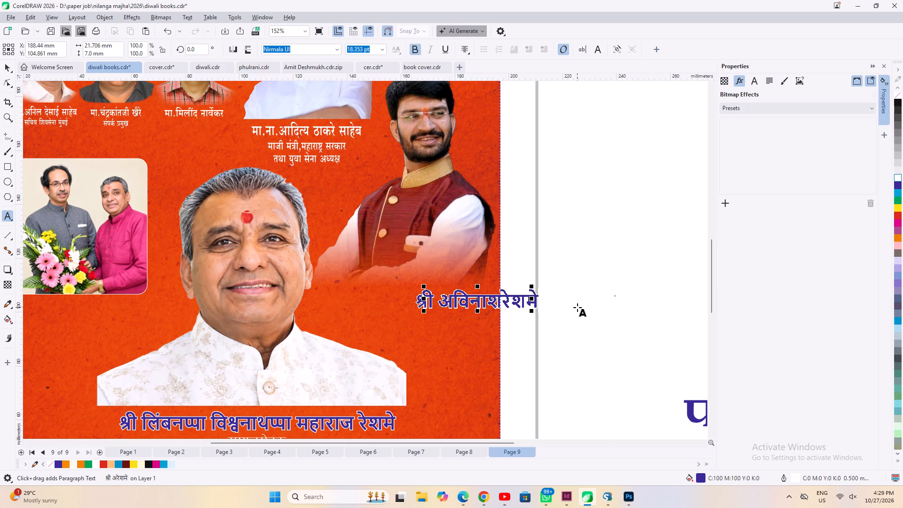
key(space)
key(ctrl+s)
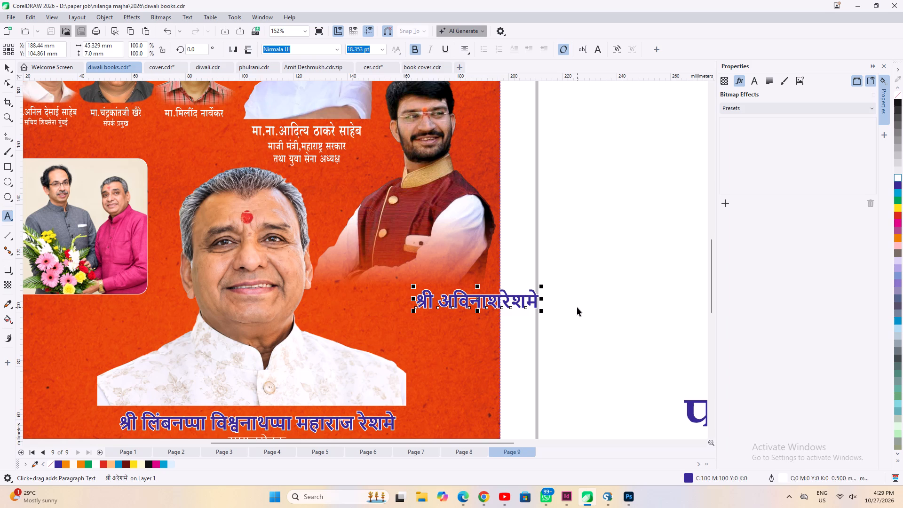
Add (दादा) between अविनाश and the surname in the copied name line, with a space on each side.
key(space)
click(500, 298)
key(space)
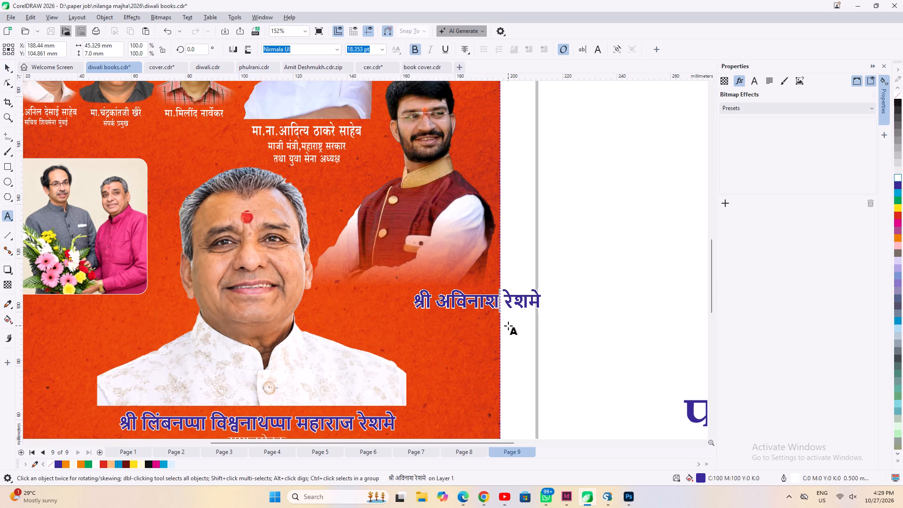
text(())
key(Left)
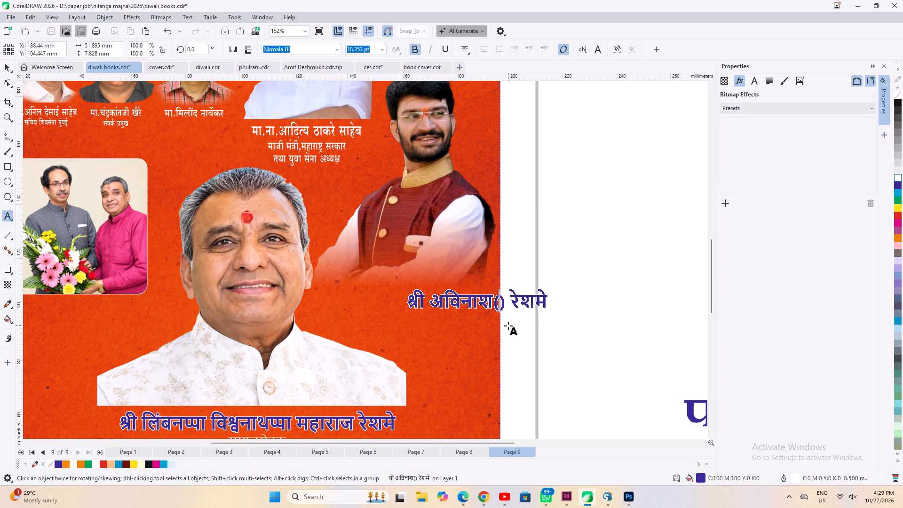
text(NKNK)
key(Left)
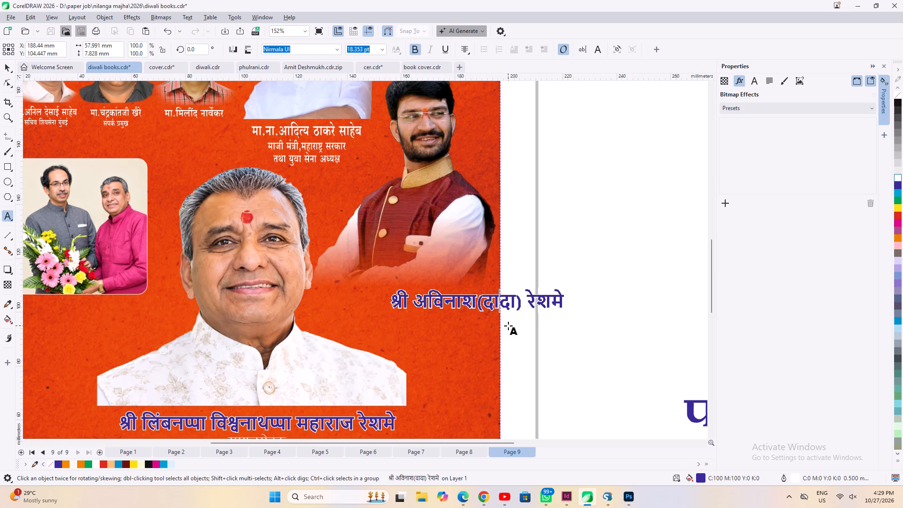
key(Left)
key(Left)
key(space)
key(Right)
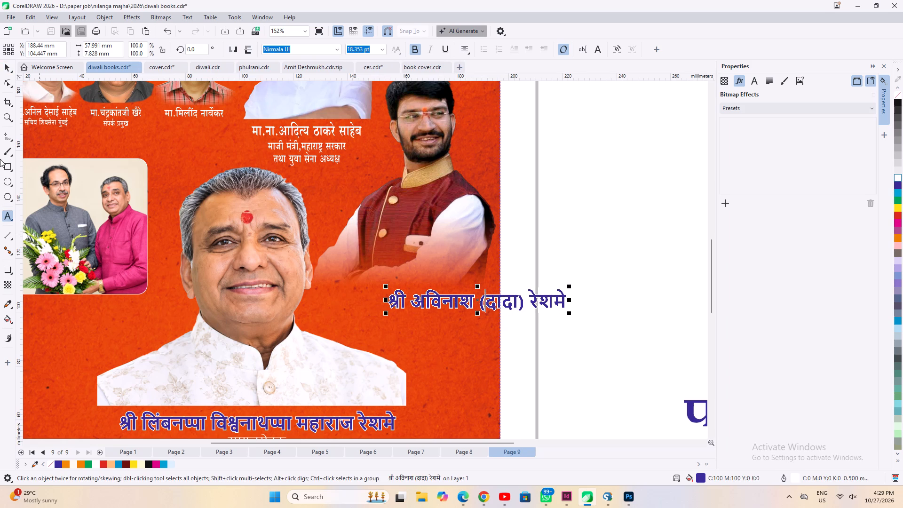
Move the edited name line fully onto the page beneath the maroon-vest portrait, at about X 161 mm, Y 104.4 mm.
click(10, 71)
click(484, 302)
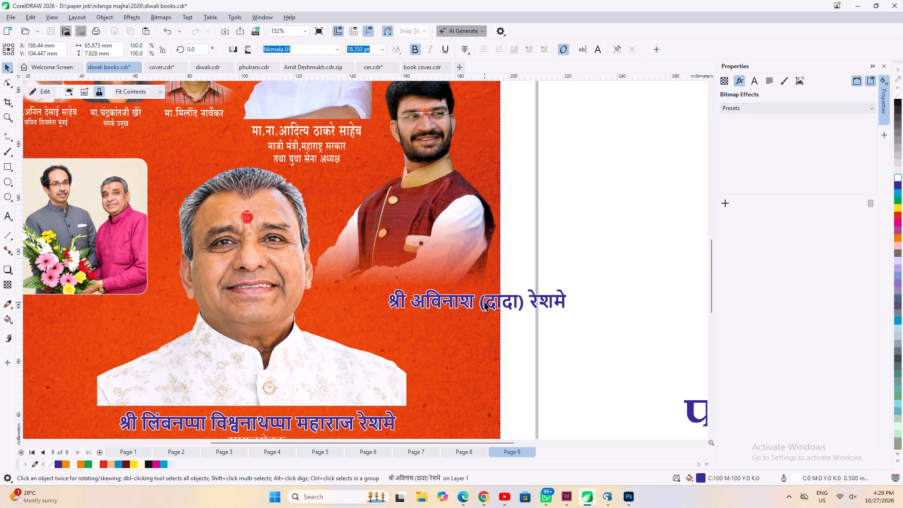
key(ctrl+z)
click(543, 302)
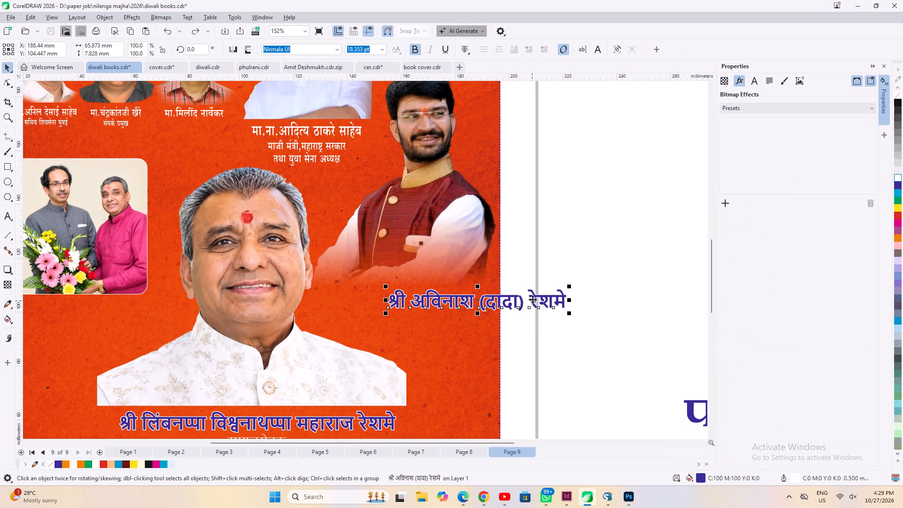
drag(533, 299, 459, 299)
Delete the blue-turbaned man's photo and the large blue name text lying off the page beside the advertisement.
scroll(582, 311, down, 6)
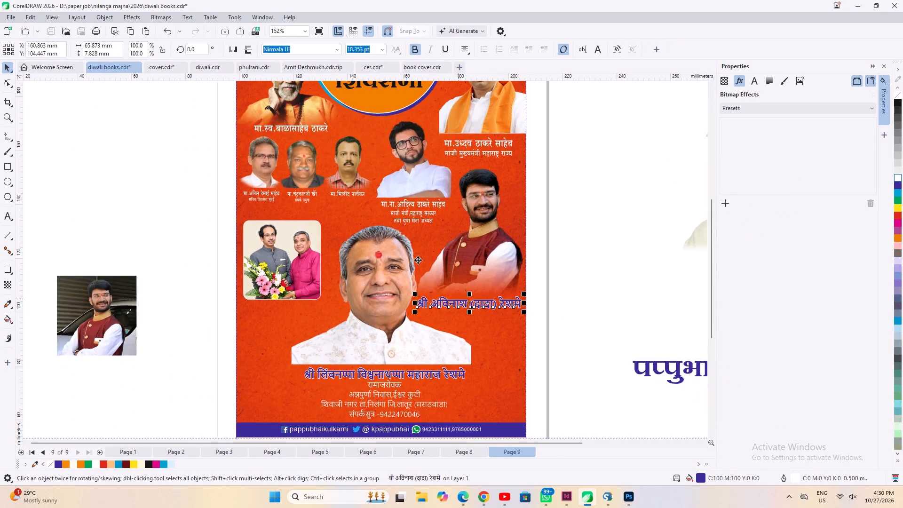
scroll(418, 260, down, 4)
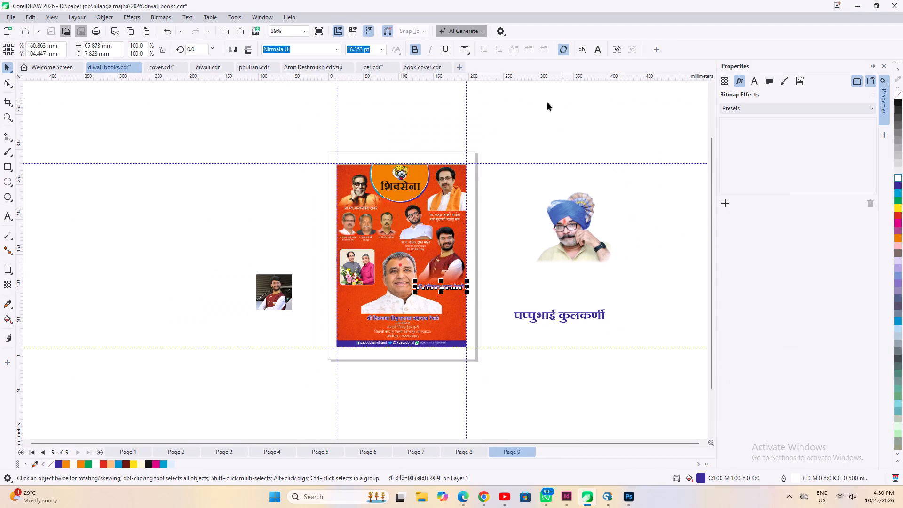
drag(500, 132, 672, 411)
key(Delete)
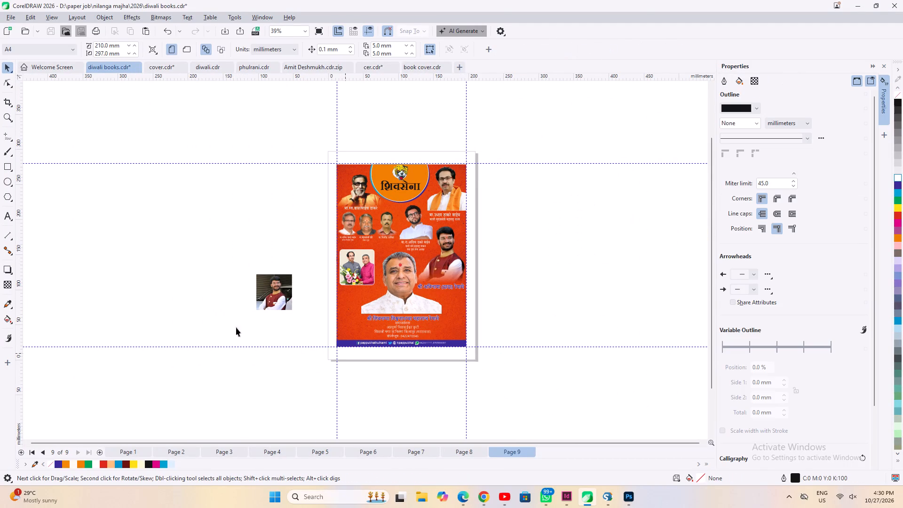
Delete the original maroon-vest man's photo with its background, lying off the page beside the advertisement.
drag(153, 206, 309, 411)
key(Delete)
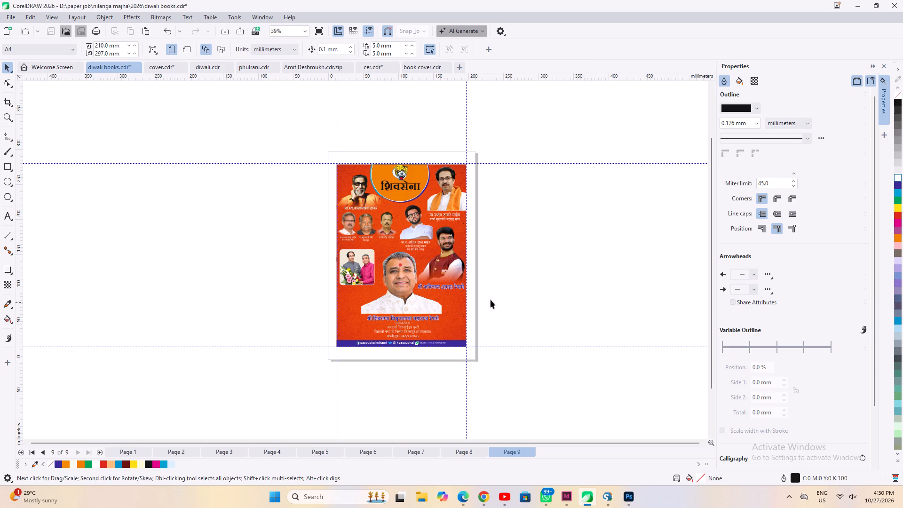
Scale down the अविनाश (दादा) name line beneath the maroon-vest portrait, keeping its upper-left corner in place.
scroll(502, 293, up, 6)
click(364, 285)
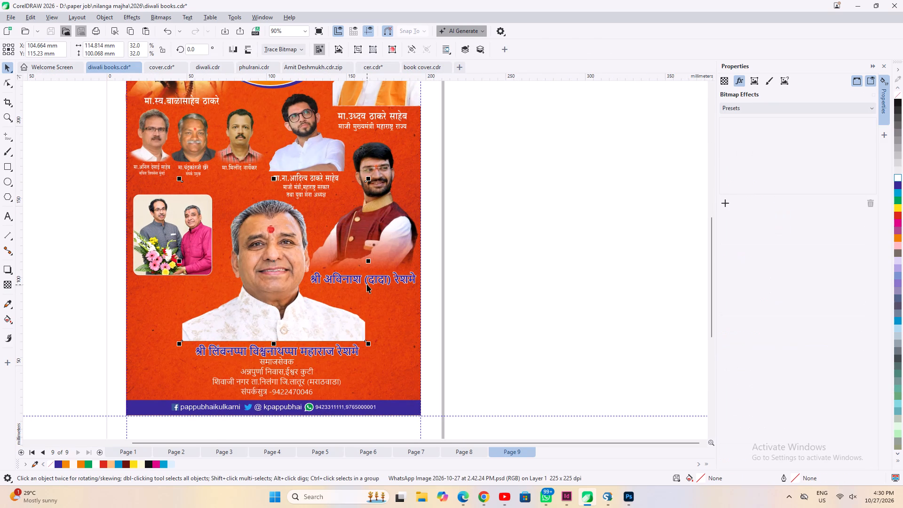
click(368, 282)
scroll(369, 281, up, 4)
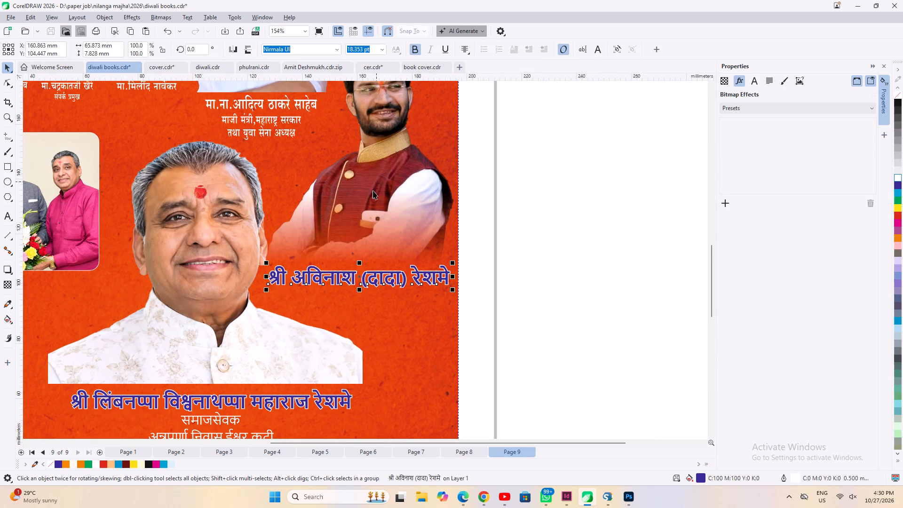
shift+drag(456, 292, 439, 298)
click(545, 310)
scroll(391, 283, down, 6)
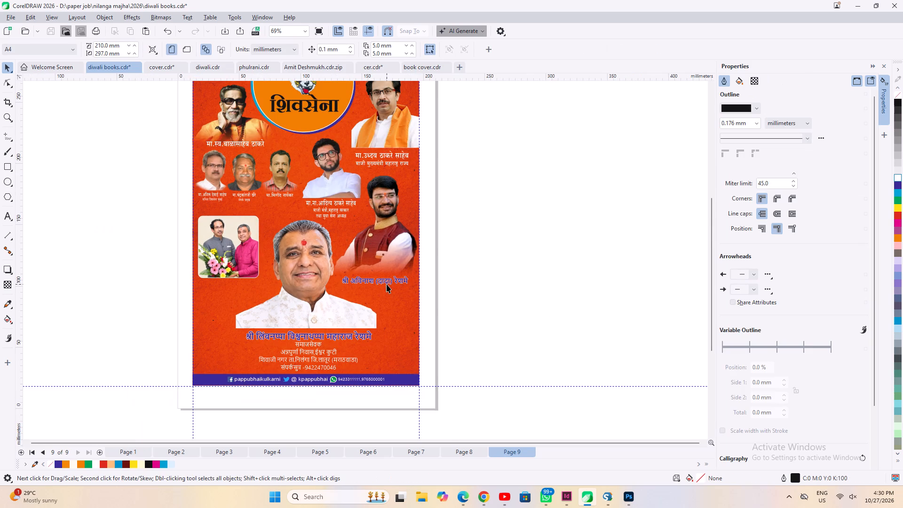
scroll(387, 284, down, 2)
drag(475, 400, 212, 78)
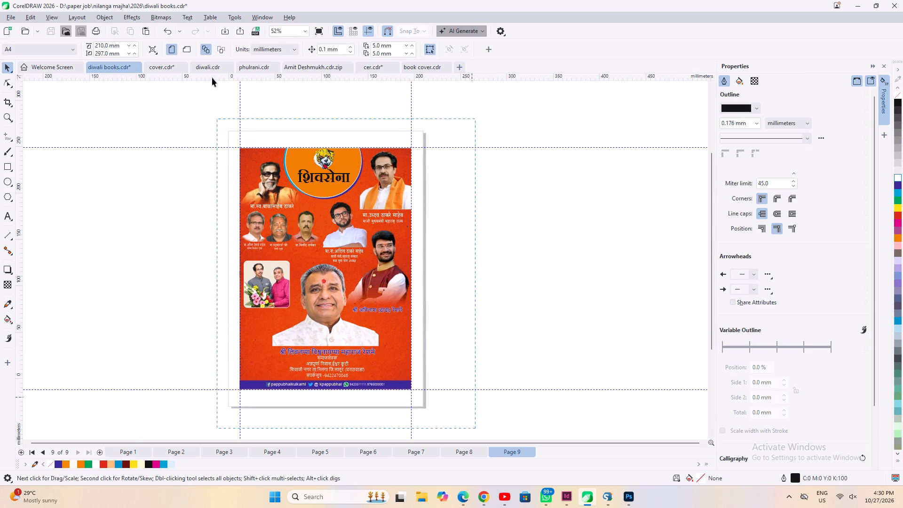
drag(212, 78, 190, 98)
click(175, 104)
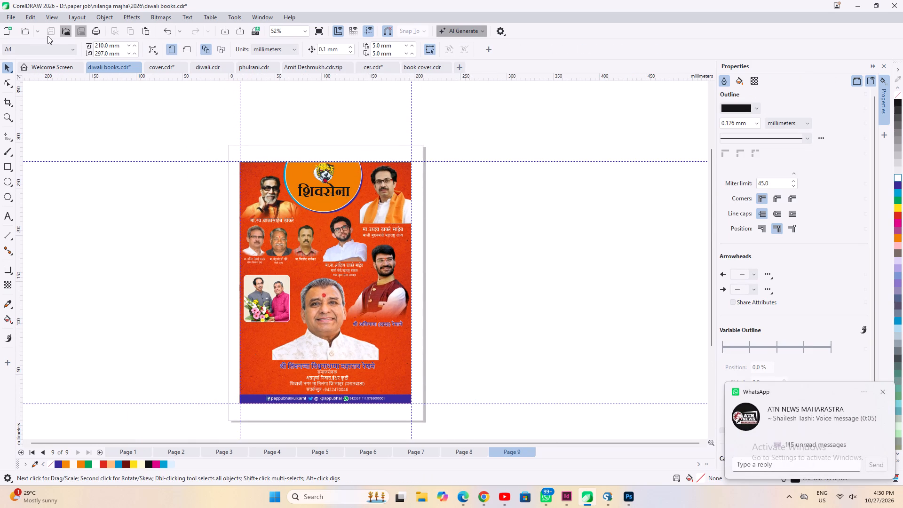
Save the Diwali books drawing.
click(52, 31)
click(491, 187)
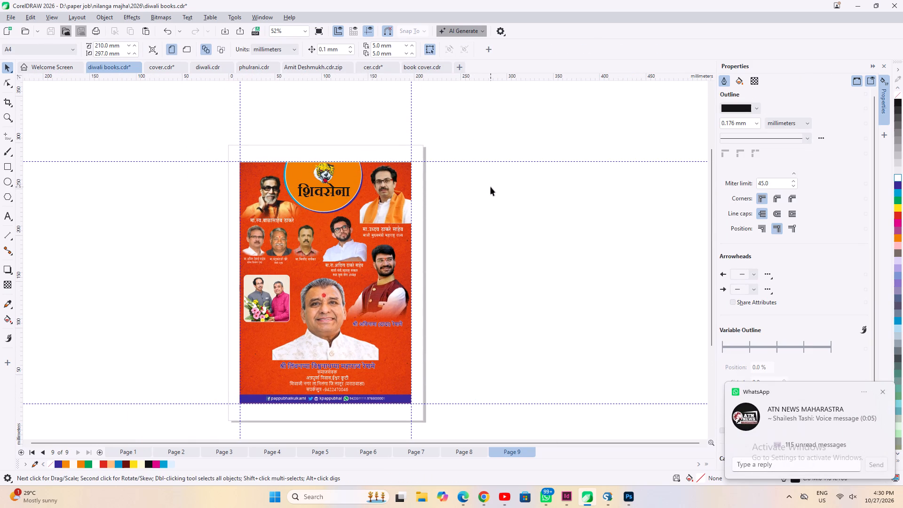
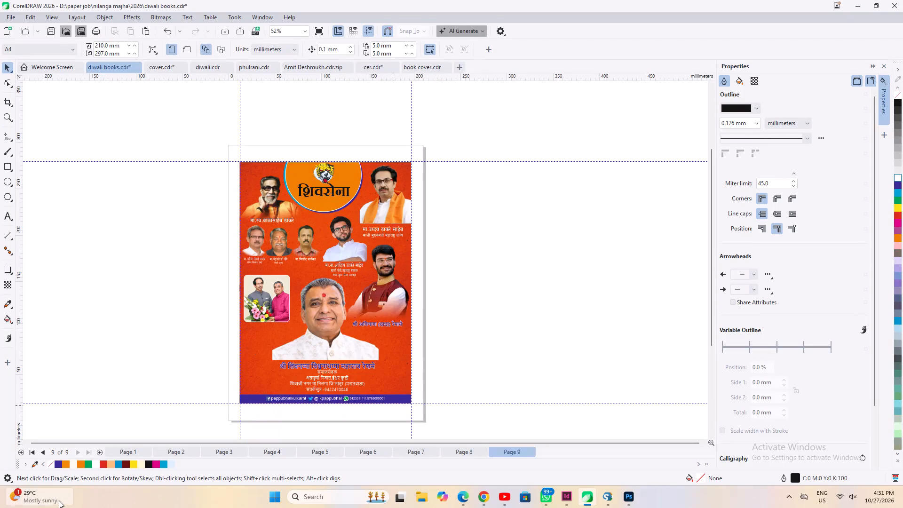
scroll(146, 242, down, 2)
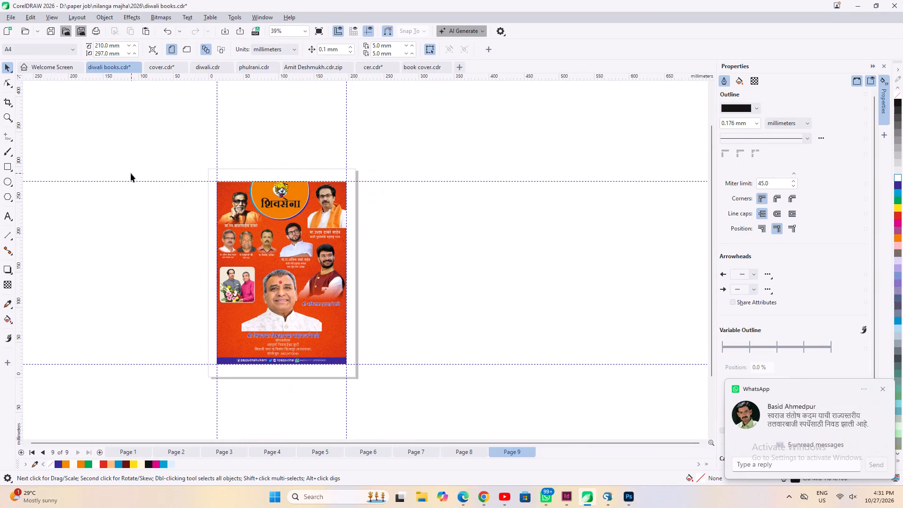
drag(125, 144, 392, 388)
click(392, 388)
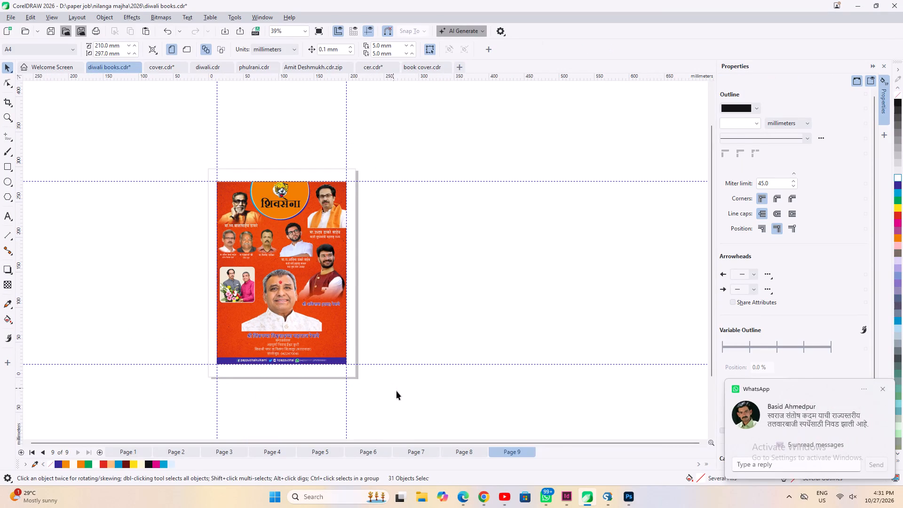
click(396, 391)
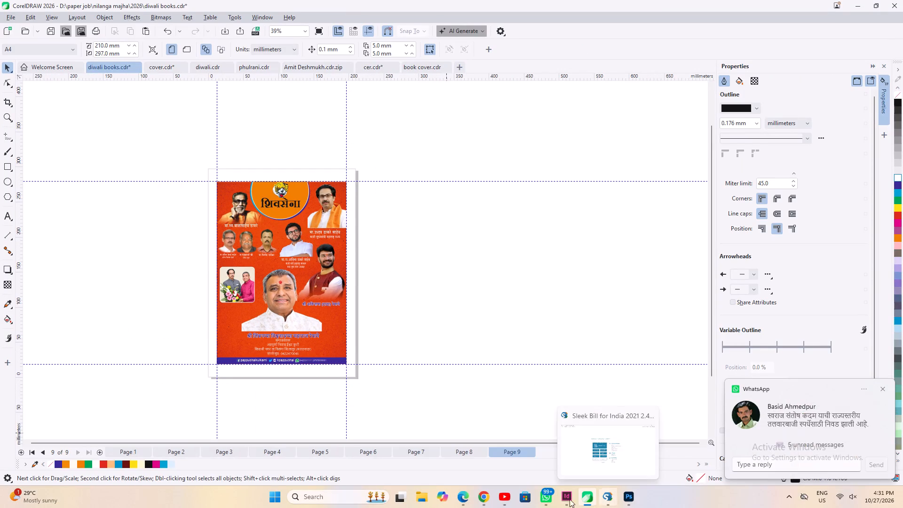
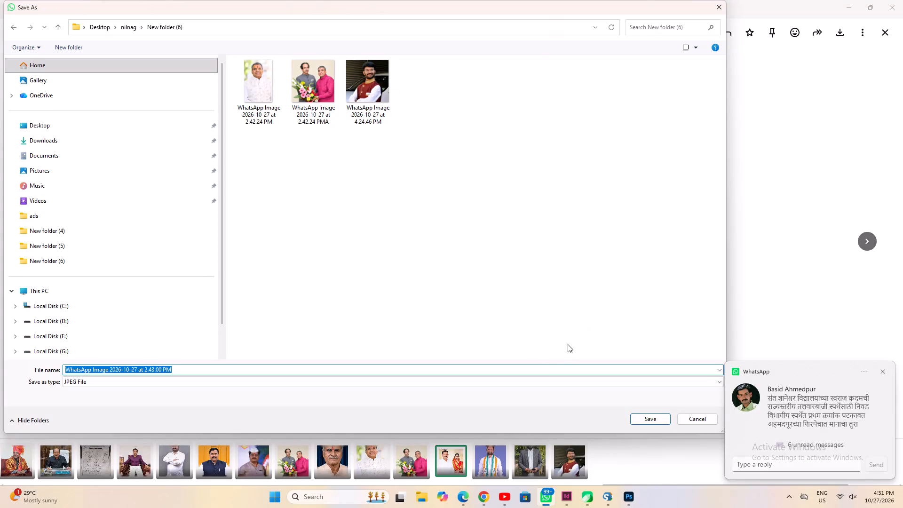
Set the nilnag folder on the Desktop as the save location for the WhatsApp photo of the couple.
click(163, 25)
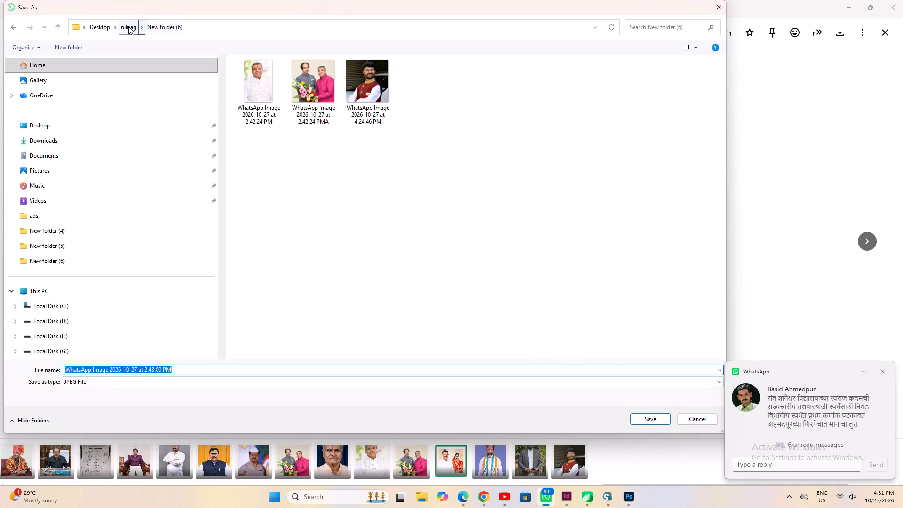
click(128, 26)
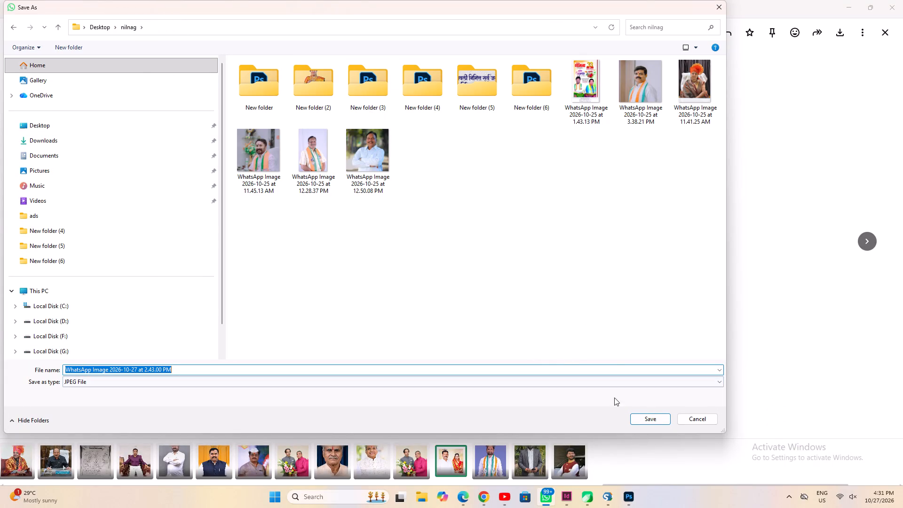
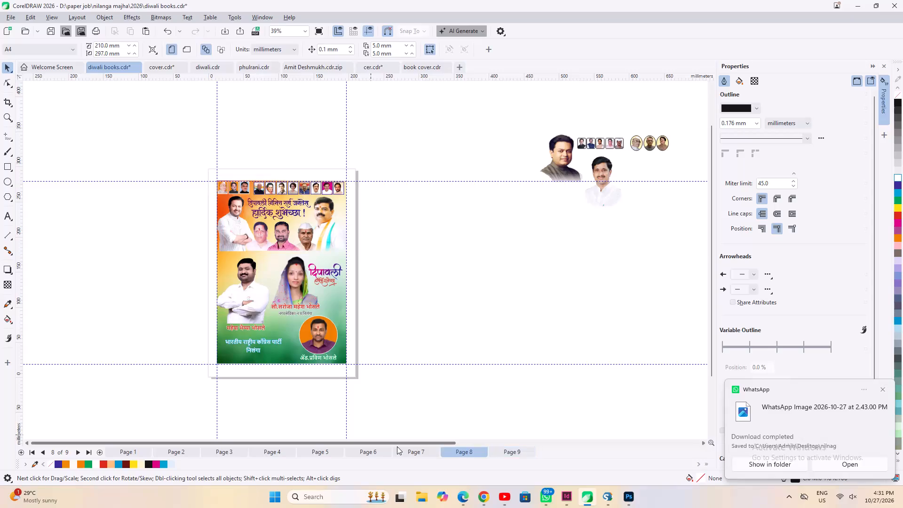
Copy the whole Diwali advertisement from page 8 and paste it onto a new page 10 added after page 9.
drag(374, 118, 149, 401)
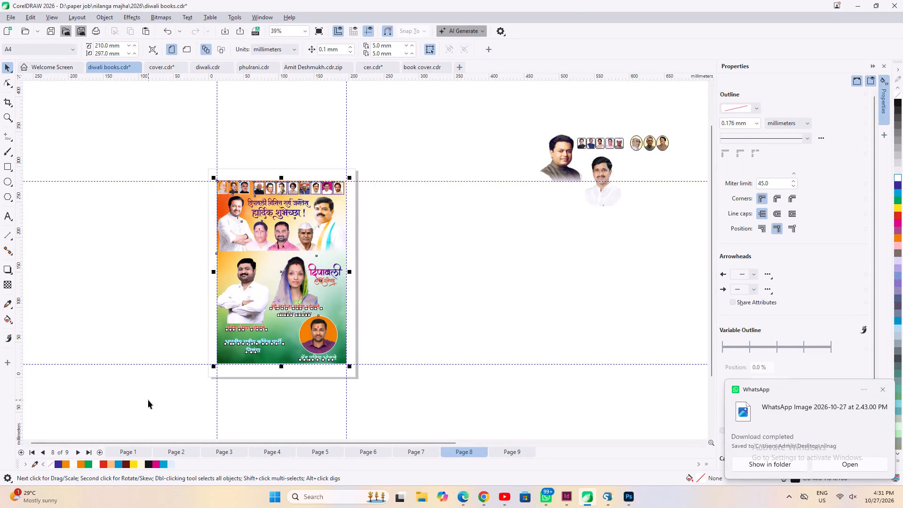
key(ctrl+c)
key(Page_Down)
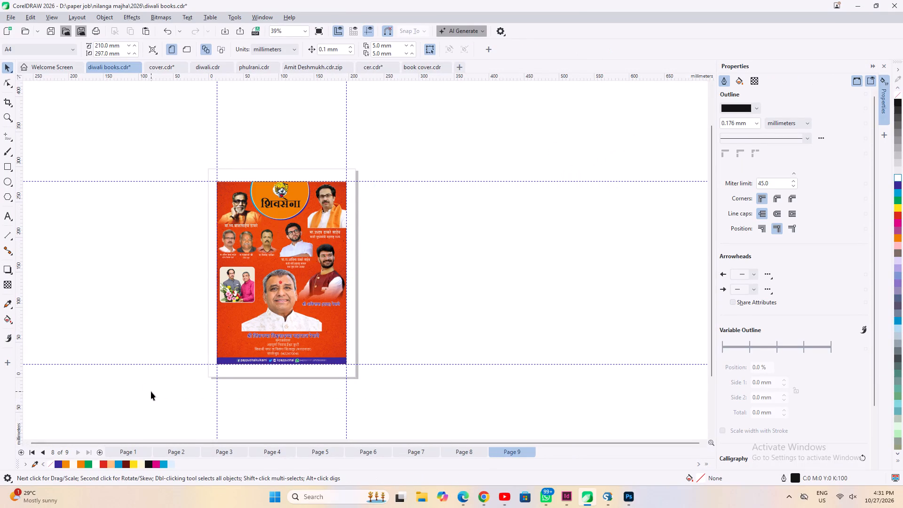
key(Page_Down)
key(Return)
key(ctrl+v)
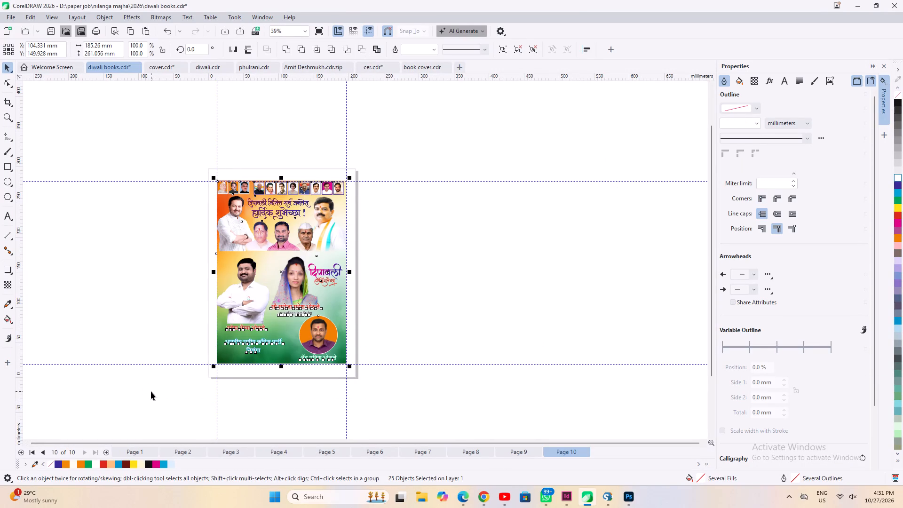
click(385, 300)
right_click(436, 234)
click(390, 219)
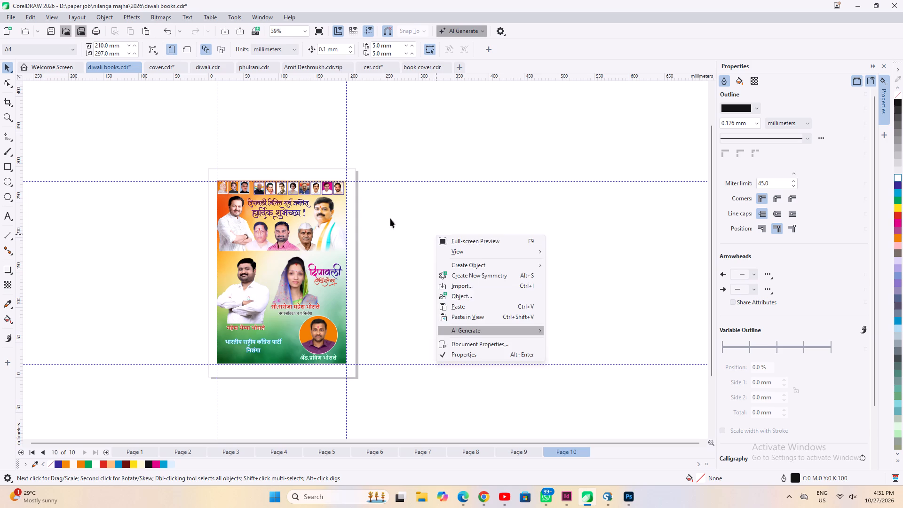
Switch to Photoshop and close the cut-out portrait of the man in the maroon vest.
click(634, 504)
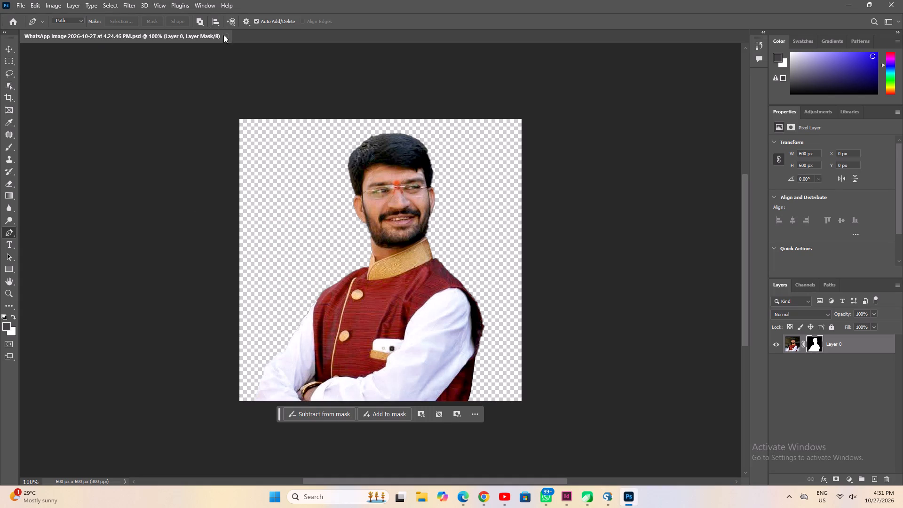
click(224, 36)
Open the couple's photo, WhatsApp Image 2026-10-27 at 2.43.00 PM, from the nilnag folder on the Desktop.
click(24, 6)
click(27, 24)
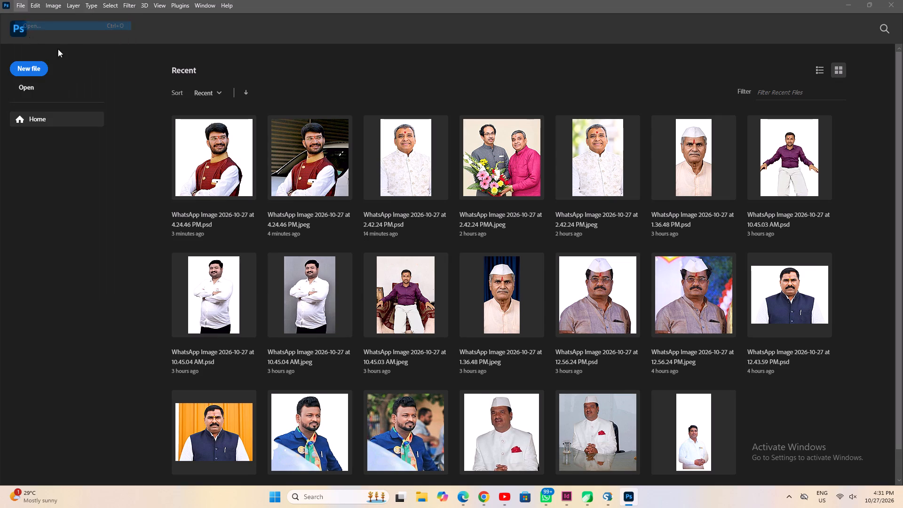
click(128, 28)
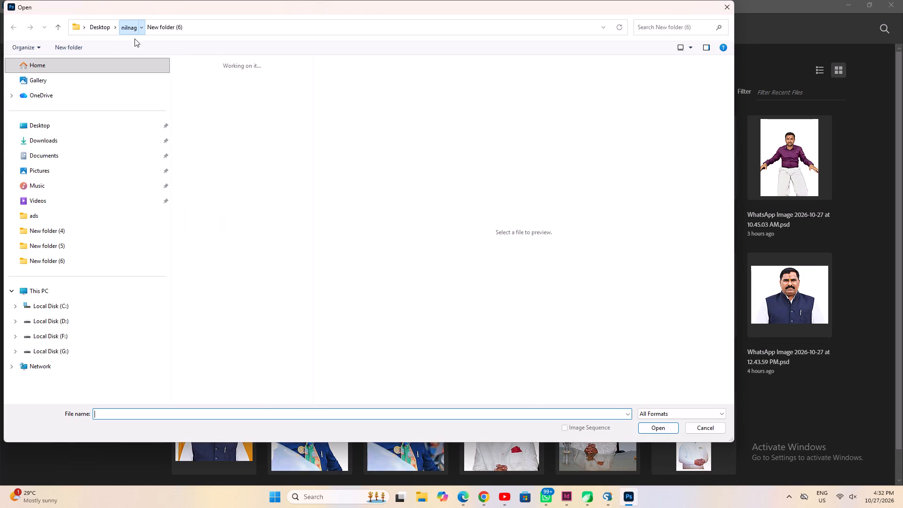
drag(309, 89, 311, 118)
click(203, 309)
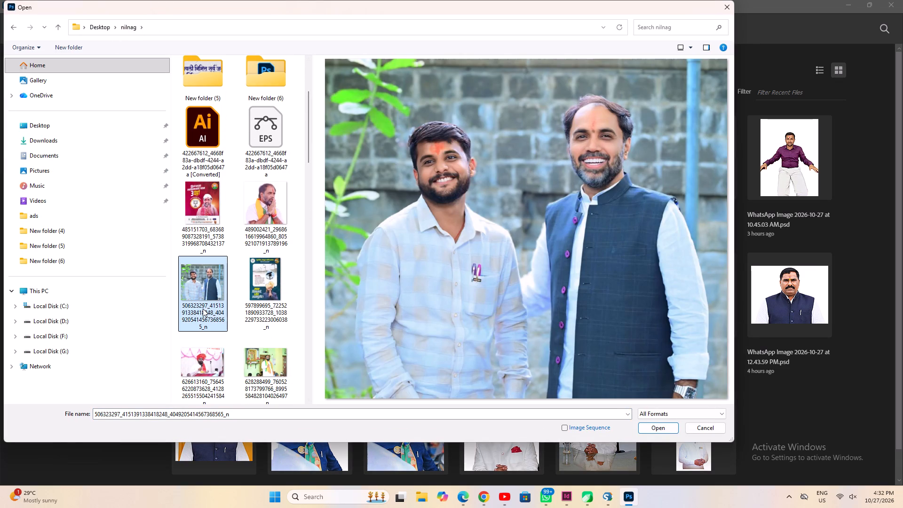
drag(309, 145, 309, 170)
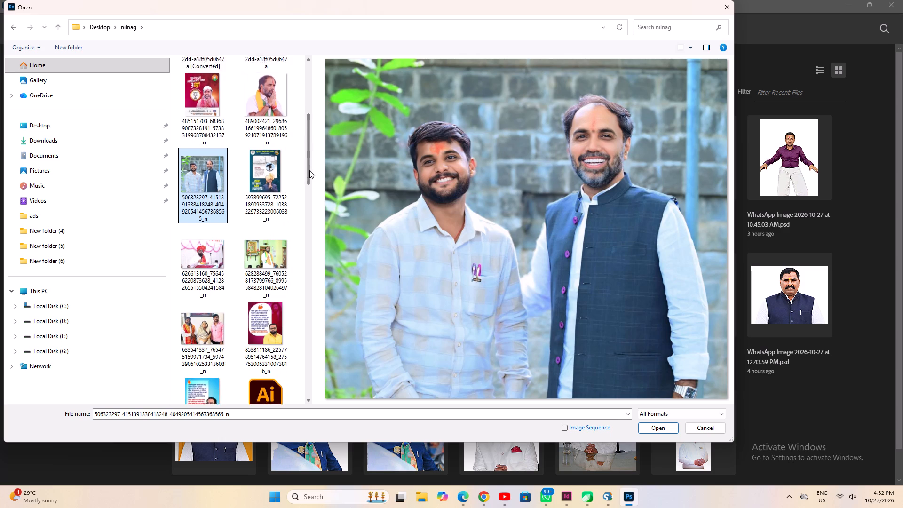
drag(309, 170, 305, 332)
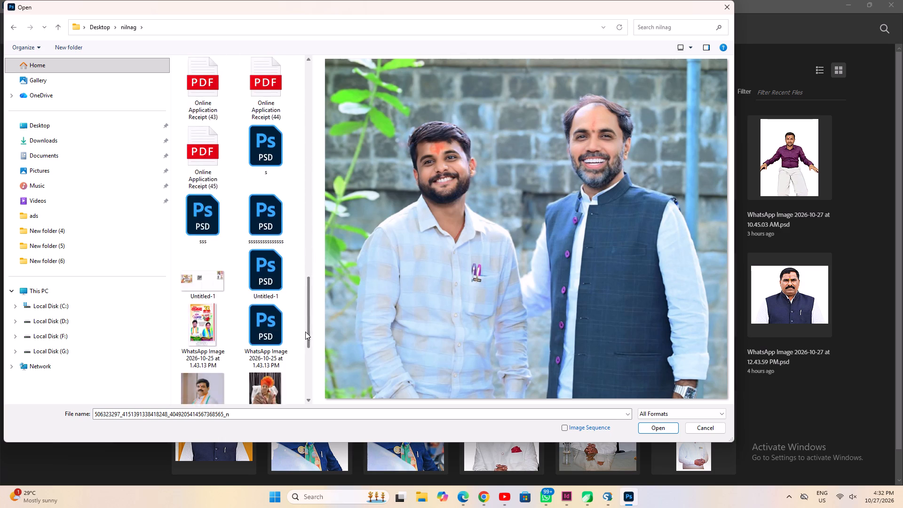
drag(305, 332, 293, 407)
click(199, 361)
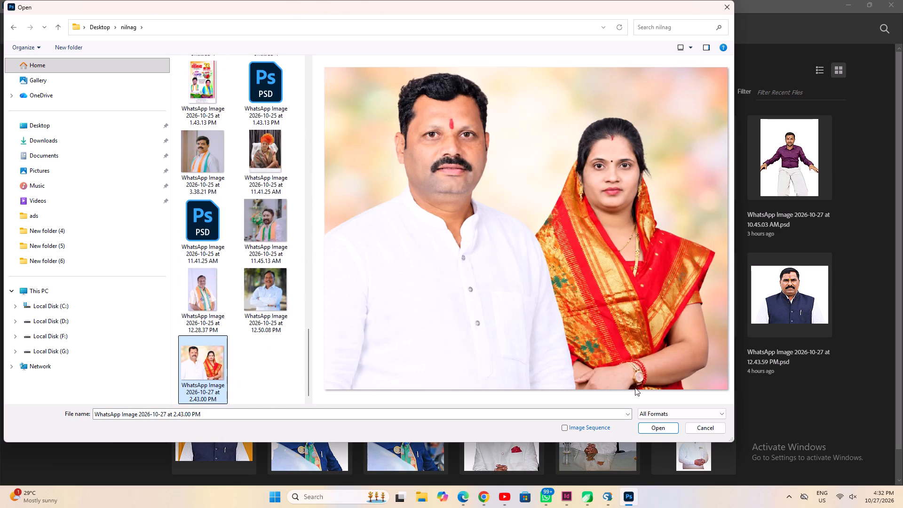
click(661, 433)
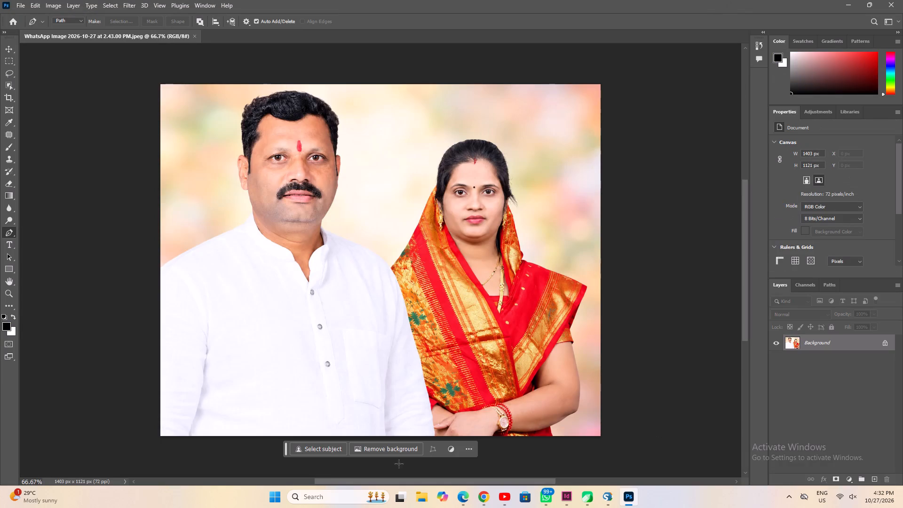
Remove the background from the couple's photo.
click(394, 451)
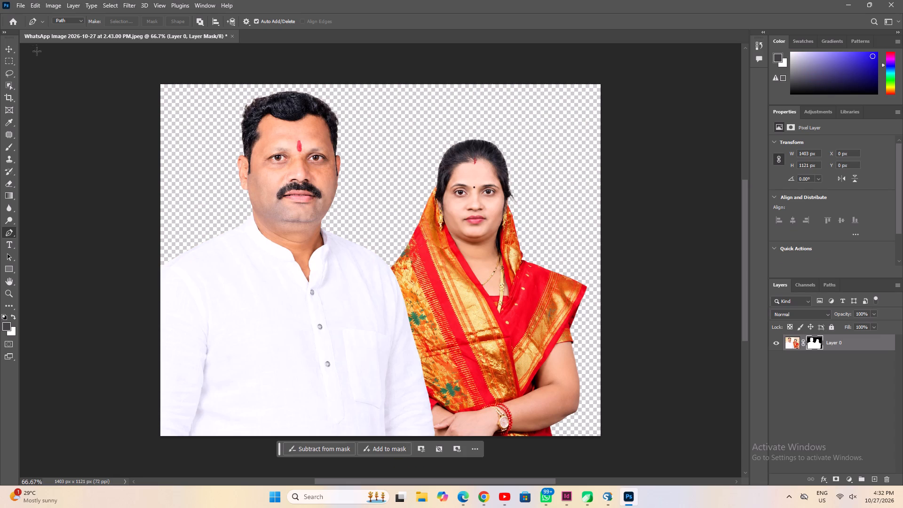
Save the cut-out photo of the couple as a Photoshop file named 9999 in the nilnag folder.
click(22, 4)
click(78, 114)
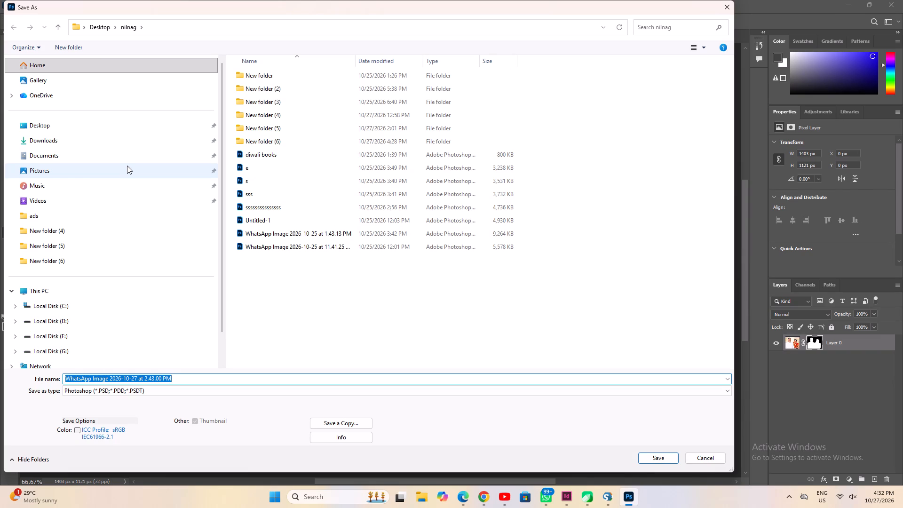
text(9999)
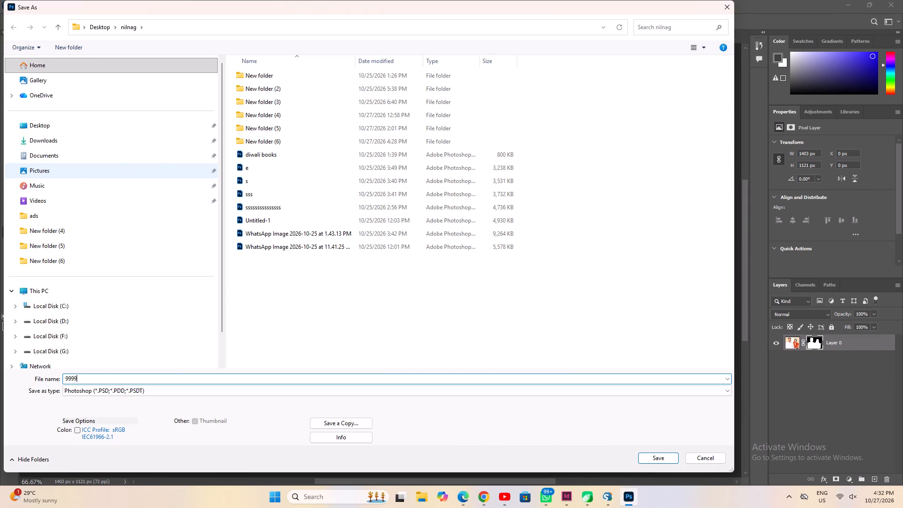
key(Return)
key(Return)
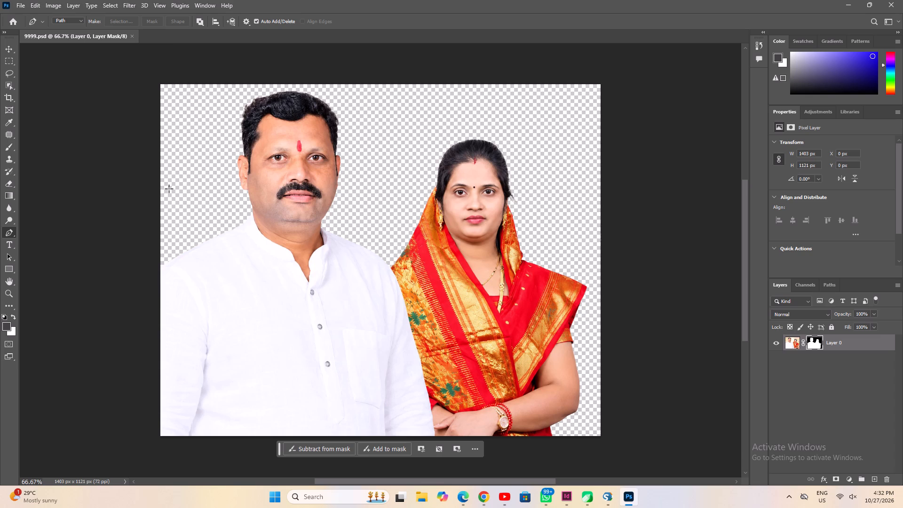
In CorelDRAW, move the दिपावली lettering and all the lower-half portraits with their captions off page 10, to its right.
click(577, 500)
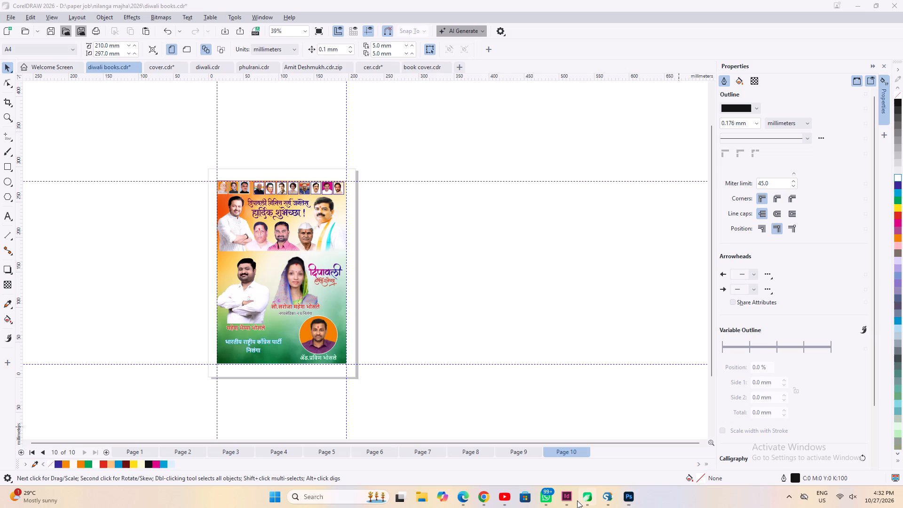
click(444, 354)
scroll(297, 345, up, 1)
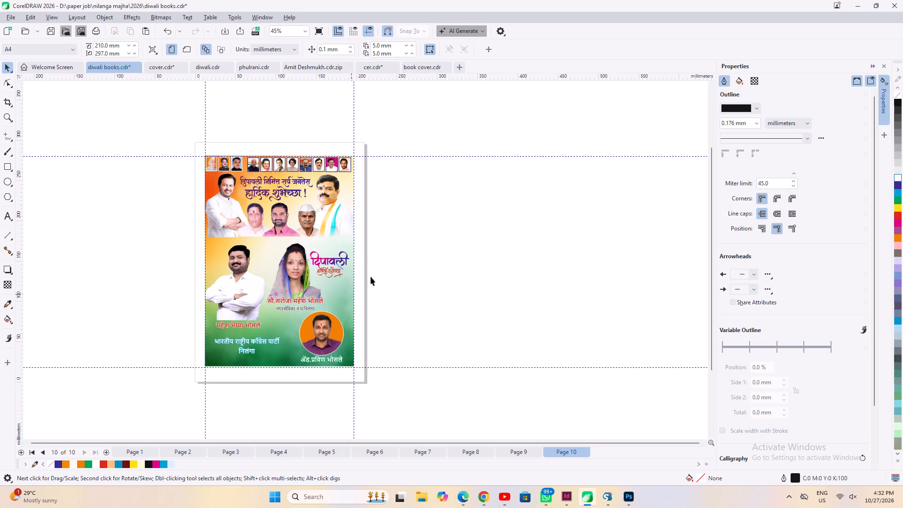
drag(396, 240, 303, 295)
drag(336, 261, 472, 227)
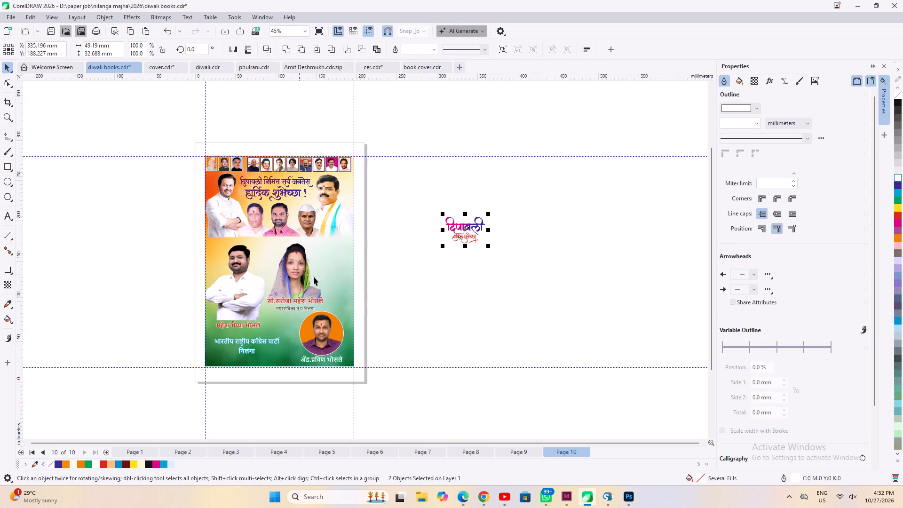
drag(386, 226, 152, 366)
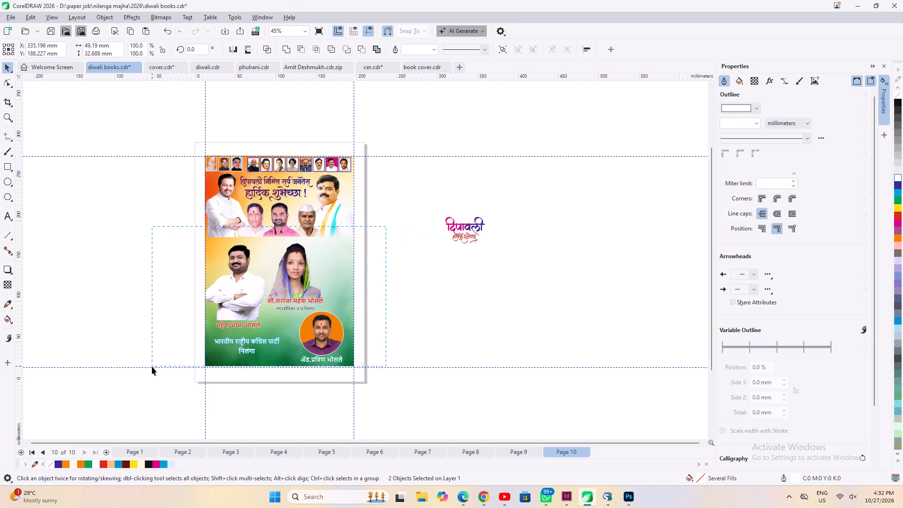
drag(152, 366, 151, 366)
drag(285, 283, 550, 308)
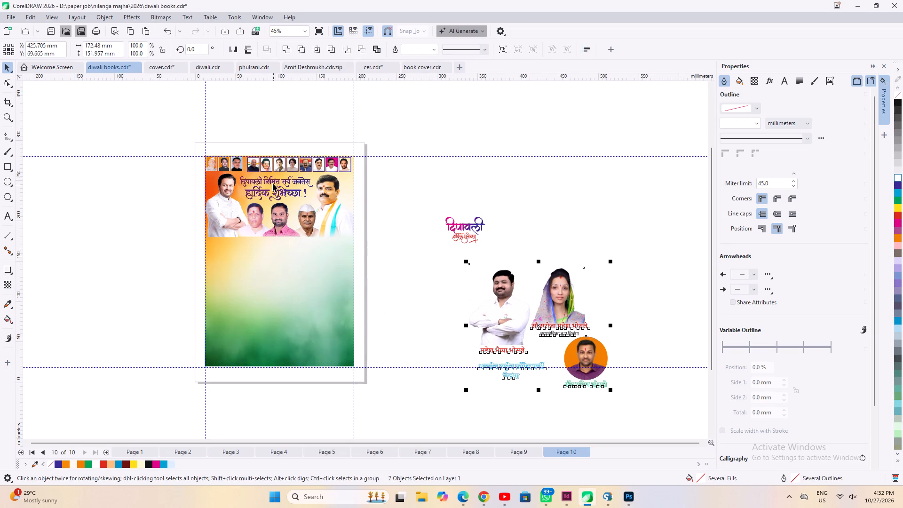
Paste the copied page 10 Diwali advertisement onto page 9, placing it beside the page at about X 419 mm, Y 147 mm.
click(272, 181)
key(c)
key(Page_Up)
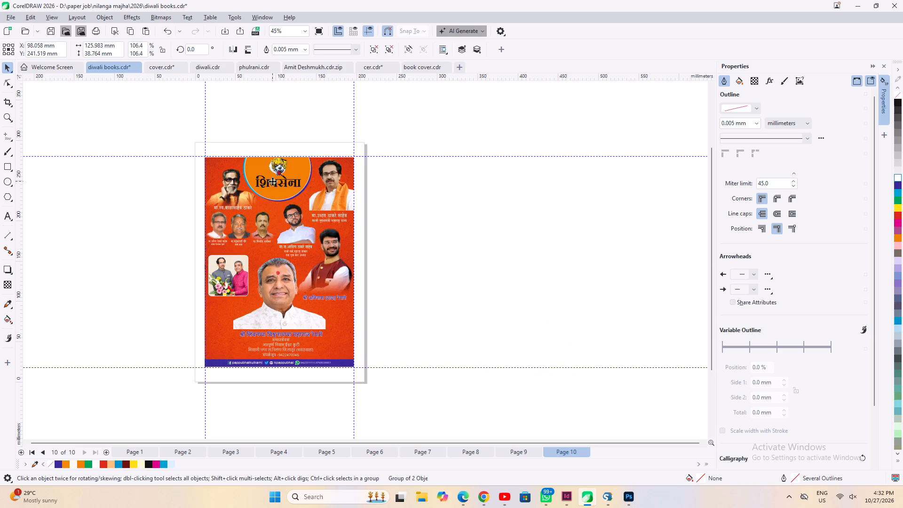
key(ctrl+v)
drag(286, 205, 568, 196)
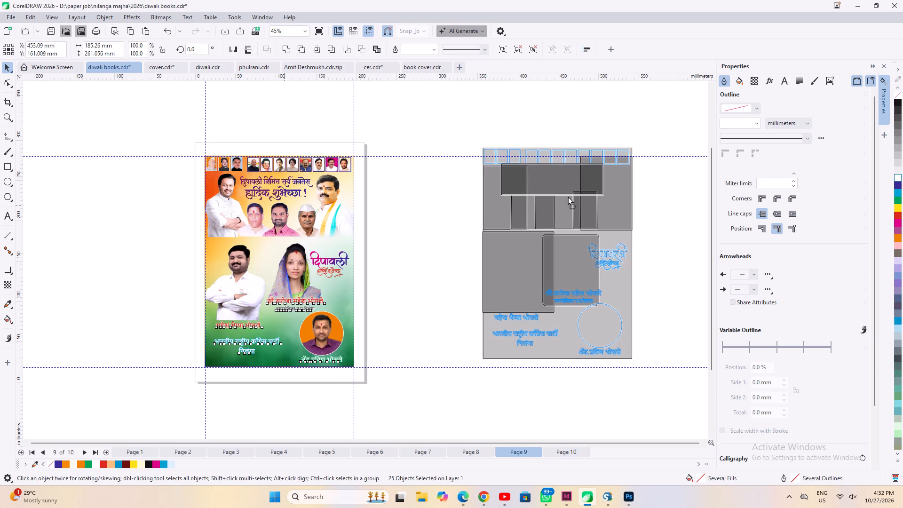
drag(568, 196, 540, 207)
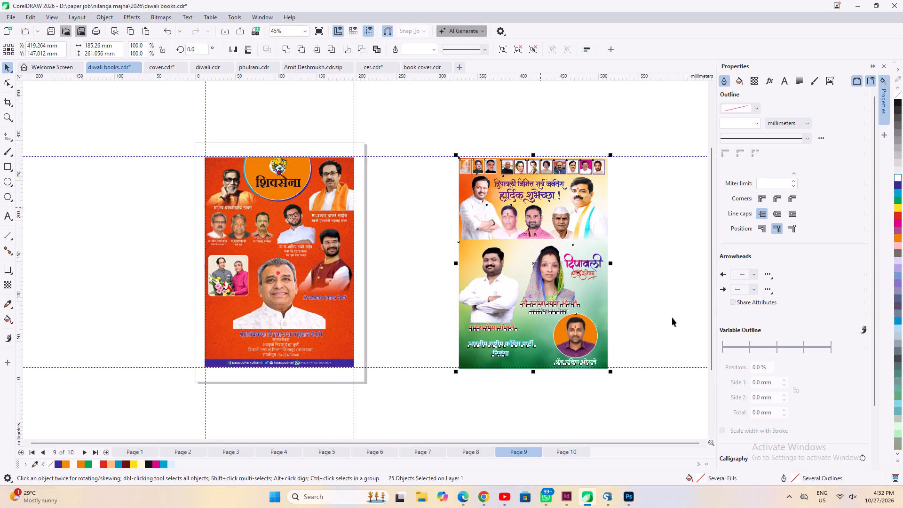
Move the दिपावली निमित्त सर्व जनतेस हार्दिक शुभेच्छा ! greeting out of the pasted advertisement to the empty area left of the page.
click(672, 317)
click(519, 178)
click(522, 184)
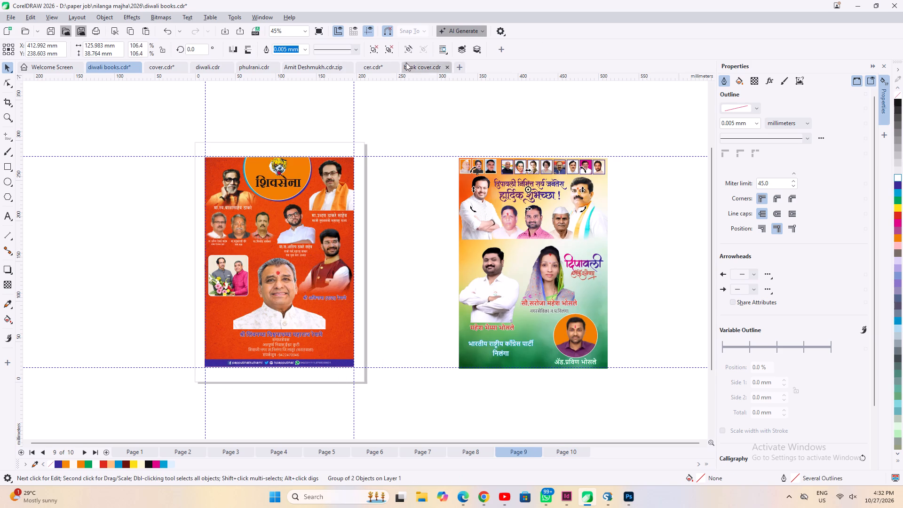
click(528, 181)
drag(529, 182, 332, 209)
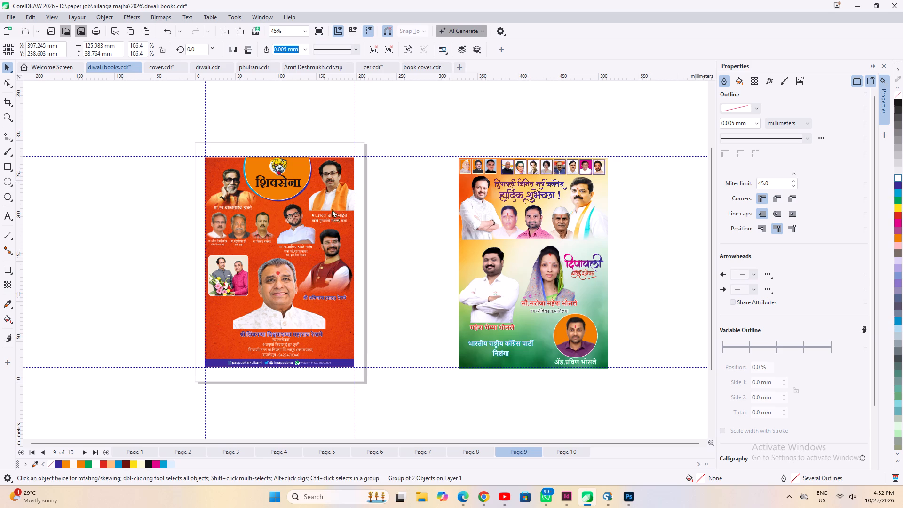
drag(332, 209, 129, 219)
click(129, 289)
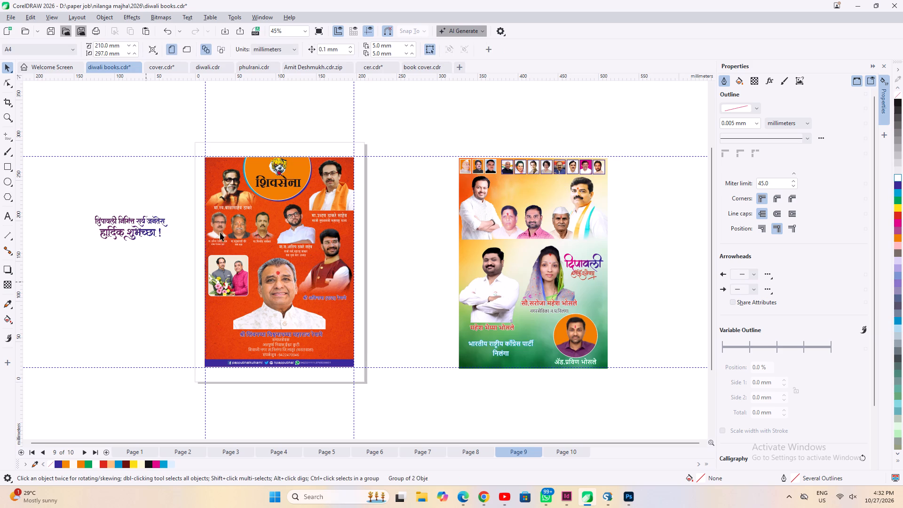
Move the white-shirted, bespectacled young leader's portrait and its caption down to about Y 181.8 mm, shrinking them to about 45.5 by 67.3 mm.
scroll(200, 220, up, 4)
scroll(364, 223, up, 3)
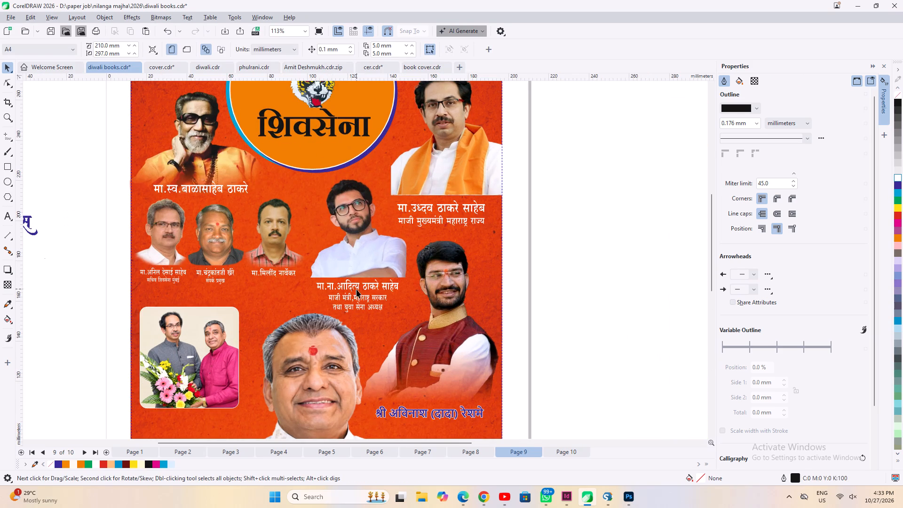
click(356, 286)
scroll(356, 286, up, 2)
click(314, 286)
shift+click(334, 257)
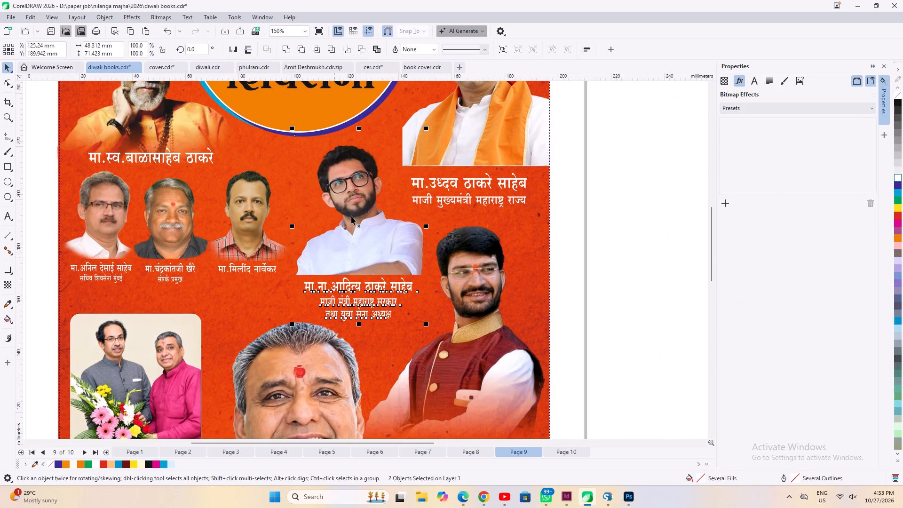
drag(364, 196, 366, 218)
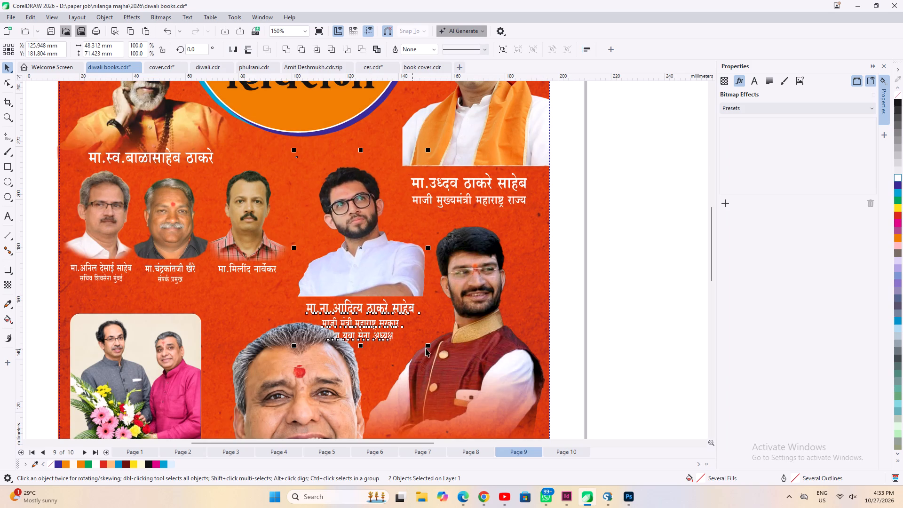
shift+drag(427, 347, 423, 341)
click(376, 271)
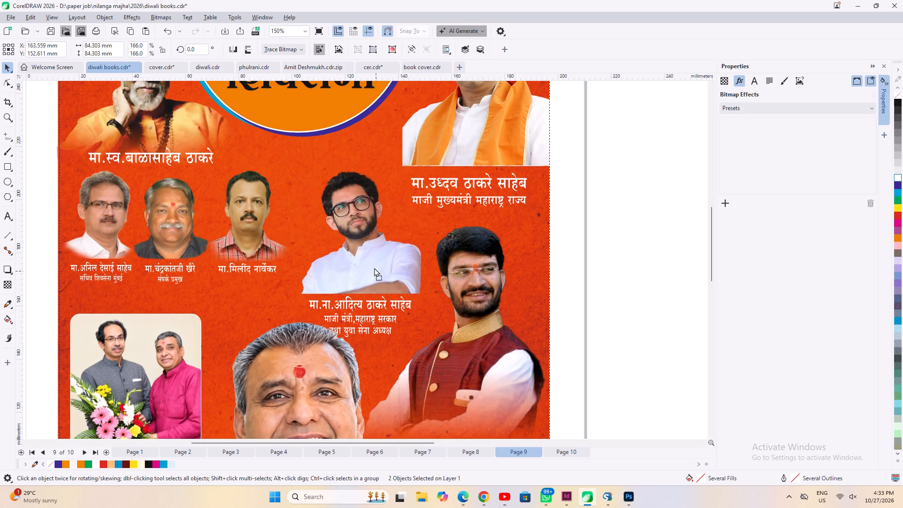
key(ctrl+z)
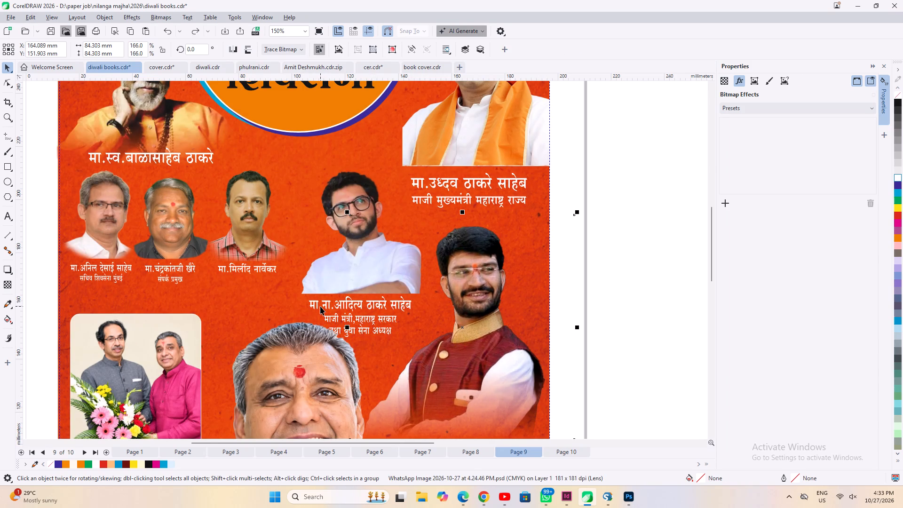
Shrink the white-shirted young leader's portrait and its caption about their centre to about 39.2 by 58 mm.
click(320, 306)
scroll(349, 299, down, 2)
click(77, 277)
drag(84, 281, 214, 313)
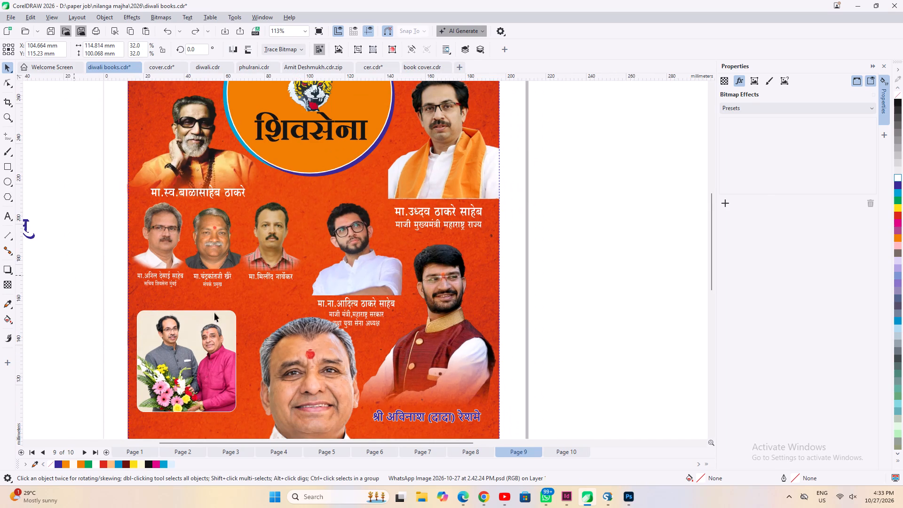
drag(214, 313, 415, 343)
shift+click(354, 224)
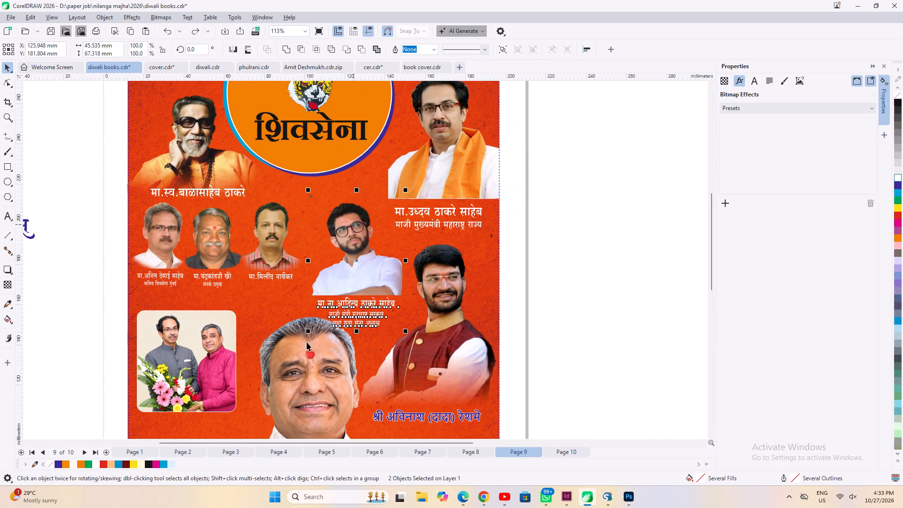
shift+drag(309, 332, 310, 323)
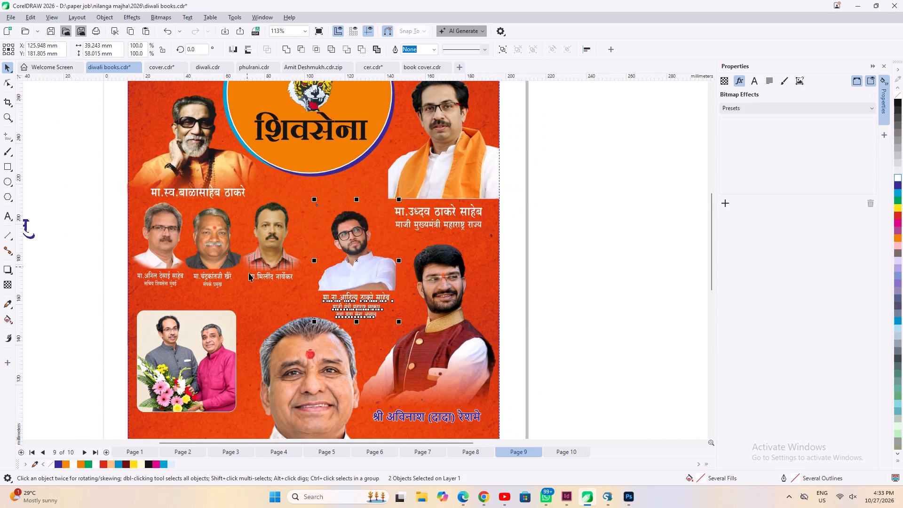
Move the three small portraits in a row and their captions down to about X 56.3 mm, Y 181.1 mm.
drag(63, 196, 303, 310)
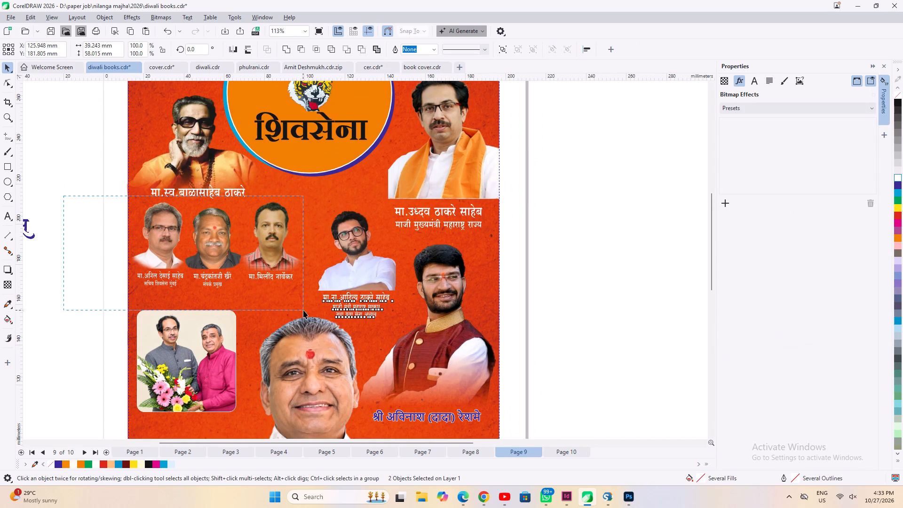
drag(303, 310, 319, 309)
scroll(221, 257, up, 1)
drag(219, 246, 218, 265)
Place the Diwali greeting beneath the Shiv Sena emblem at about X 103 mm, Y 214.8 mm, resized to about 60.1 by 18.5 mm.
scroll(374, 264, down, 6)
click(165, 248)
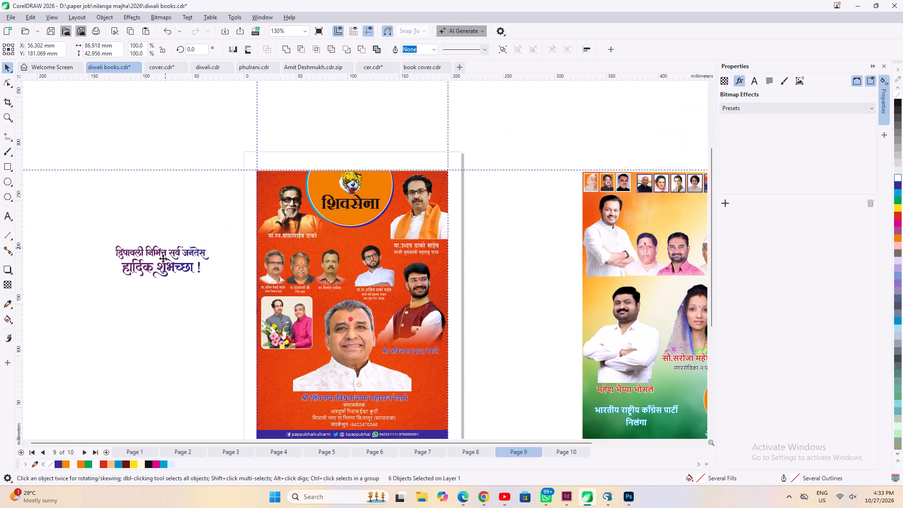
drag(166, 251, 344, 229)
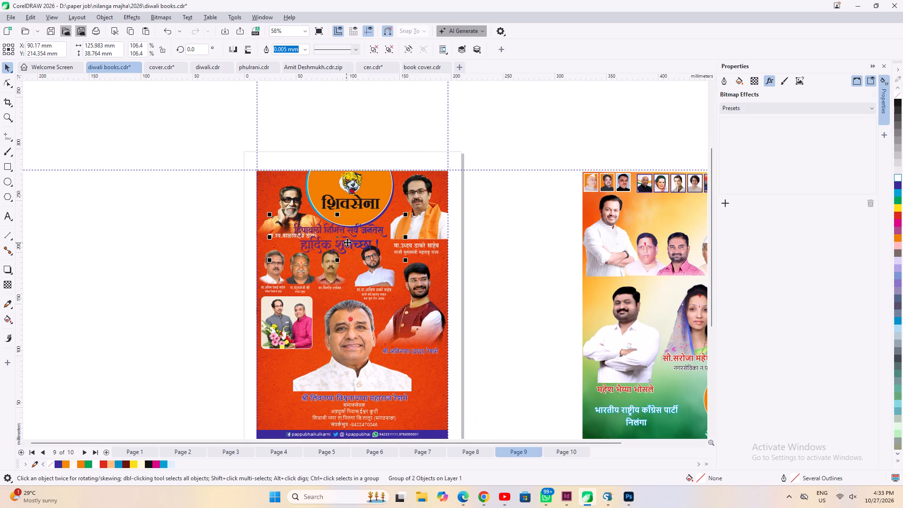
scroll(347, 240, up, 4)
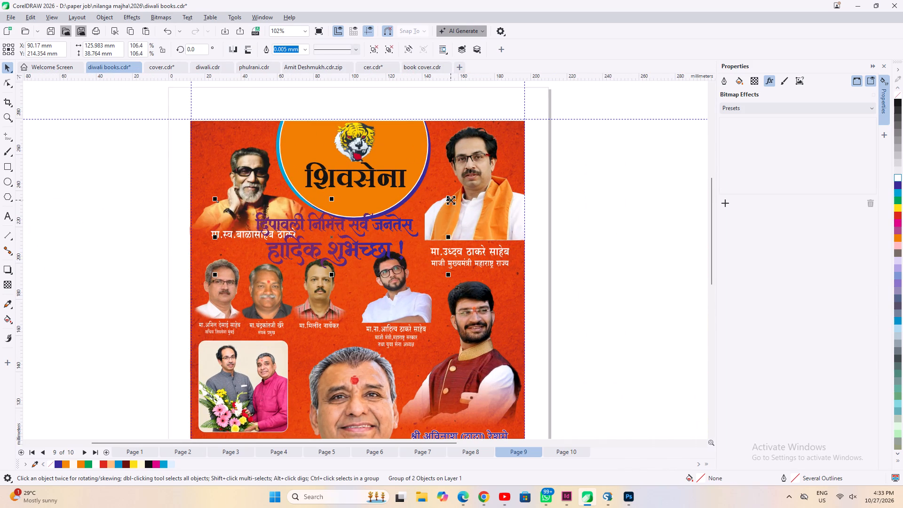
shift+drag(451, 200, 437, 223)
scroll(371, 246, up, 4)
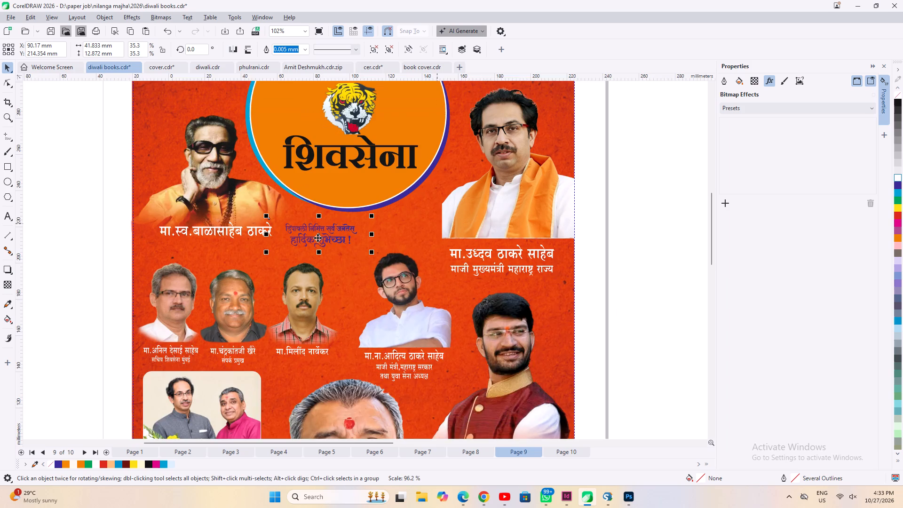
drag(318, 237, 358, 235)
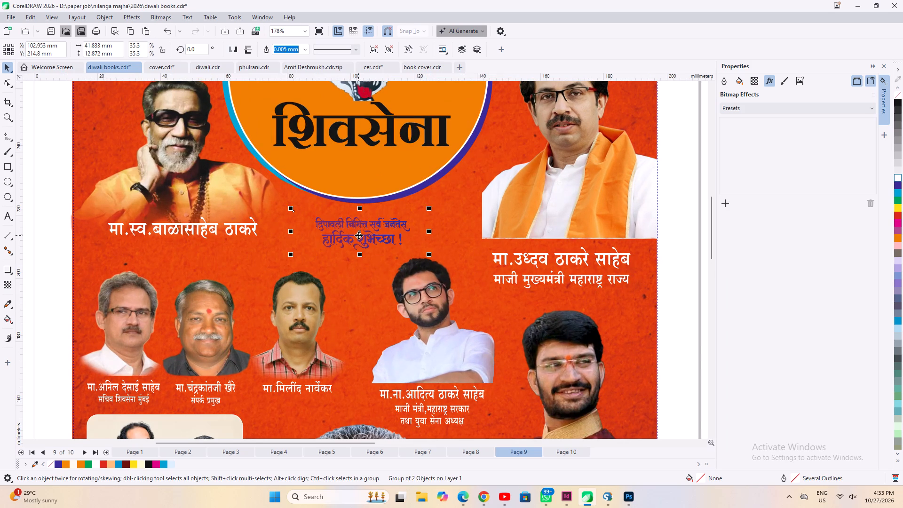
scroll(358, 238, up, 5)
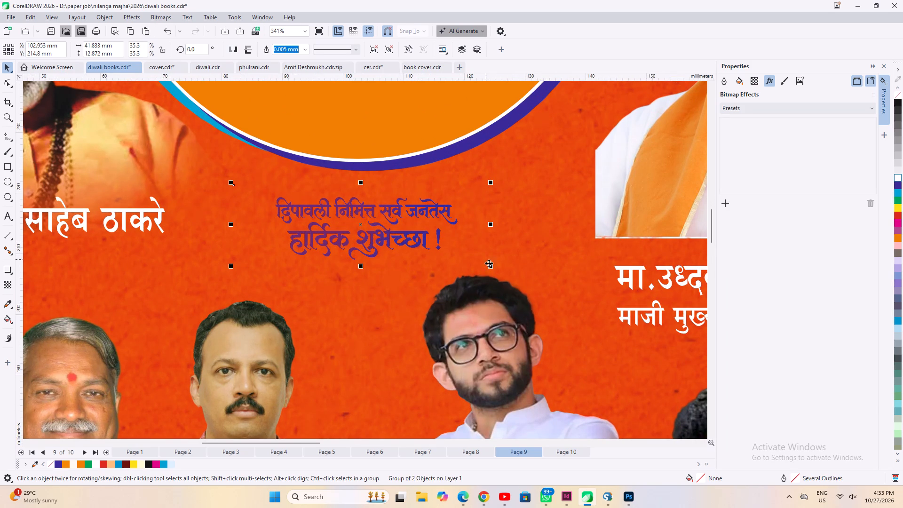
shift+drag(490, 268, 546, 294)
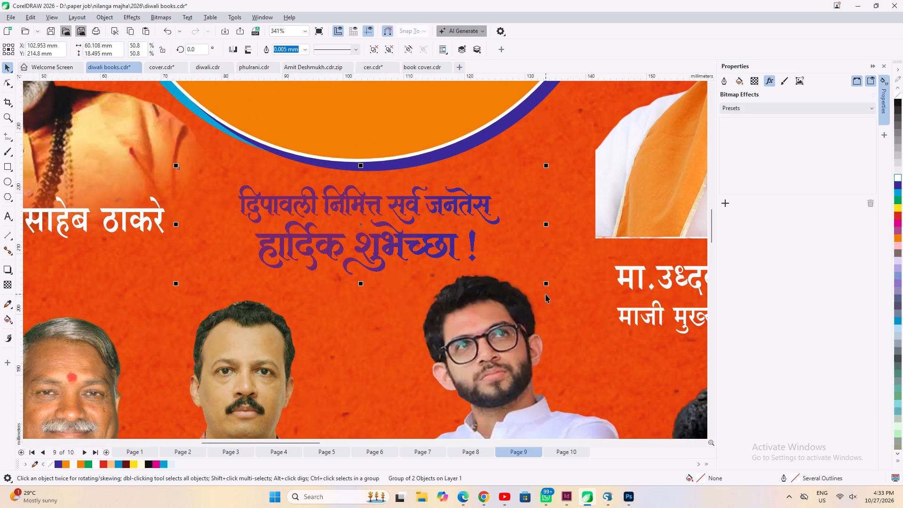
Give the Diwali greeting beneath the emblem a white outline.
right_click(897, 178)
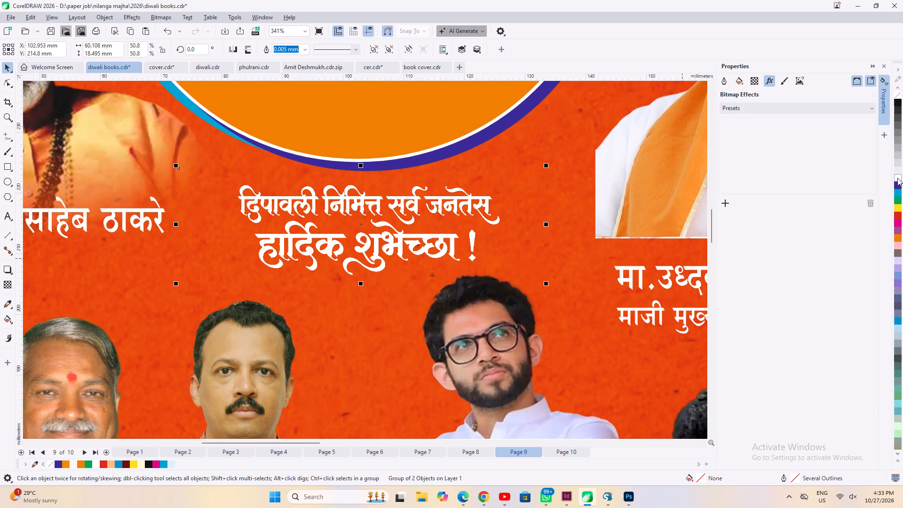
Enlarge the white greeting to about 67.7 by 20.8 mm and position it at about X 98.7 mm, Y 216.1 mm.
drag(177, 283, 154, 297)
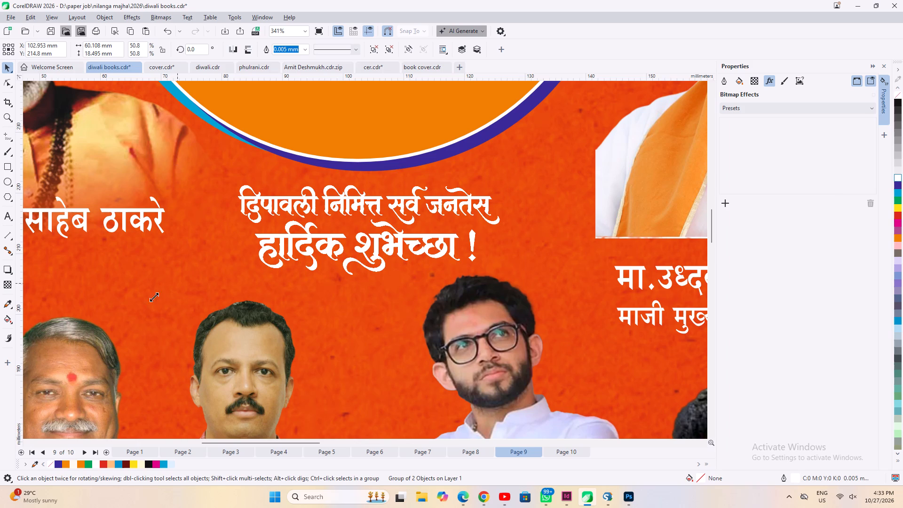
drag(154, 297, 131, 302)
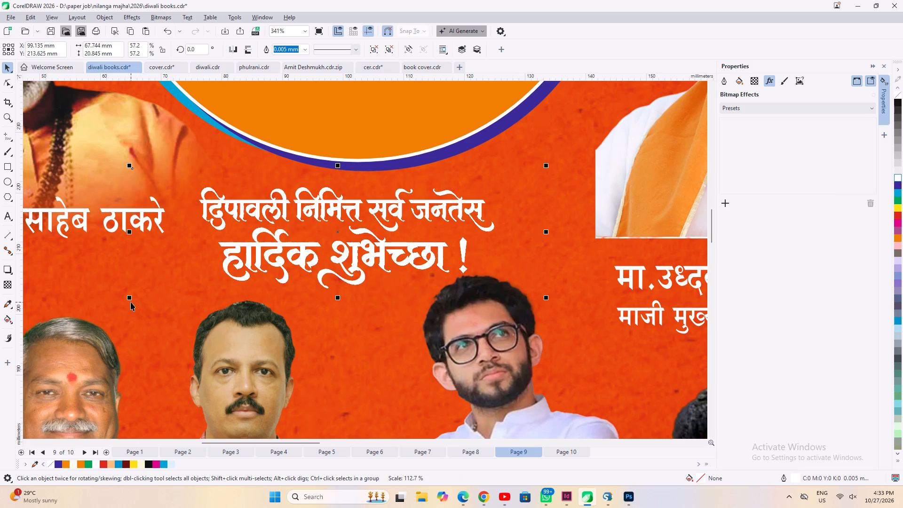
scroll(358, 270, down, 4)
drag(343, 230, 342, 222)
scroll(351, 249, down, 10)
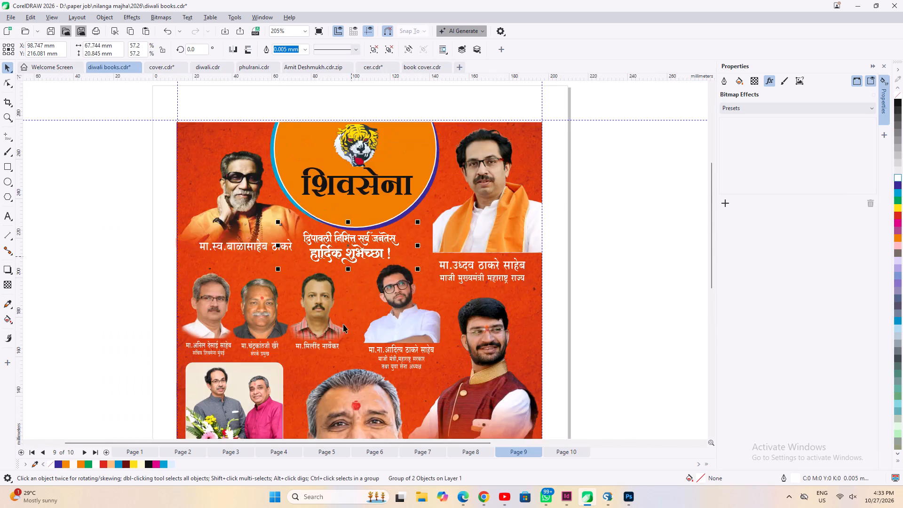
Look through the advertisement layouts on pages 1 to 10 and check the reworked Shiv Sena advertisement on page 9.
click(126, 452)
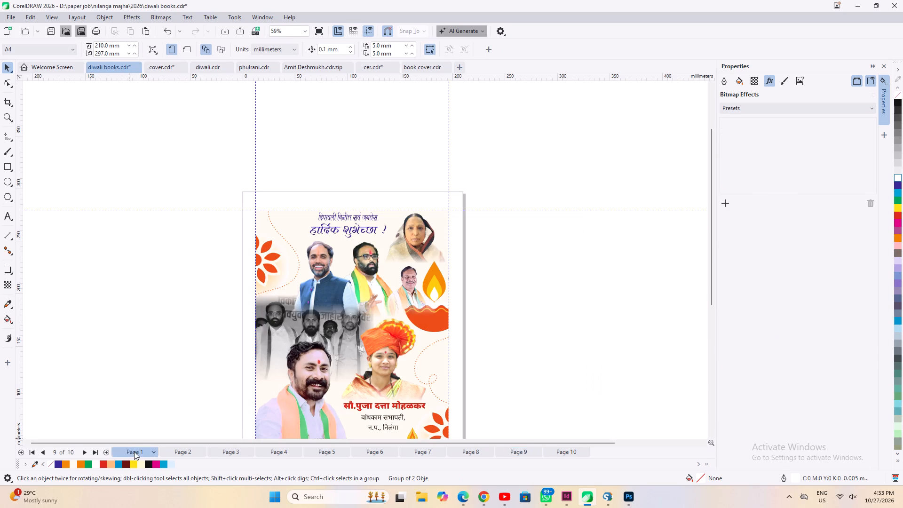
scroll(353, 270, down, 2)
click(168, 454)
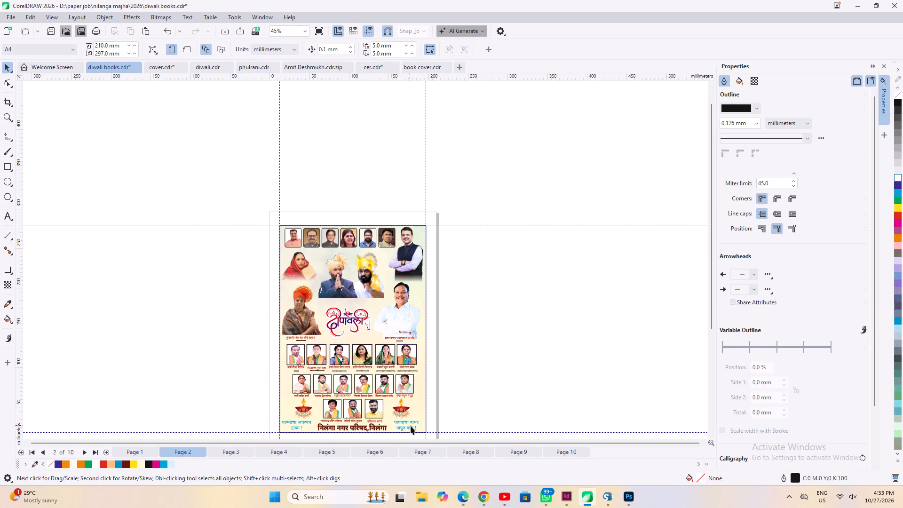
scroll(298, 360, down, 3)
click(226, 452)
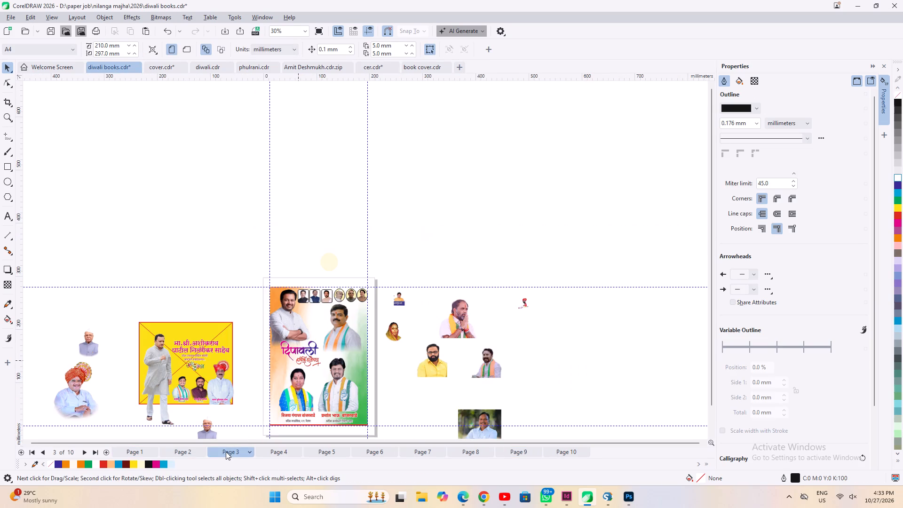
click(264, 452)
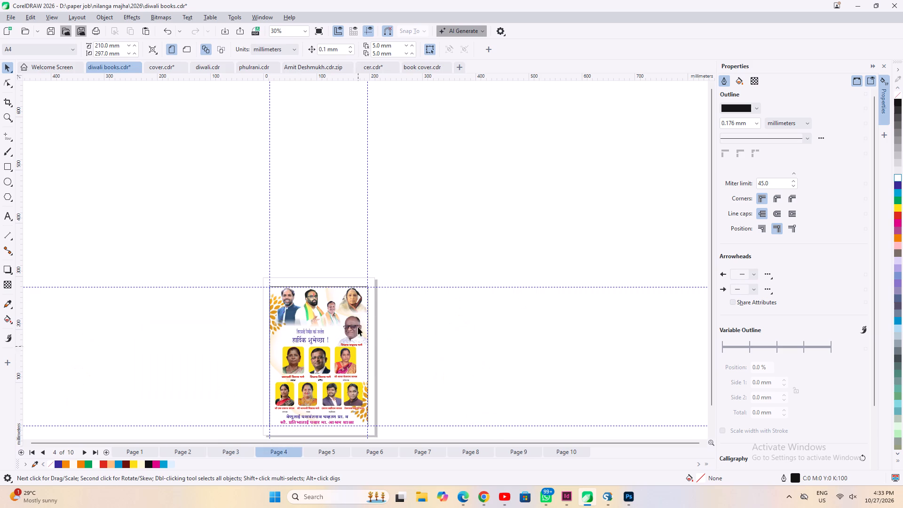
click(320, 453)
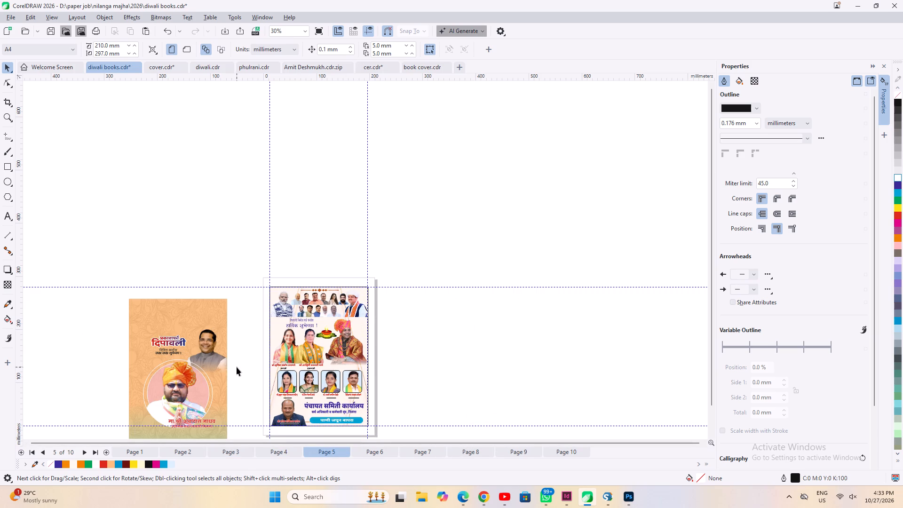
key(Page_Down)
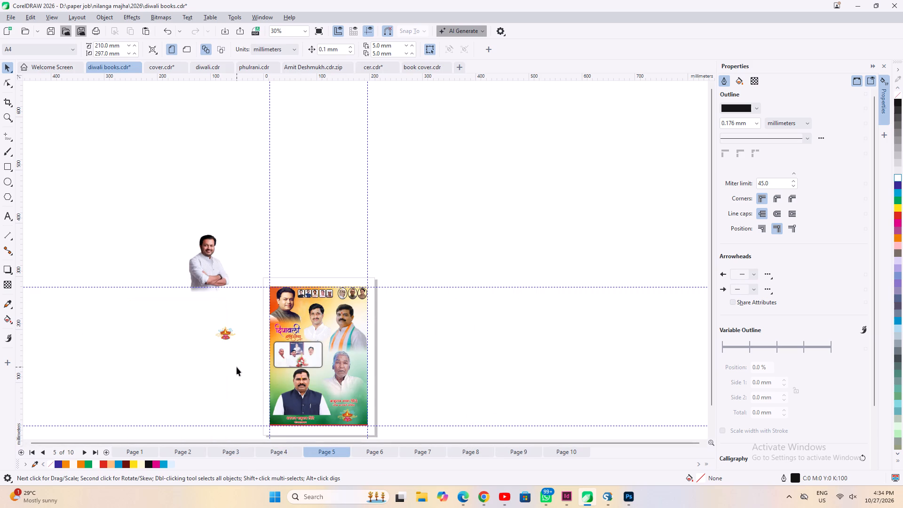
key(Page_Down)
key(Page_Down)
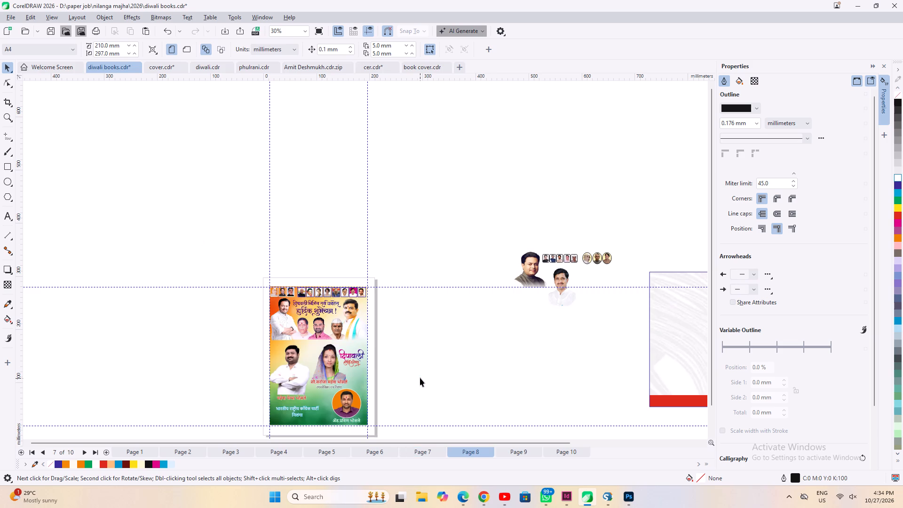
click(418, 323)
key(Page_Down)
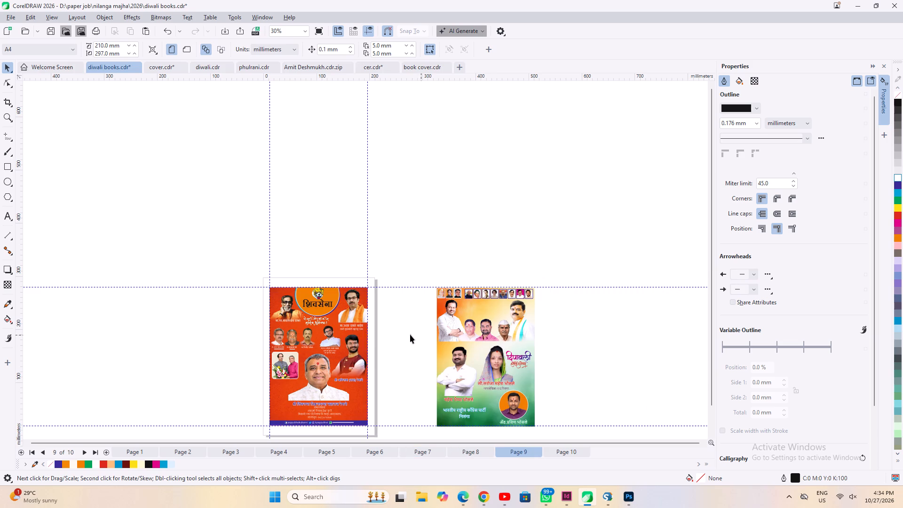
key(Page_Down)
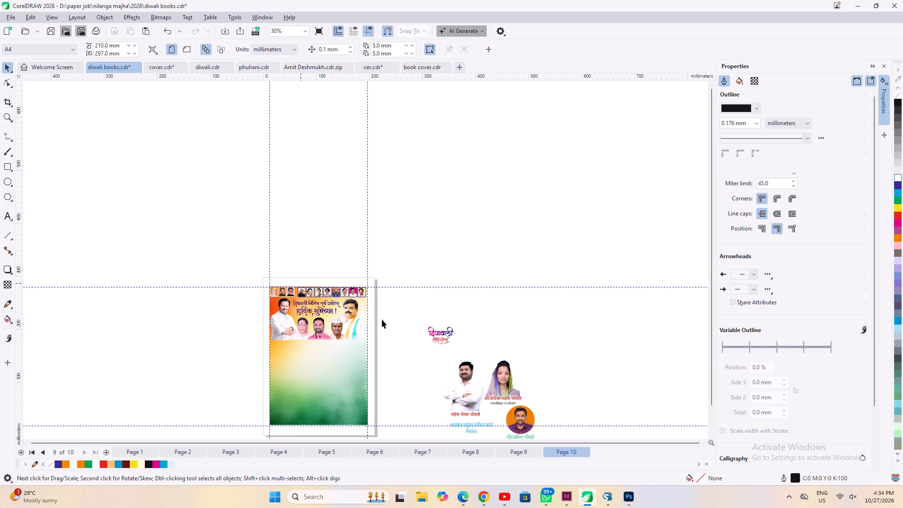
key(Page_Up)
scroll(334, 330, up, 2)
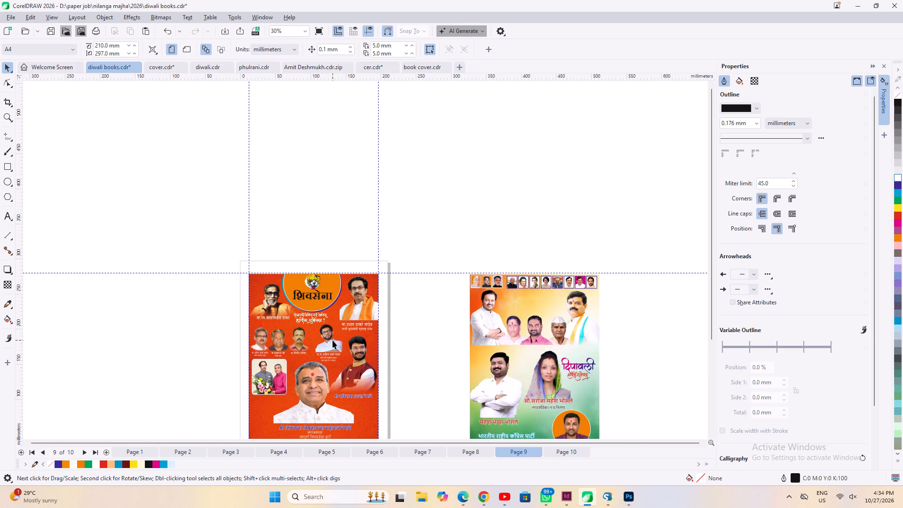
scroll(333, 340, up, 1)
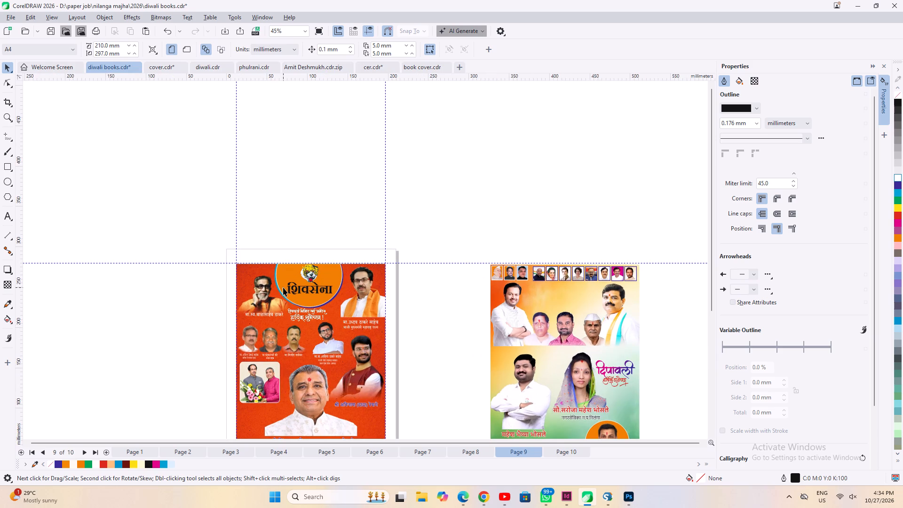
scroll(283, 287, down, 2)
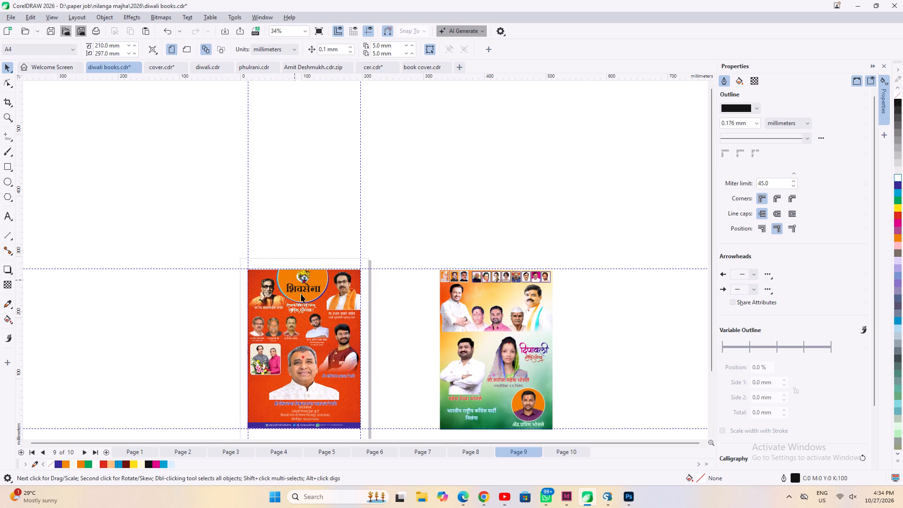
scroll(284, 413, up, 9)
scroll(304, 287, down, 3)
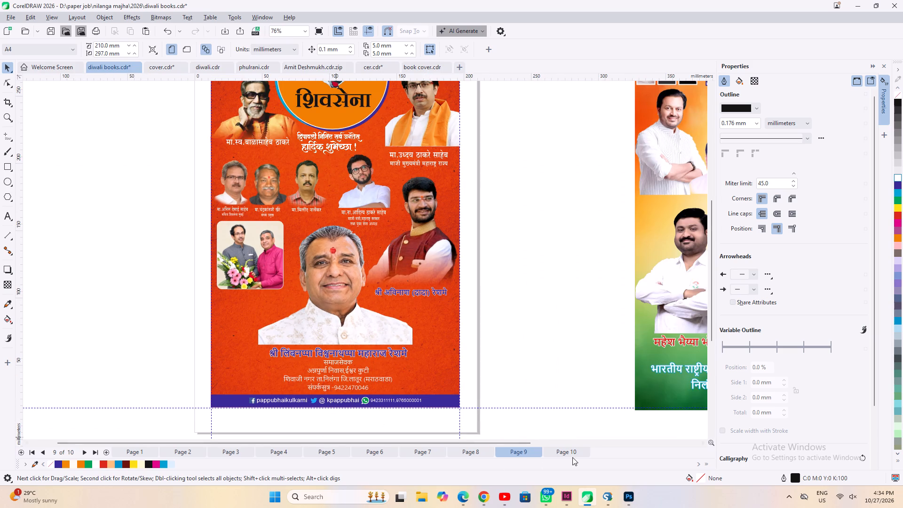
Import the Photoshop file 9999 from the nilnag folder onto page 10.
click(557, 454)
scroll(292, 333, down, 5)
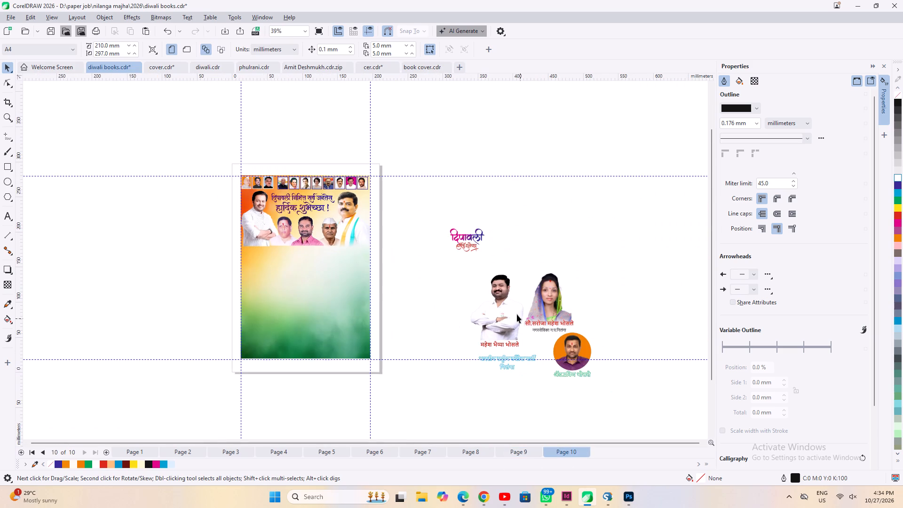
right_click(394, 254)
click(415, 304)
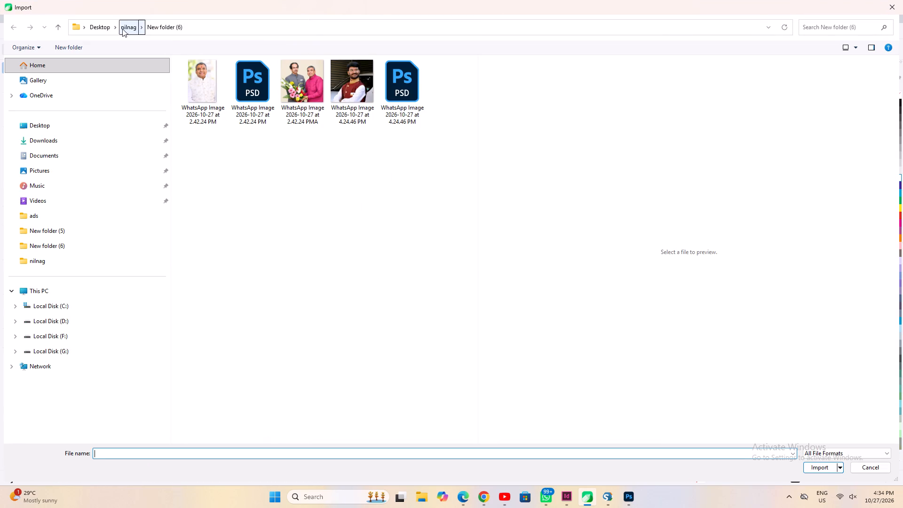
click(123, 28)
click(222, 159)
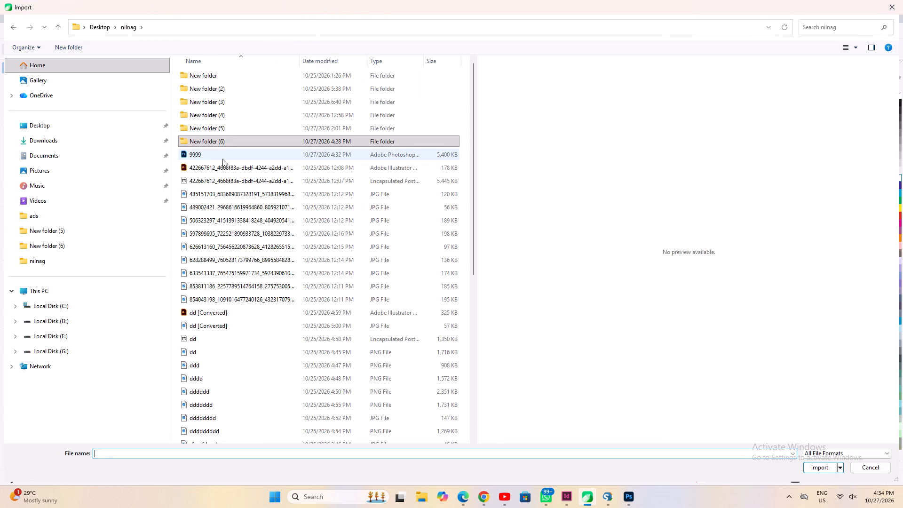
click(815, 465)
click(421, 159)
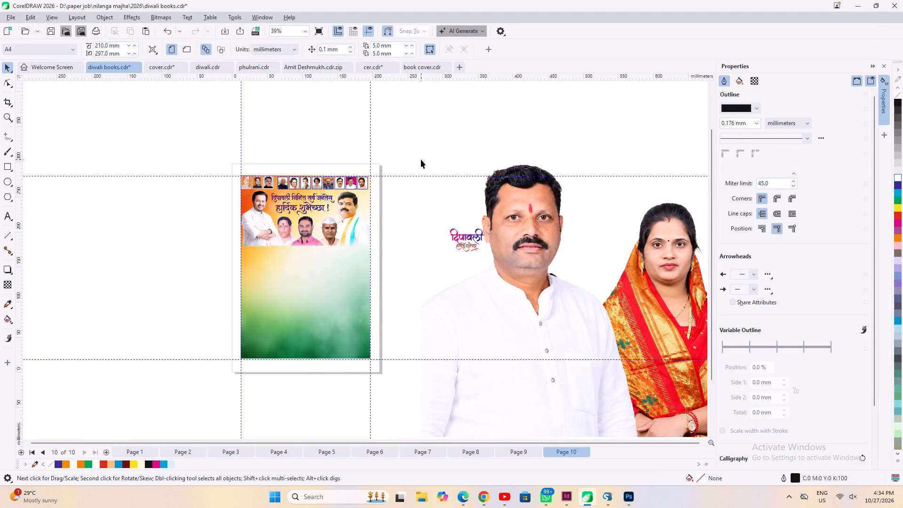
Scale the imported couple photo down to about 147 by 118 mm and place it on the green lower half of page 10.
scroll(540, 264, down, 3)
drag(533, 291, 432, 306)
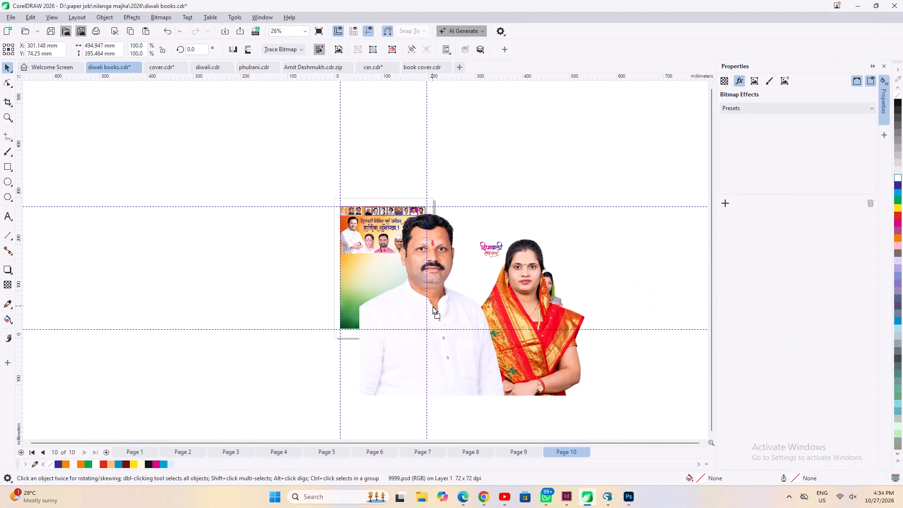
drag(432, 306, 297, 340)
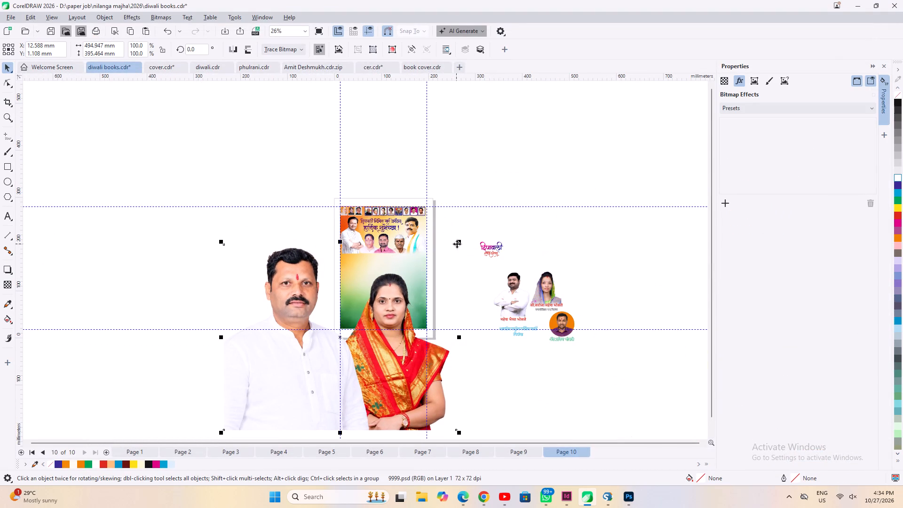
shift+drag(458, 242, 437, 296)
drag(333, 356, 392, 330)
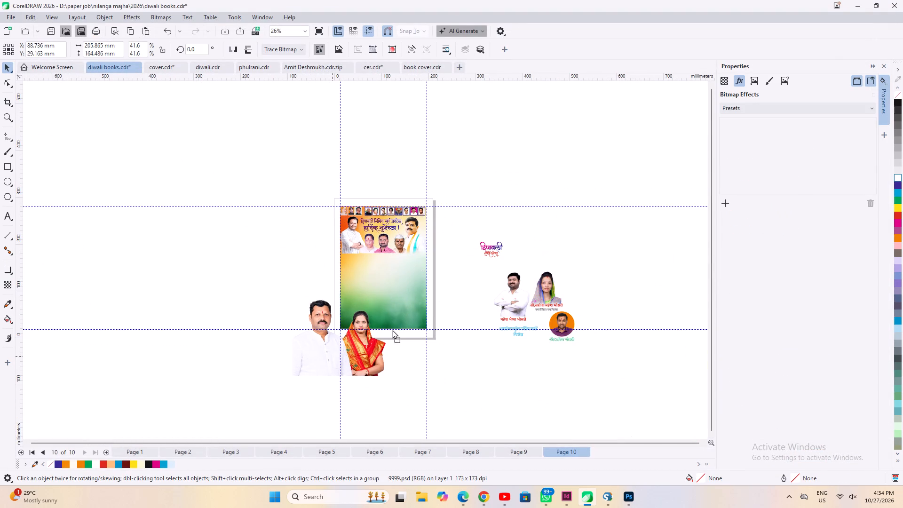
drag(392, 330, 374, 308)
scroll(383, 311, up, 4)
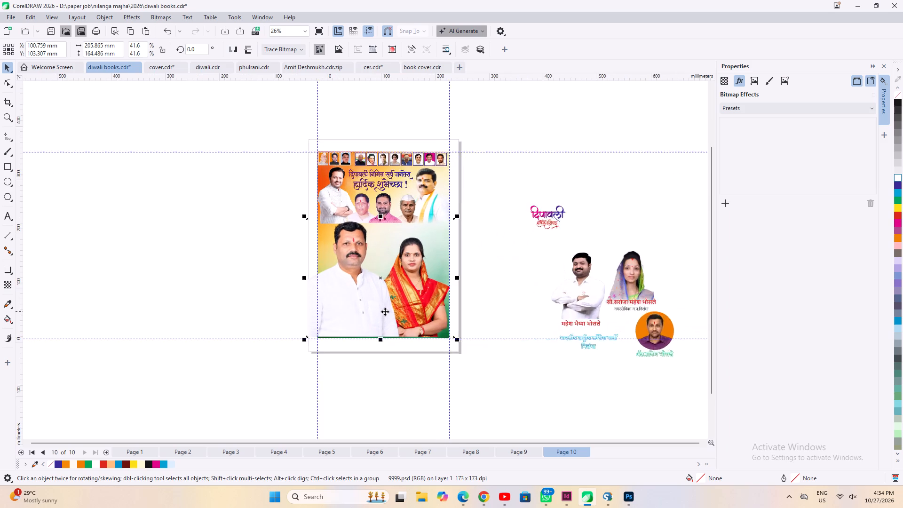
shift+drag(468, 345, 459, 319)
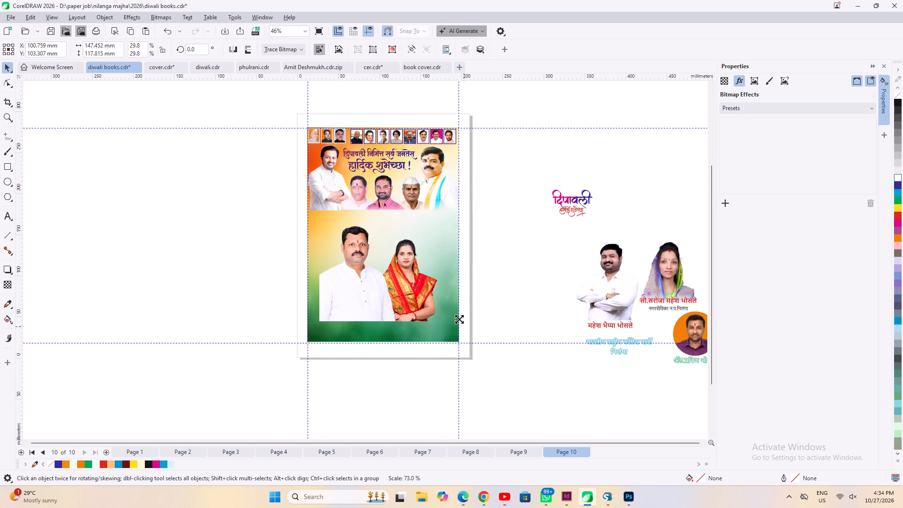
shift+drag(459, 319, 463, 325)
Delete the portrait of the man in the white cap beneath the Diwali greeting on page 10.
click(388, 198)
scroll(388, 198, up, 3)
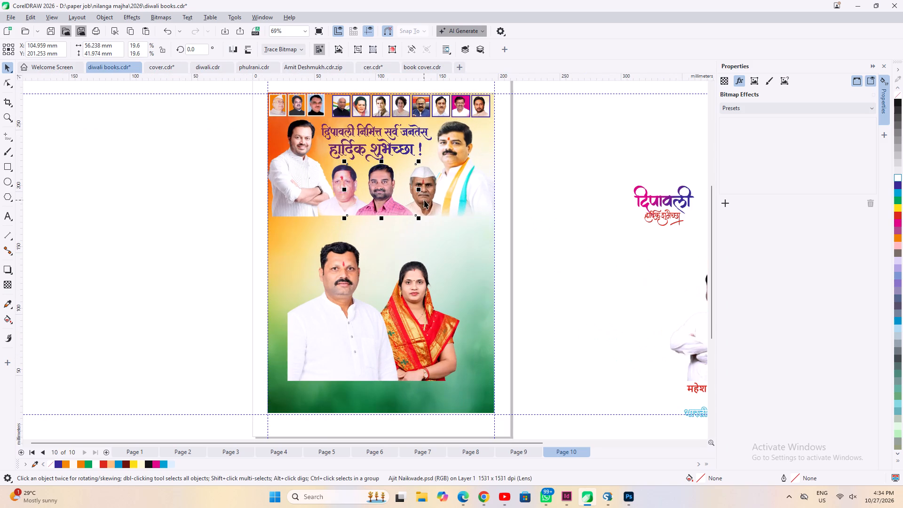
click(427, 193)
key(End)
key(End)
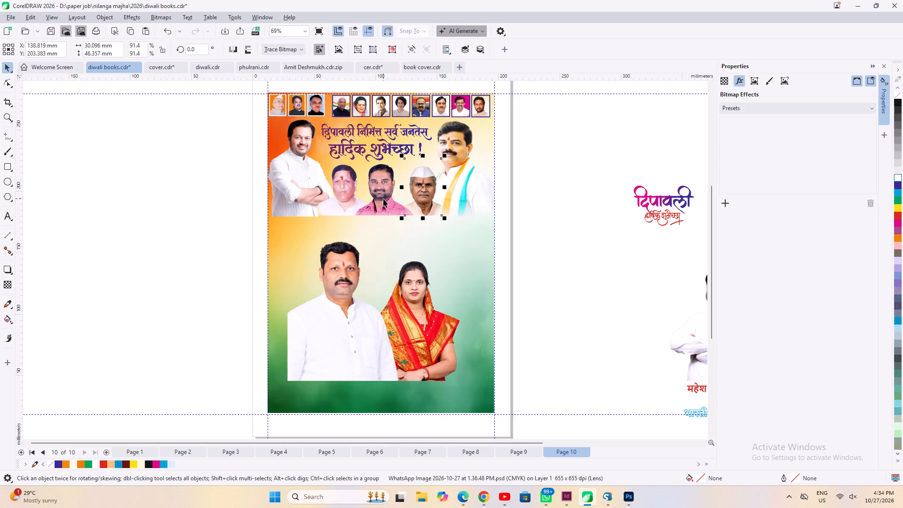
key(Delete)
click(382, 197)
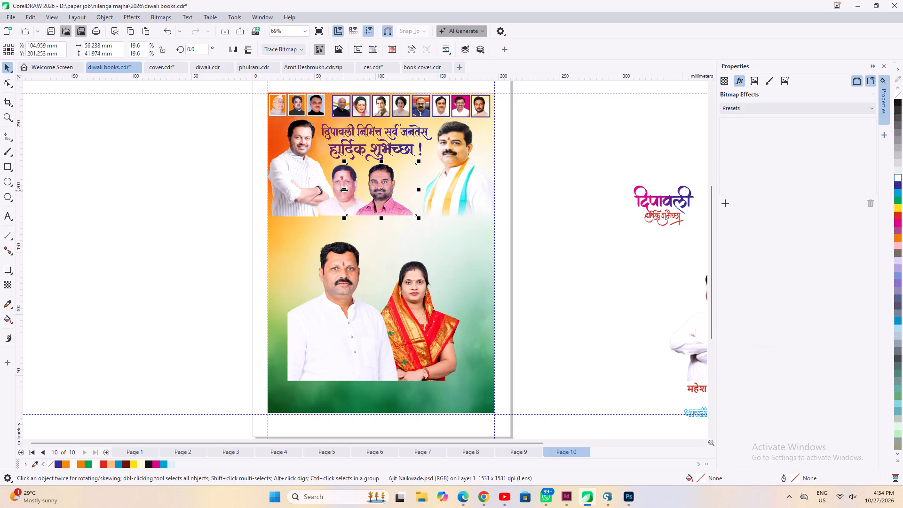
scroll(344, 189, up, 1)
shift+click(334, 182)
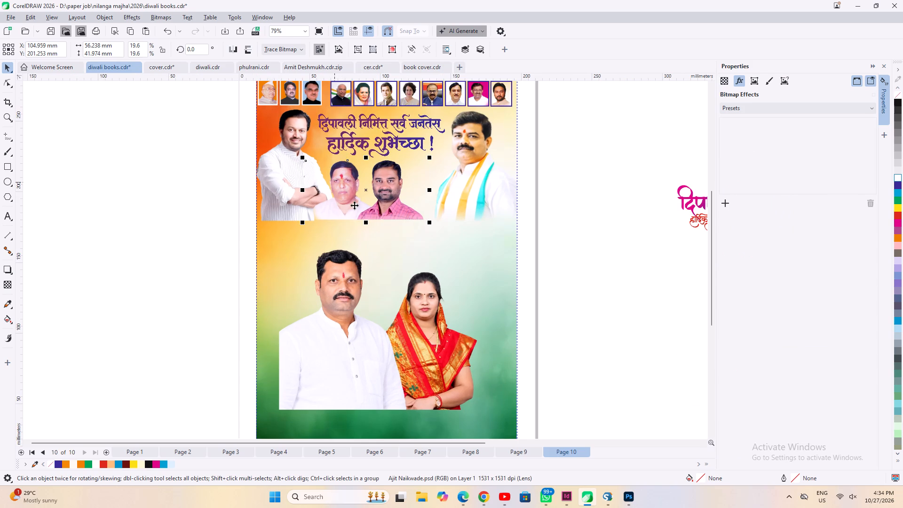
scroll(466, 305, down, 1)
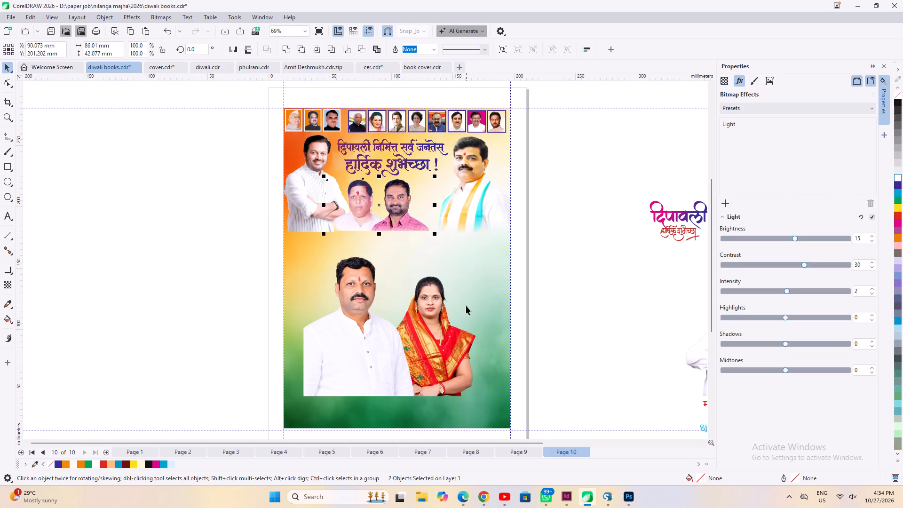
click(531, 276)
Move the couple photo off page 10 onto the empty pasteboard to the left of the page.
scroll(590, 313, down, 2)
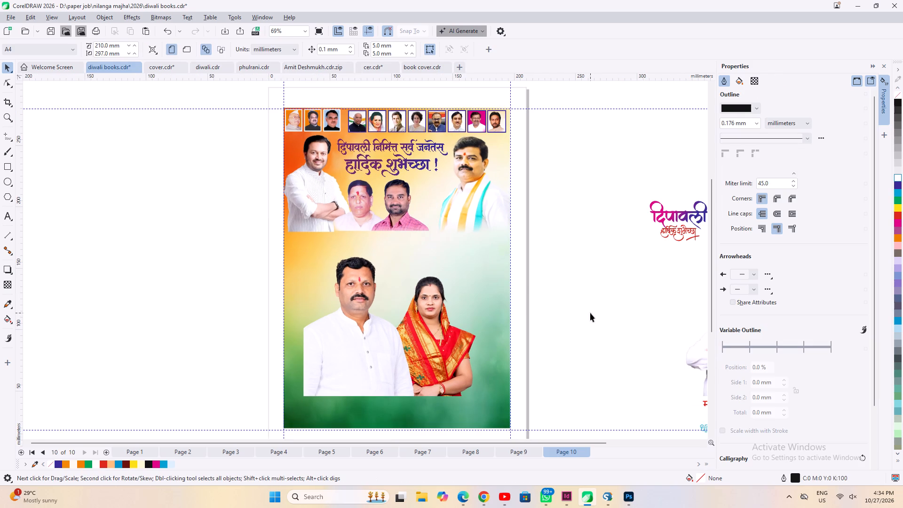
scroll(590, 313, down, 1)
click(436, 349)
drag(475, 349, 265, 348)
Delete the entire old advertisement layout from page 10, including its background, portraits and greeting.
drag(341, 147, 586, 420)
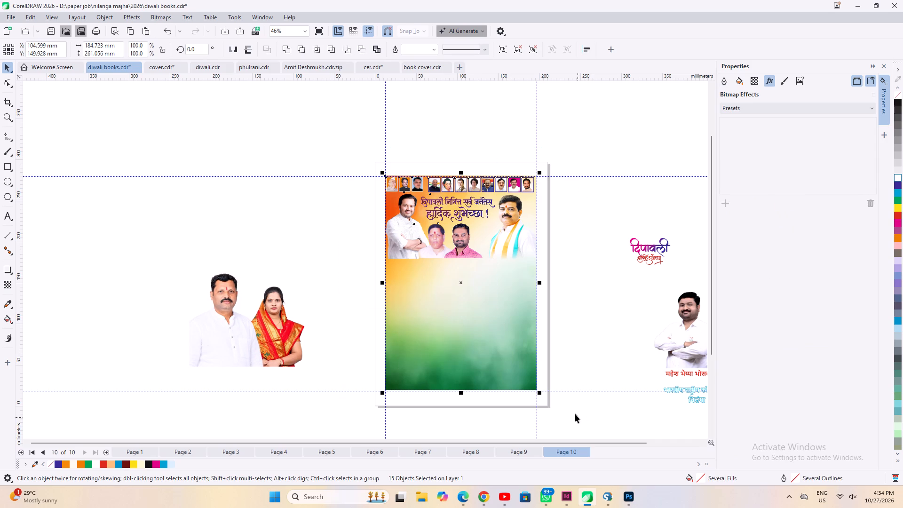
key(Delete)
Copy the entire advertisement layout from page 6 and paste it onto the empty page 10.
key(Page_Up)
key(Page_Up)
key(Page_Up)
key(Page_Up)
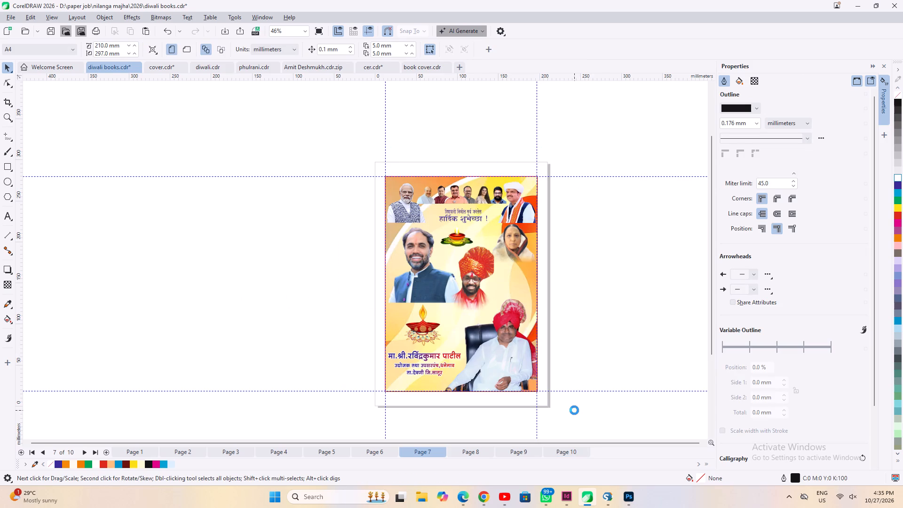
drag(349, 139, 597, 394)
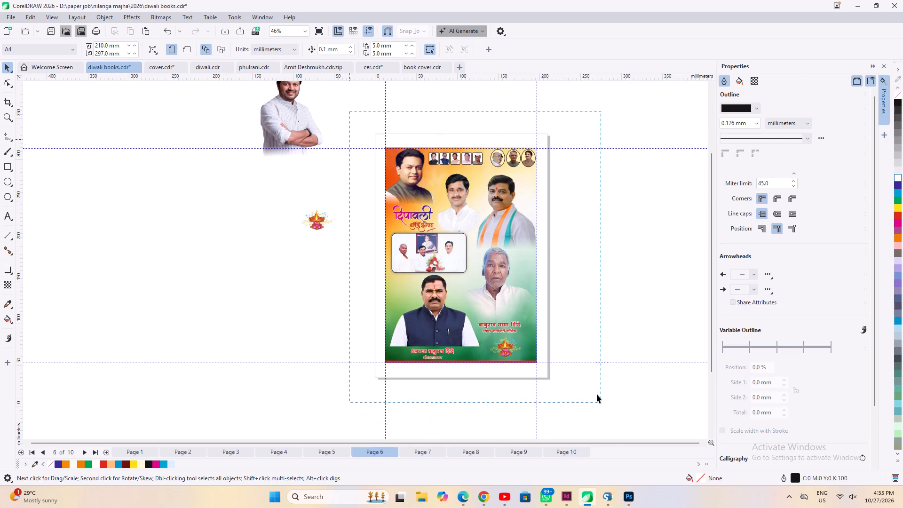
drag(597, 394, 591, 392)
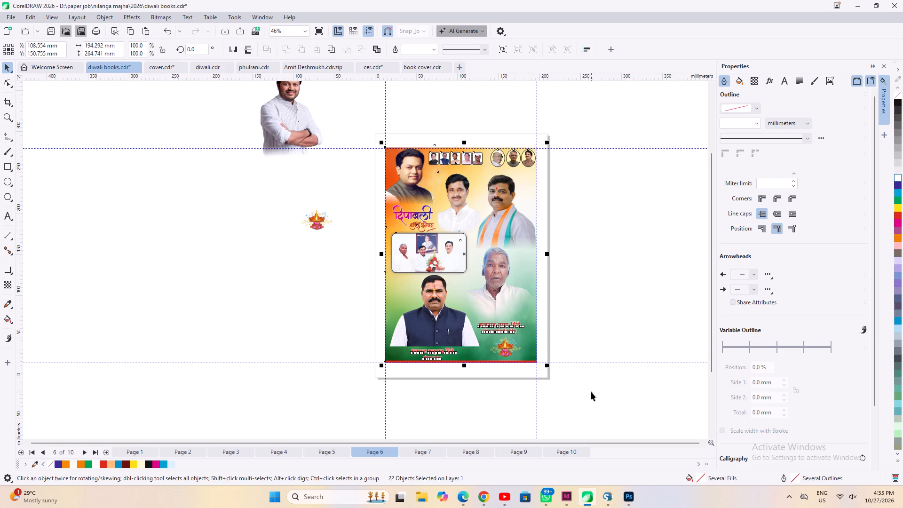
scroll(487, 127, up, 5)
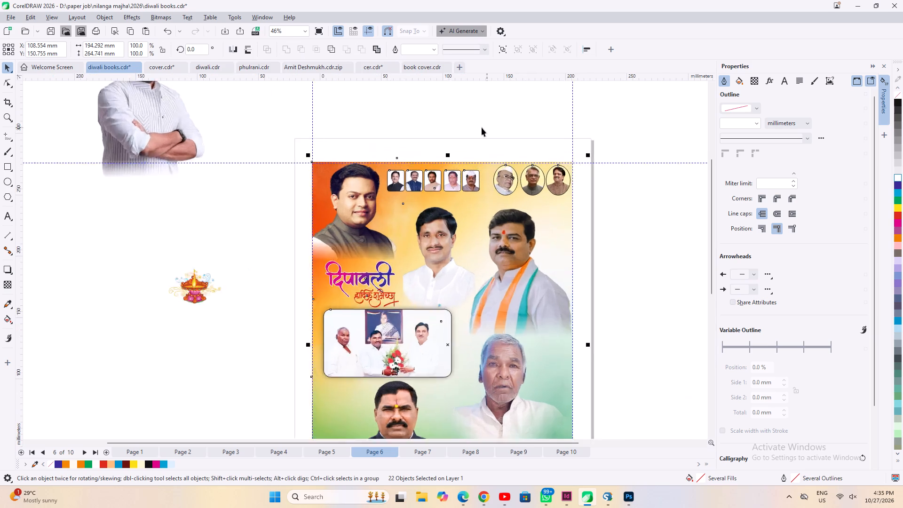
scroll(482, 127, up, 4)
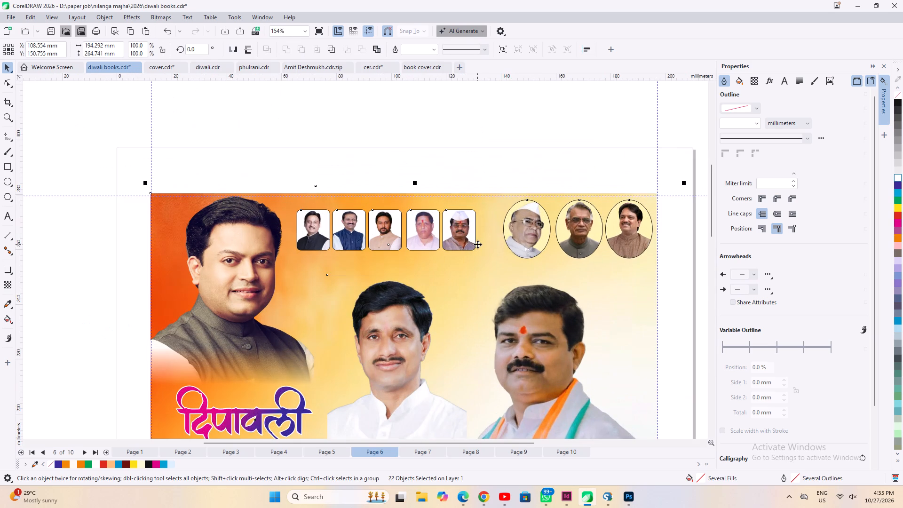
scroll(424, 258, down, 5)
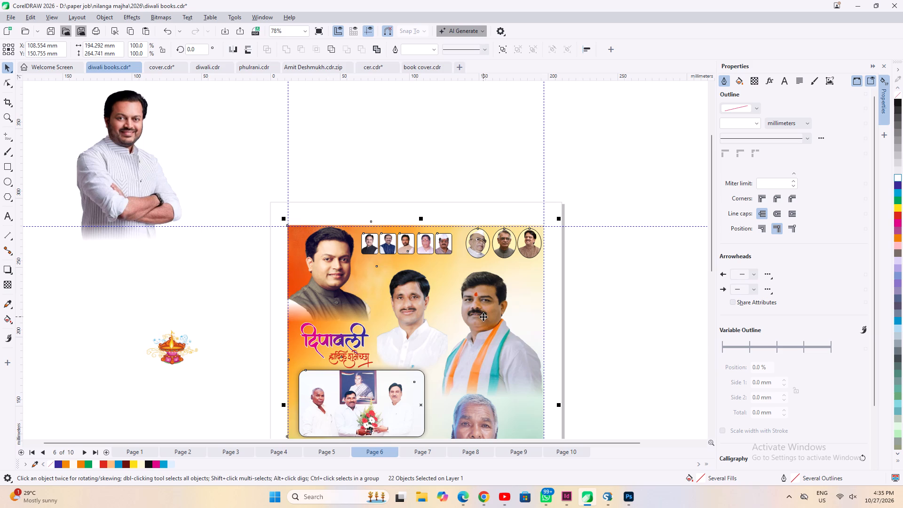
scroll(466, 264, down, 6)
drag(525, 206, 377, 391)
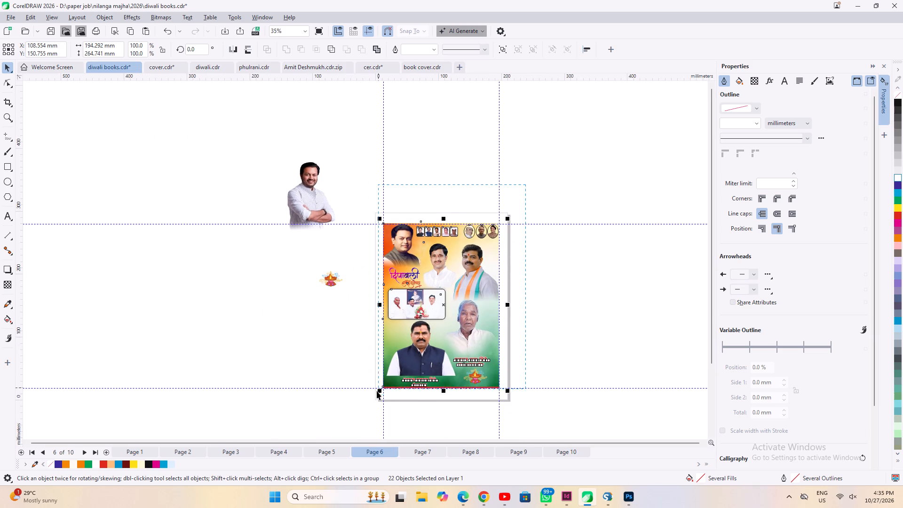
drag(377, 391, 366, 405)
key(ctrl+c)
key(Page_Down)
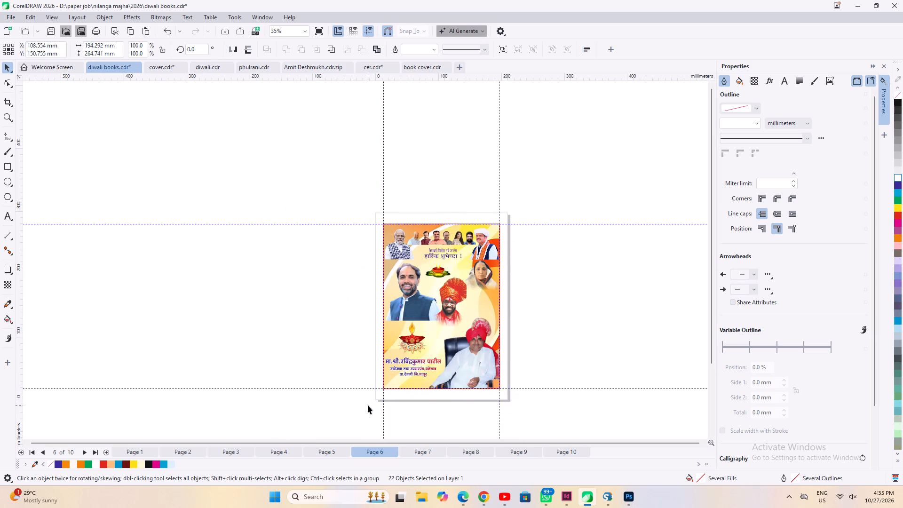
key(Page_Down)
key(Page_Down)
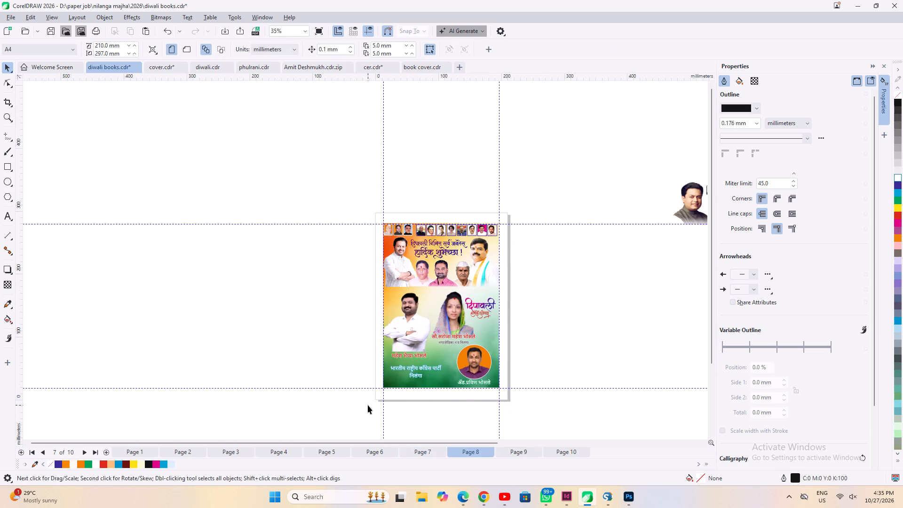
key(Page_Down)
key(ctrl+v)
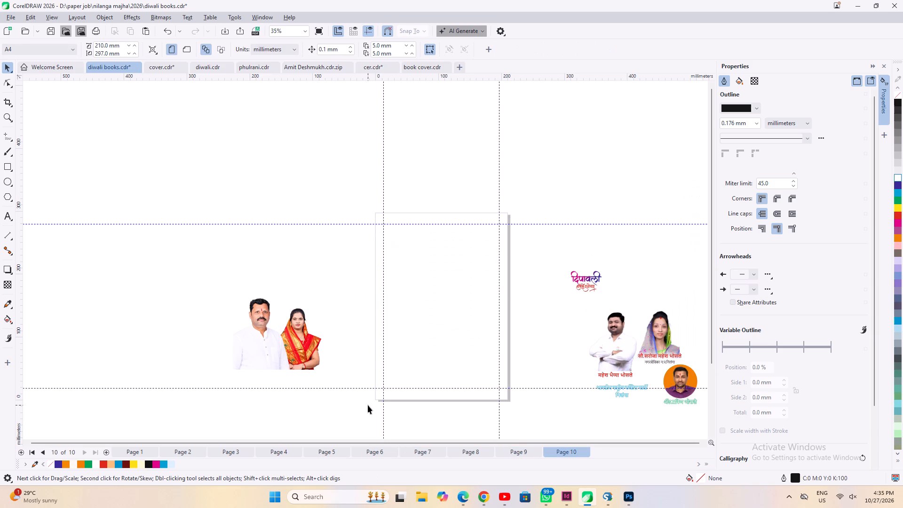
click(556, 219)
click(519, 365)
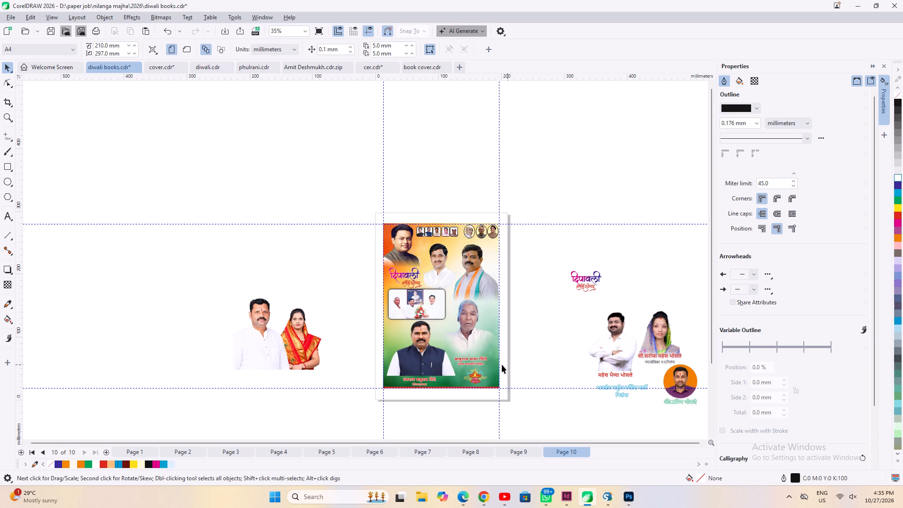
Delete the framed group photo, the elderly man's portrait with its caption, and the dark-vest man's portrait from page 10.
click(419, 301)
key(Delete)
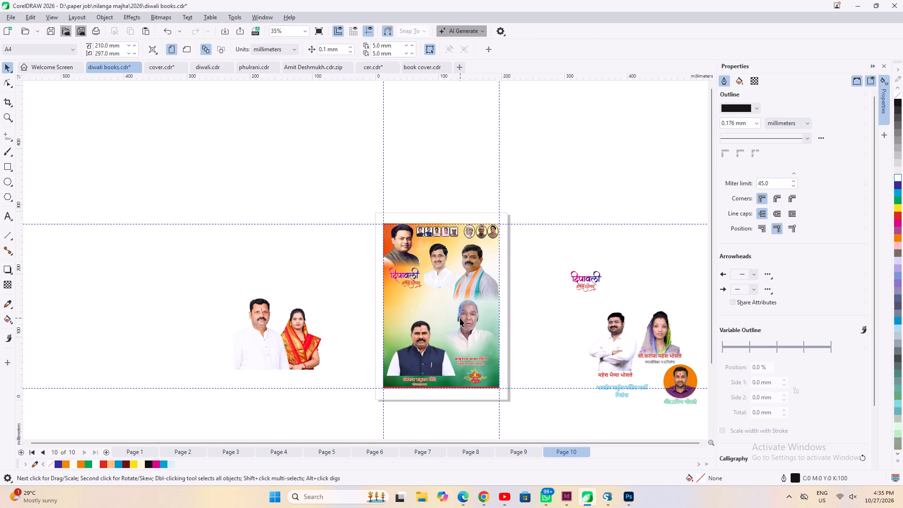
click(466, 319)
key(Delete)
click(473, 359)
key(Delete)
click(439, 367)
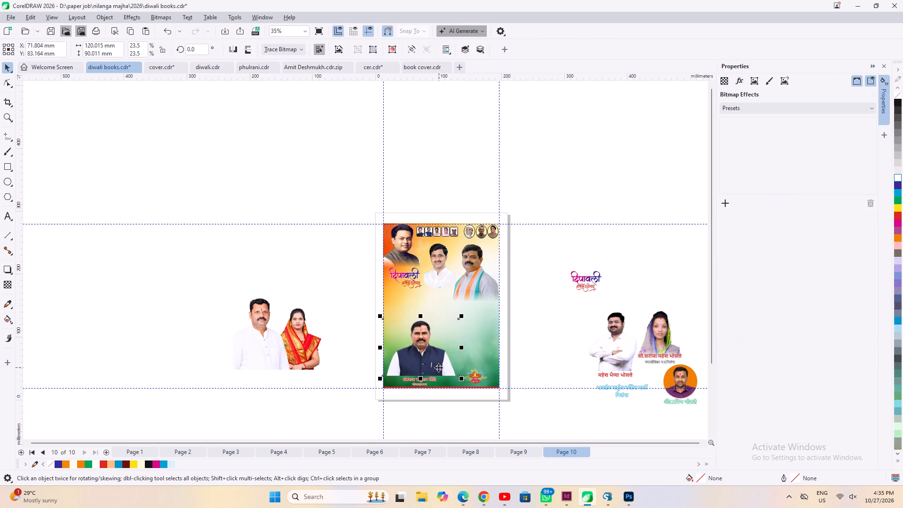
key(Delete)
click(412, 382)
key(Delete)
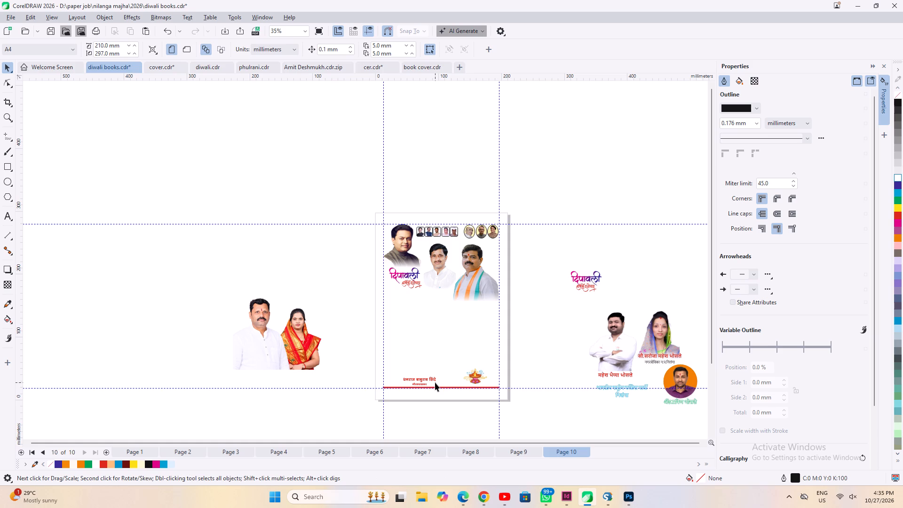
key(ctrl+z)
Delete the leftover name caption at the bottom of page 10's green background.
click(363, 364)
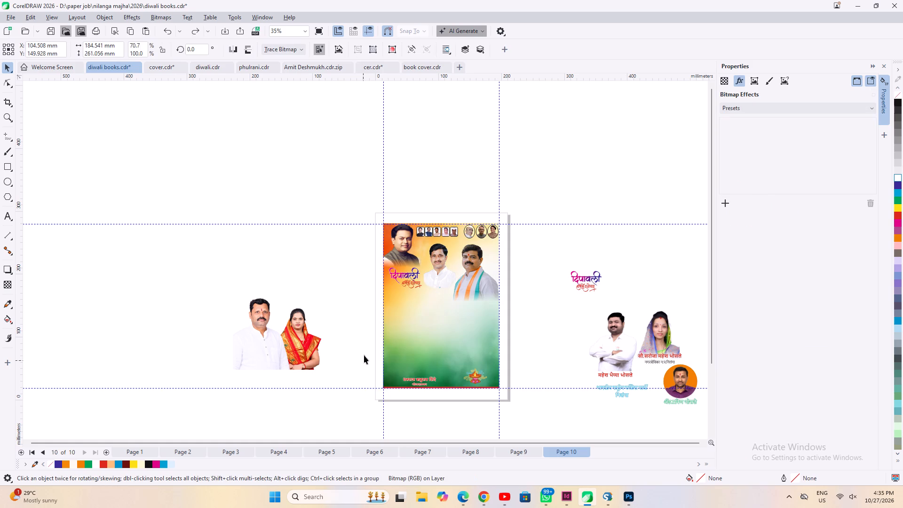
drag(364, 355, 450, 406)
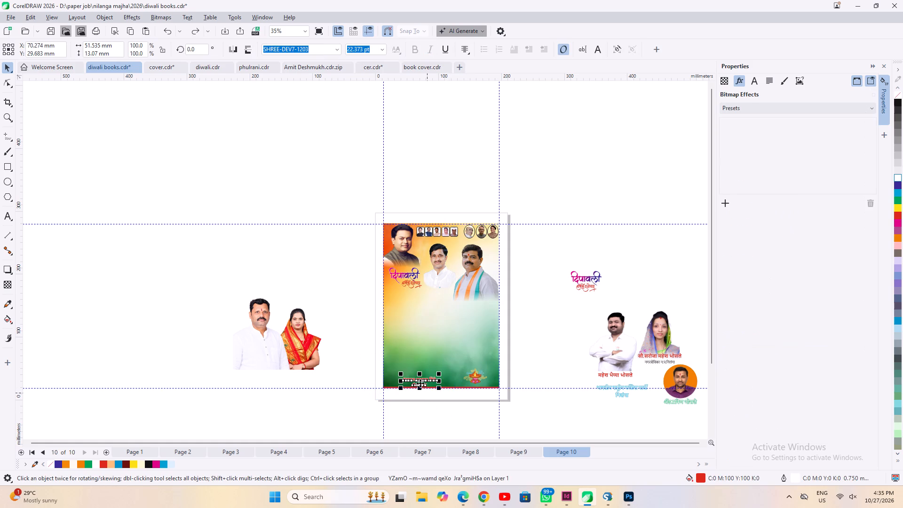
key(Delete)
Move the Diwali lamp off page 10 onto the pasteboard to the right of the page.
drag(533, 352, 436, 410)
drag(475, 374, 578, 410)
click(467, 427)
Move the couple photo onto page 10's lower half, in front of the background, centred at about X 108, Y 104 mm.
click(322, 365)
drag(283, 348, 450, 352)
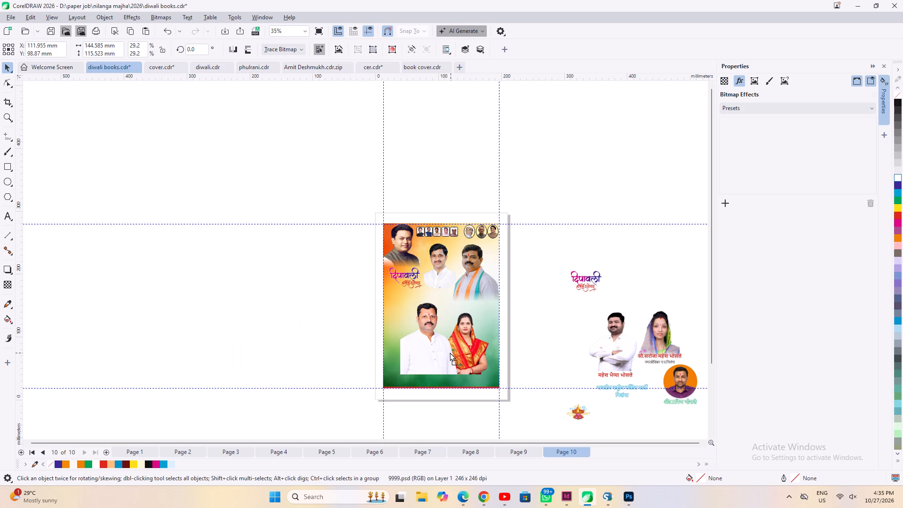
drag(450, 352, 449, 350)
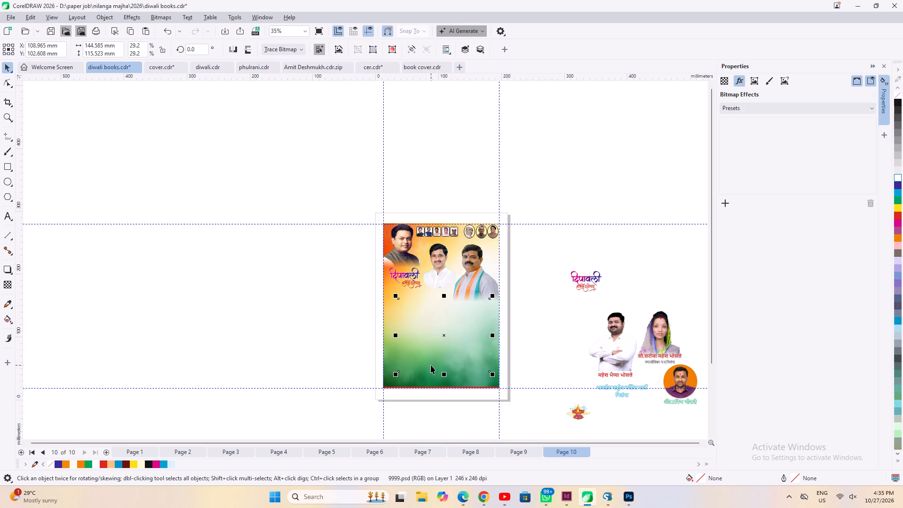
key(shift+Page_Up)
scroll(431, 365, up, 7)
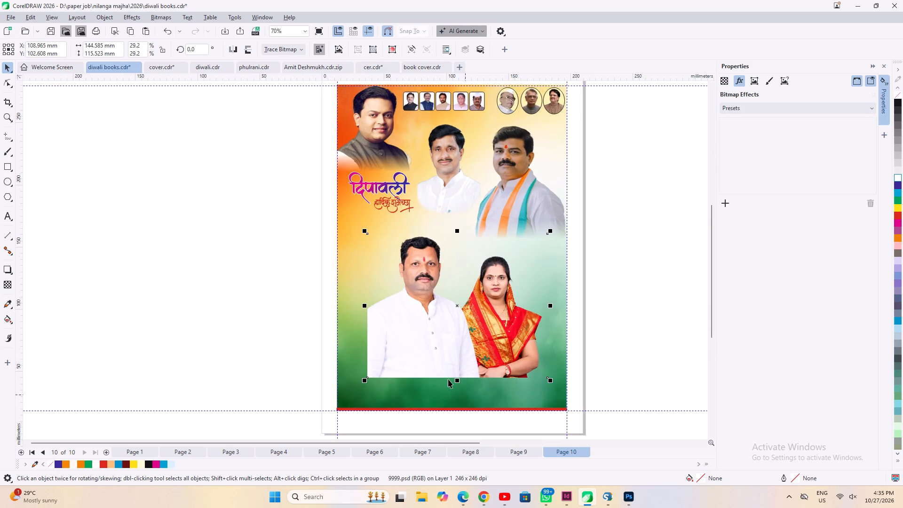
drag(439, 297, 437, 306)
scroll(437, 272, down, 4)
drag(432, 310, 432, 303)
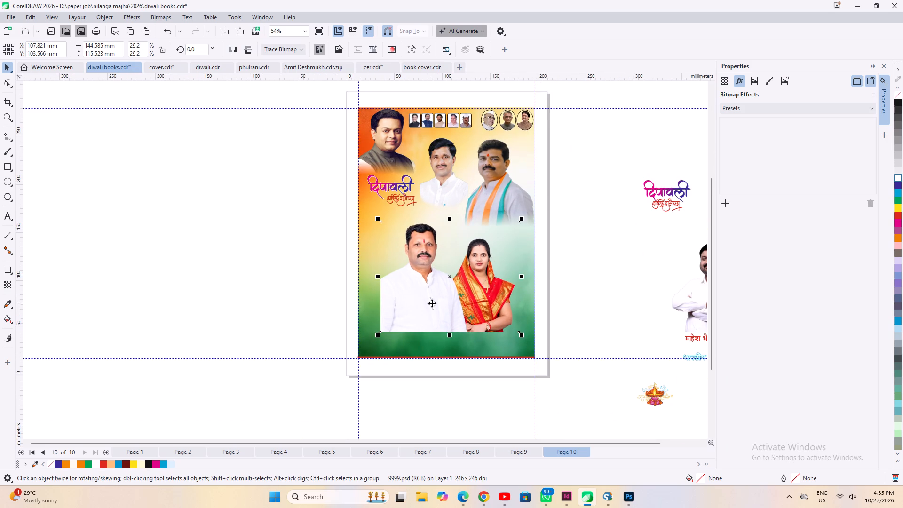
Move the pasteboard man's red name caption onto the green strip beneath the couple on page 10 and bring it to front.
scroll(405, 276, down, 3)
click(604, 321)
click(602, 318)
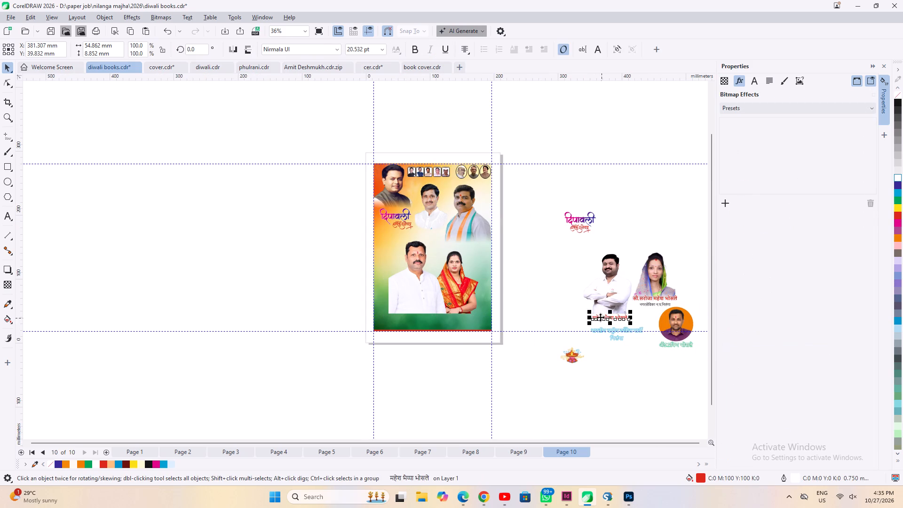
drag(607, 316, 410, 317)
scroll(410, 317, up, 2)
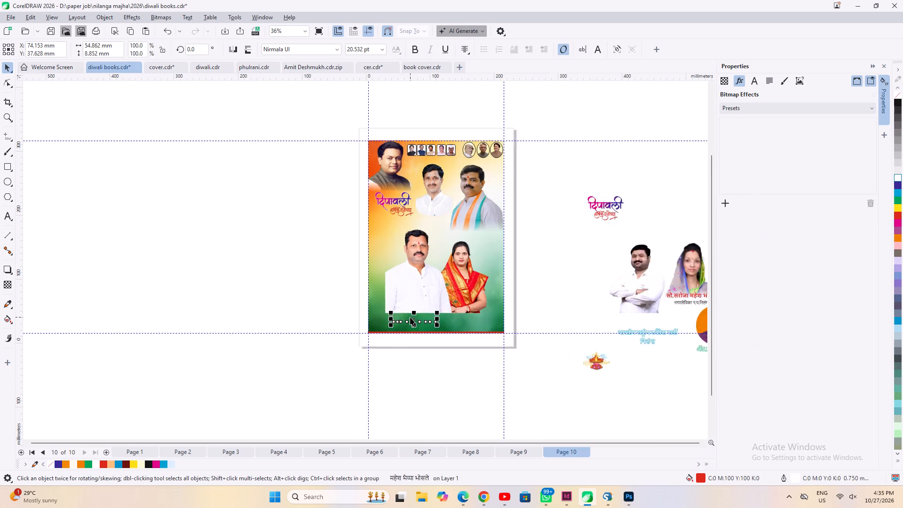
scroll(410, 317, up, 3)
key(shift+Page_Up)
scroll(410, 317, up, 4)
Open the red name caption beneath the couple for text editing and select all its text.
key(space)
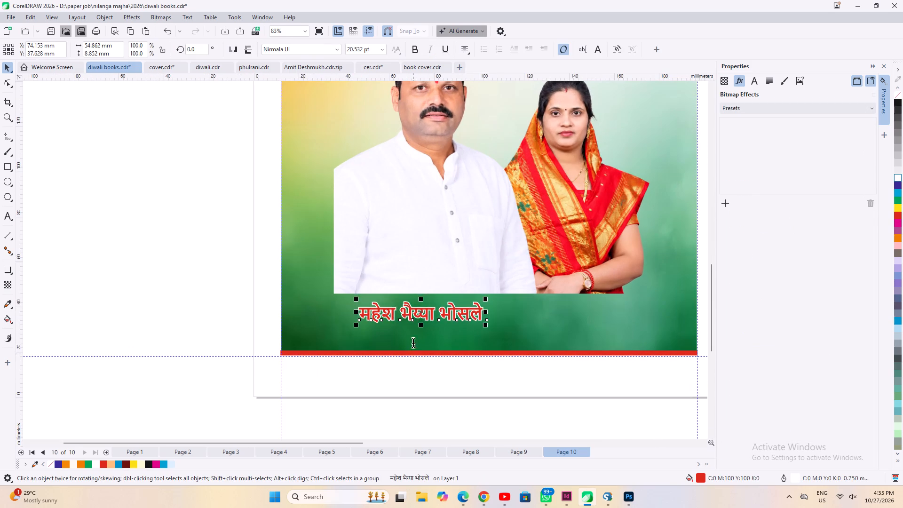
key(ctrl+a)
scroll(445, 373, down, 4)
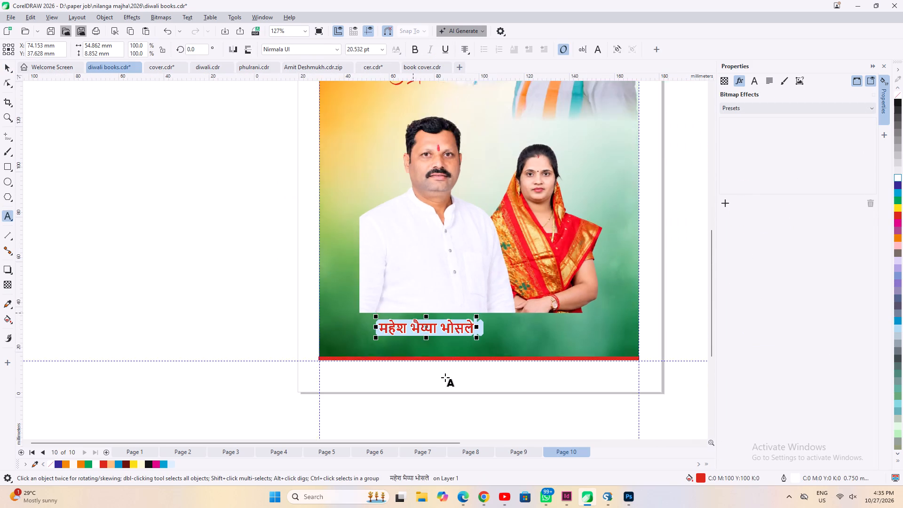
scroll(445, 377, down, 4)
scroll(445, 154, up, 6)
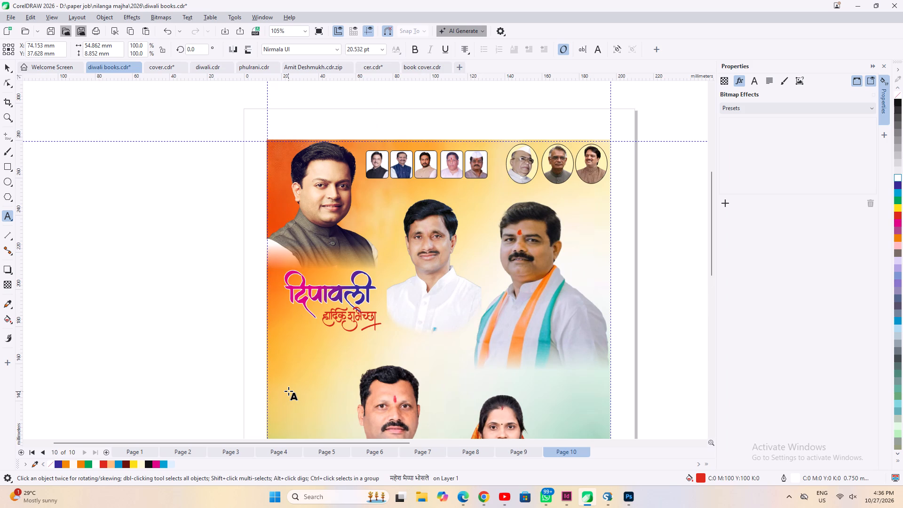
Examine the row of leader portraits and the Diwali greeting at the top of page 8's advertisement.
click(515, 451)
click(463, 451)
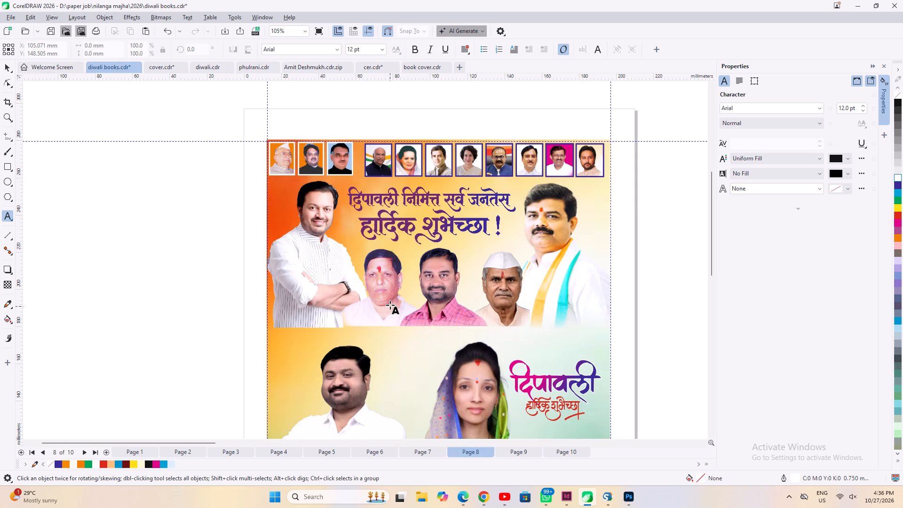
scroll(524, 121, up, 3)
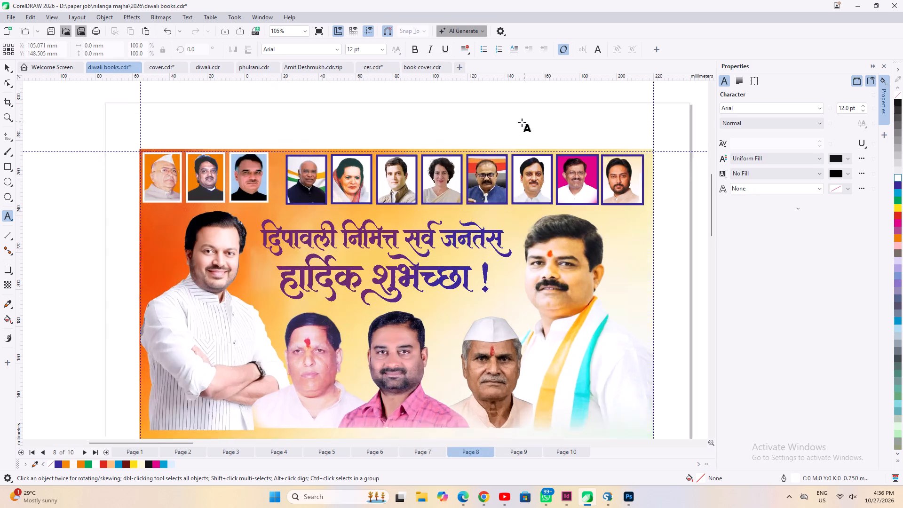
scroll(522, 122, up, 3)
scroll(494, 278, down, 1)
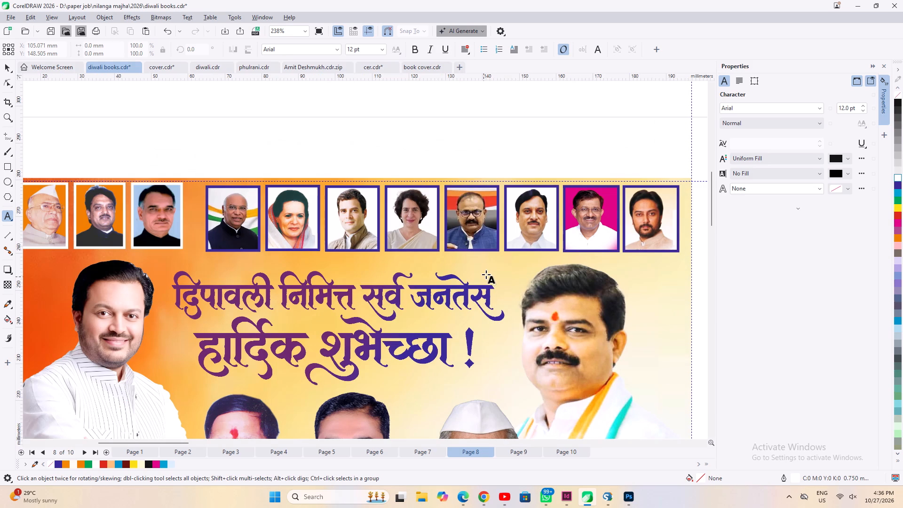
scroll(340, 270, down, 4)
double_click(6, 75)
click(379, 139)
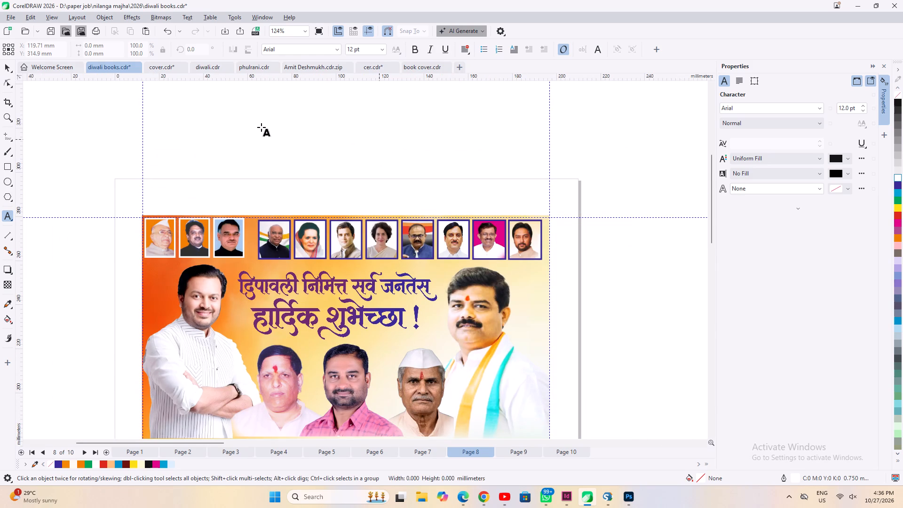
Examine the wide birthday and Eid greeting banner with its member portraits on page 8's pasteboard, and return to page 10.
scroll(260, 128, down, 7)
scroll(393, 273, down, 4)
scroll(355, 222, down, 4)
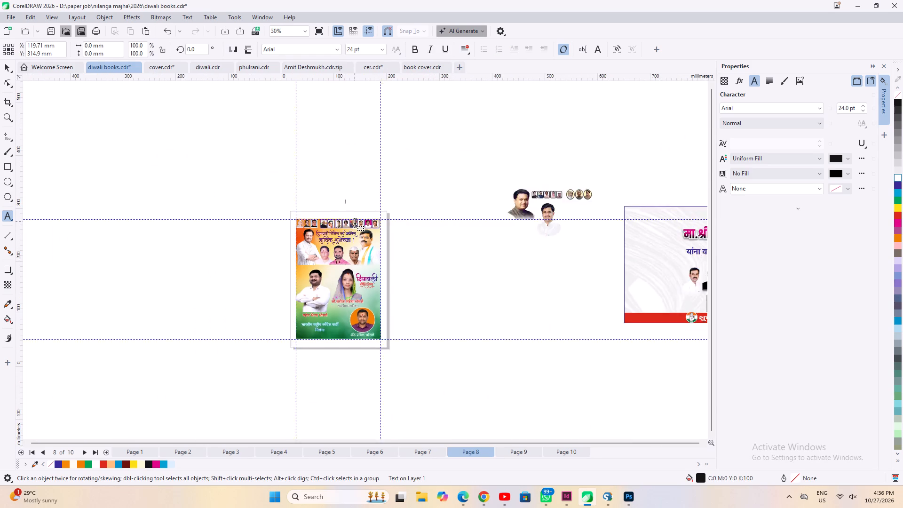
scroll(652, 269, up, 9)
scroll(254, 240, down, 4)
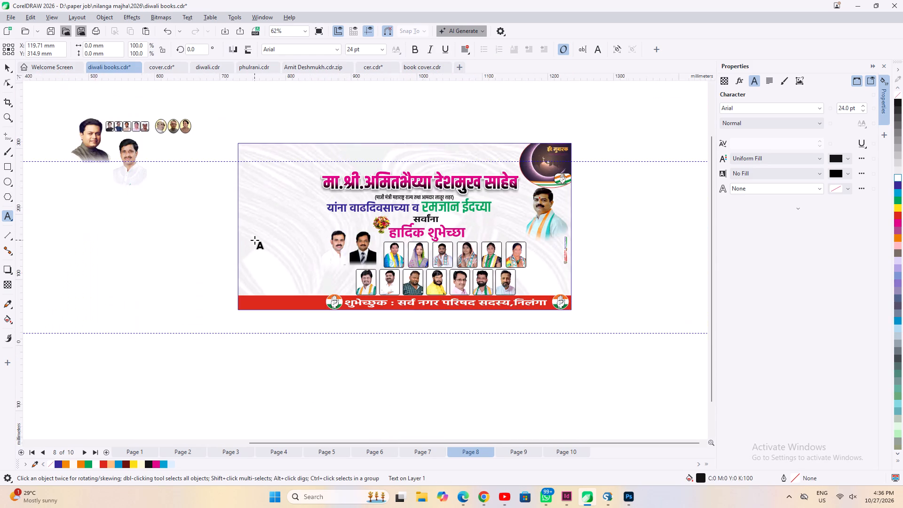
scroll(512, 269, up, 5)
scroll(269, 268, up, 3)
scroll(361, 322, down, 6)
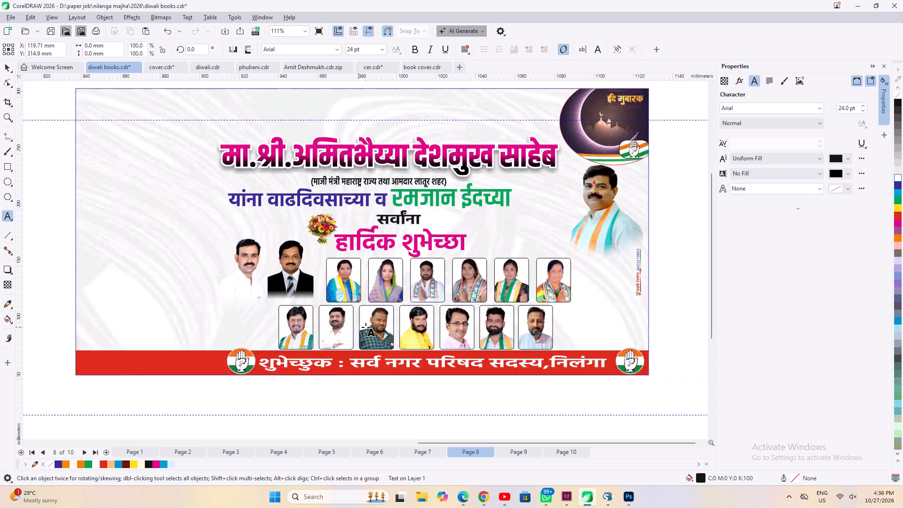
scroll(365, 327, down, 2)
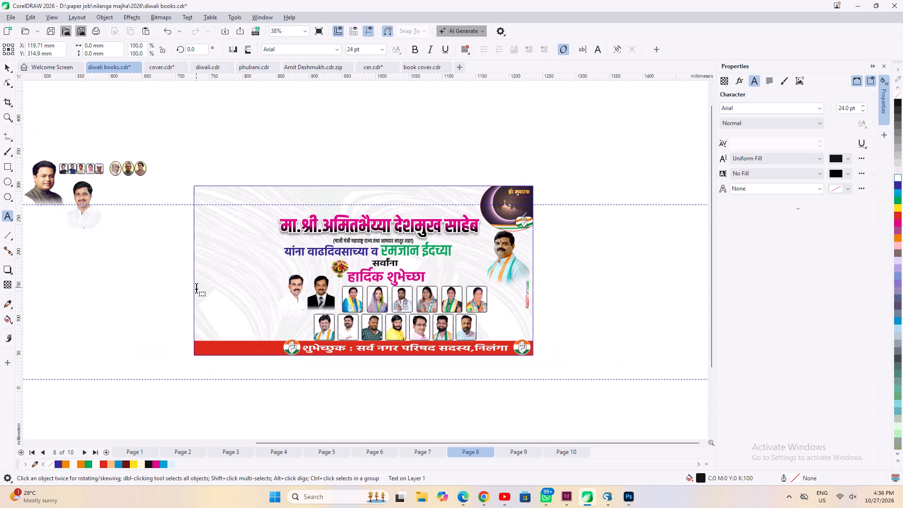
scroll(561, 339, down, 4)
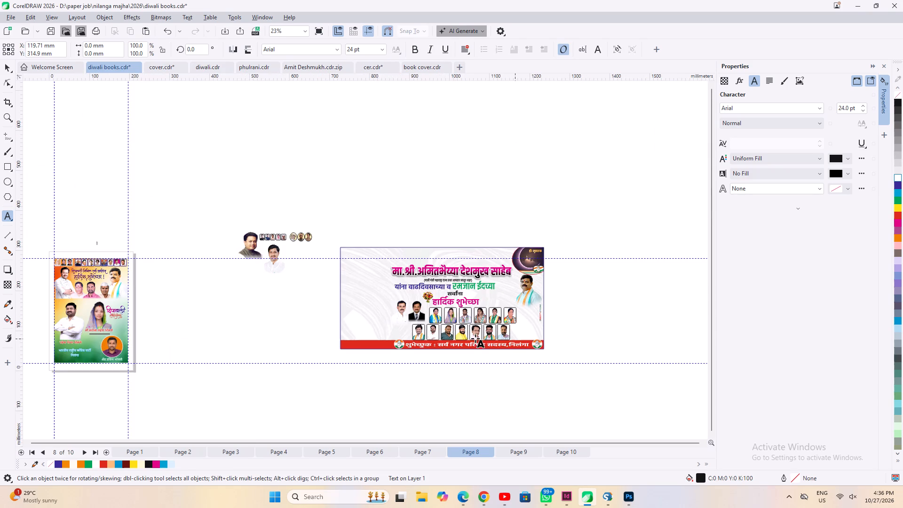
click(559, 452)
scroll(54, 271, up, 5)
scroll(491, 340, down, 3)
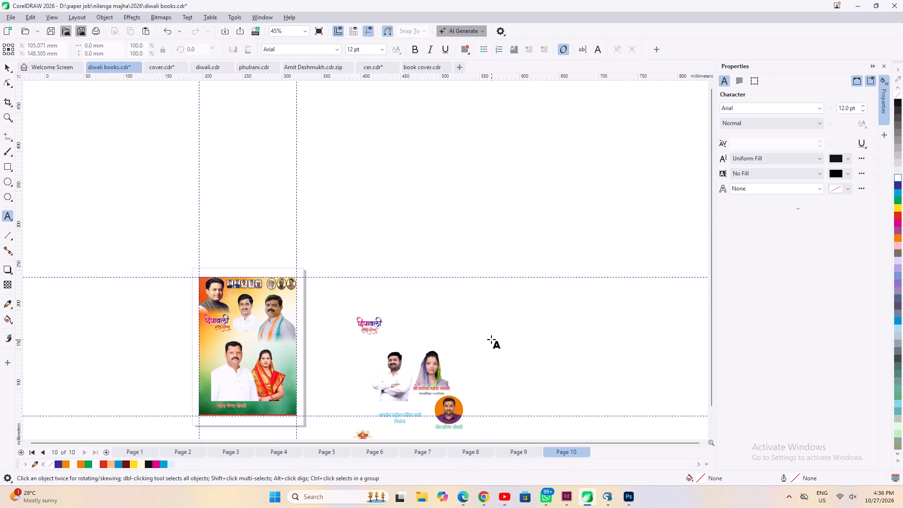
Move the large leader portrait and the Diwali greeting together off page 10's artwork onto the pasteboard beside it.
scroll(139, 300, up, 7)
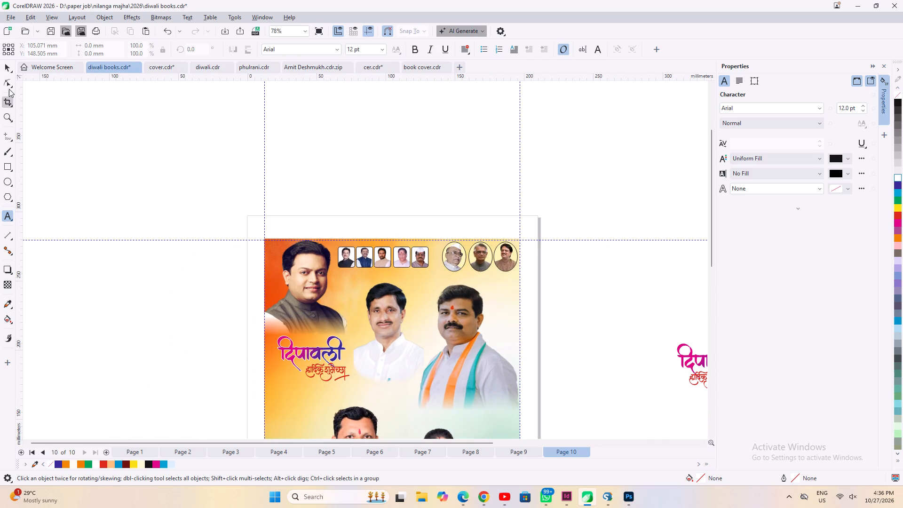
click(8, 68)
click(300, 267)
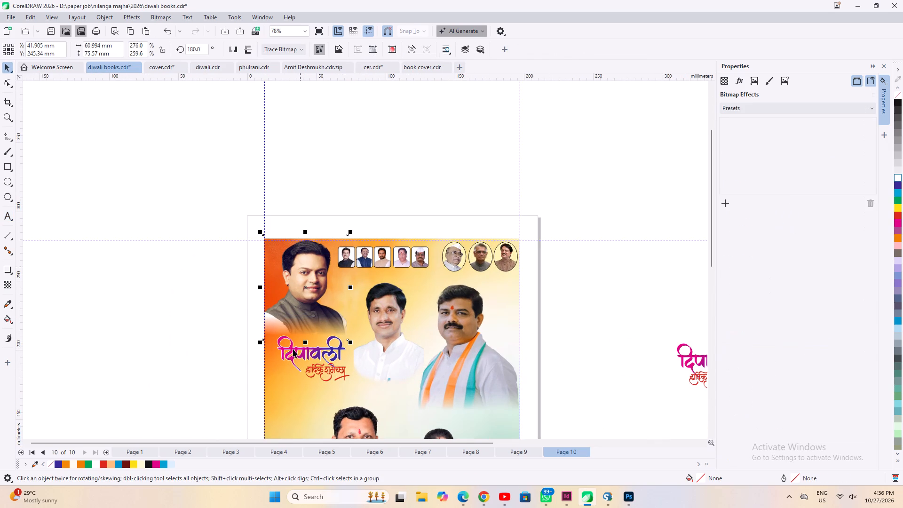
shift+click(302, 349)
click(179, 317)
drag(202, 313, 398, 401)
shift+click(316, 275)
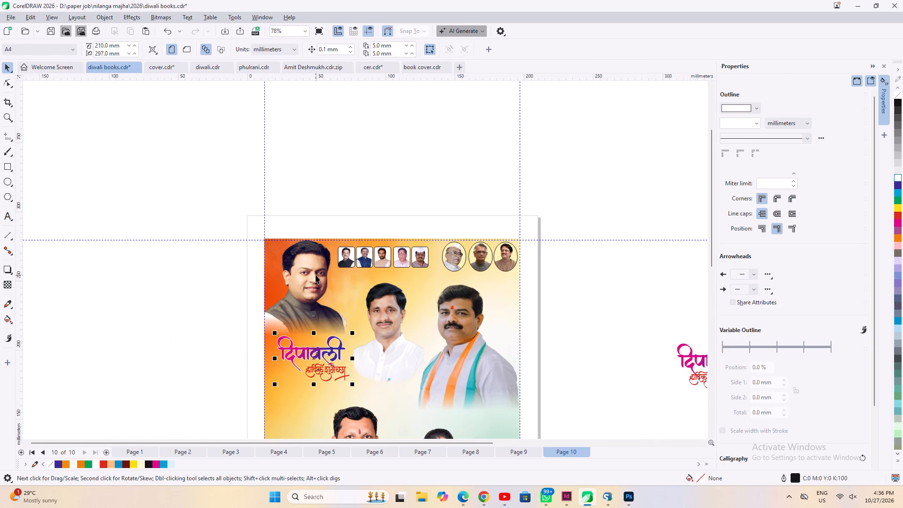
drag(311, 263, 153, 286)
Shift the row of five small framed leader portraits towards the left edge of page 10's artwork.
drag(291, 198, 446, 289)
scroll(358, 255, up, 3)
drag(372, 256, 322, 256)
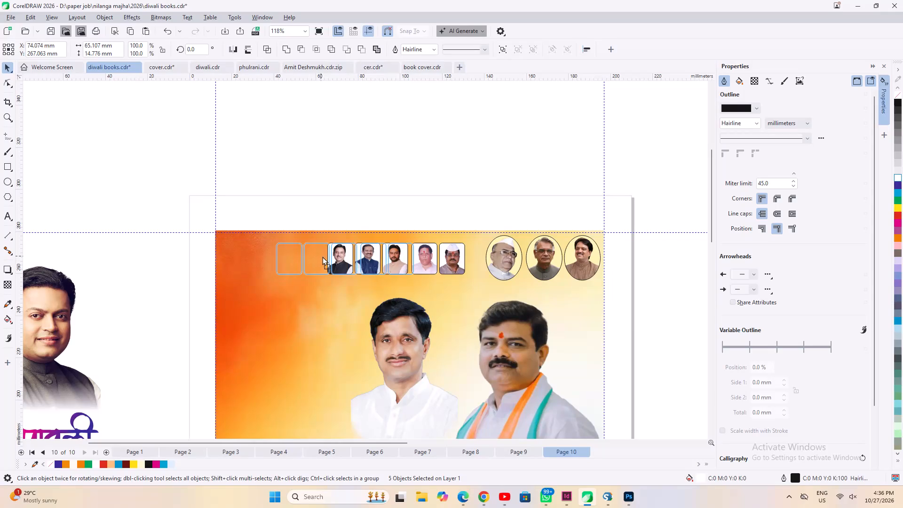
drag(322, 256, 323, 256)
click(419, 191)
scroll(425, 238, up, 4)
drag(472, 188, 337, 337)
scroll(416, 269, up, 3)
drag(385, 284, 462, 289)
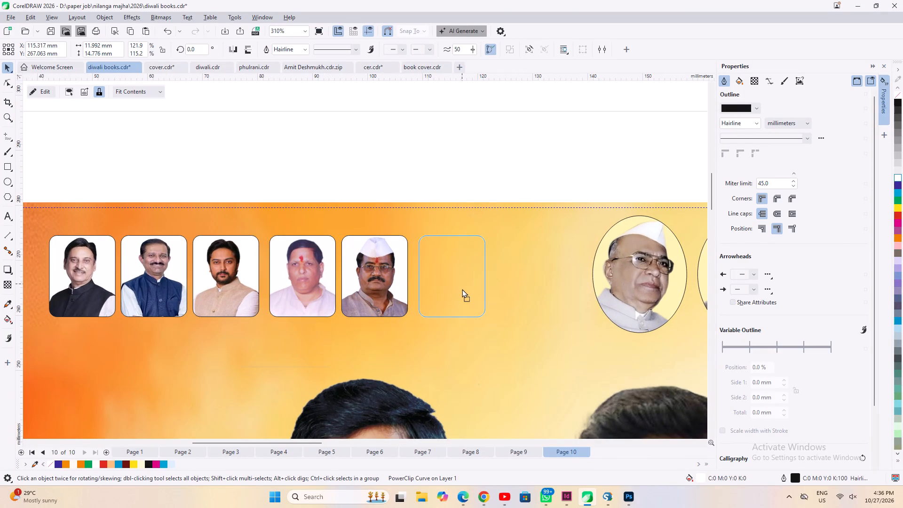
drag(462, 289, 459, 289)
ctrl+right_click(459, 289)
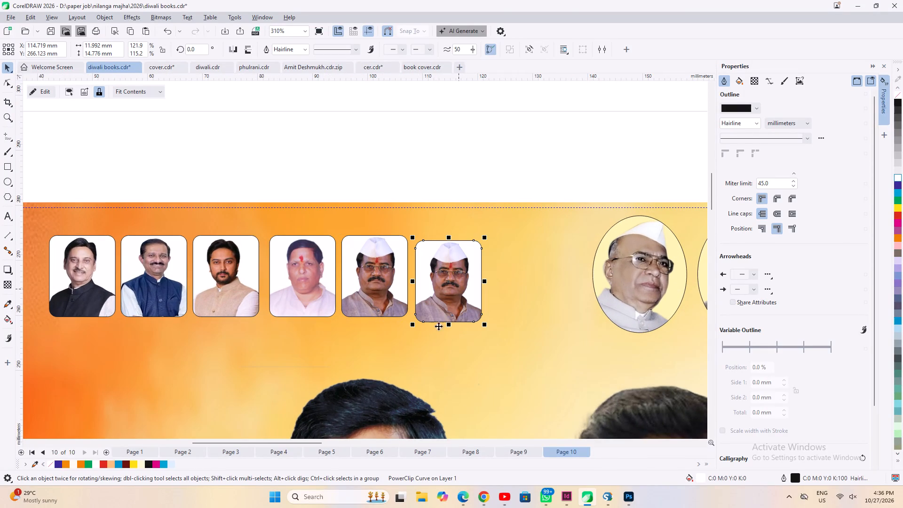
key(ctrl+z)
Duplicate the framed portrait of the white-capped man level with the small portrait row, as its sixth frame.
drag(377, 294, 439, 300)
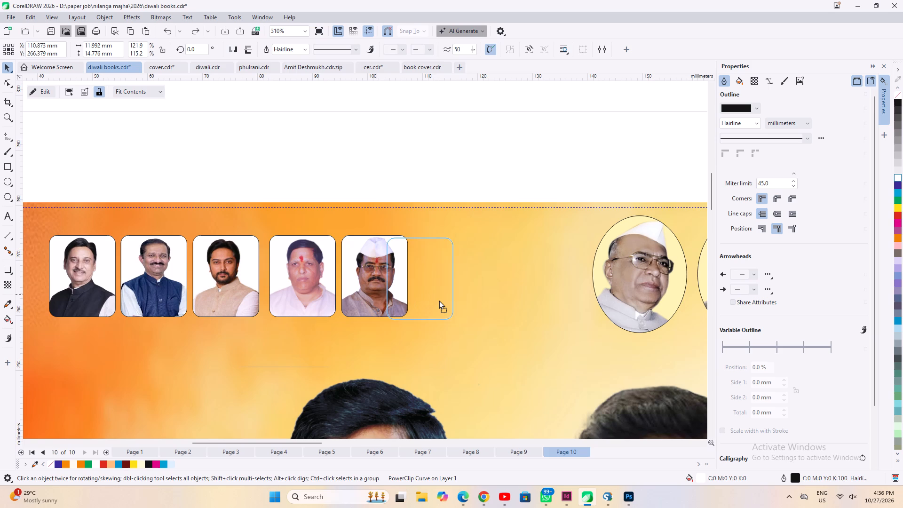
drag(439, 300, 449, 302)
ctrl+right_click(449, 302)
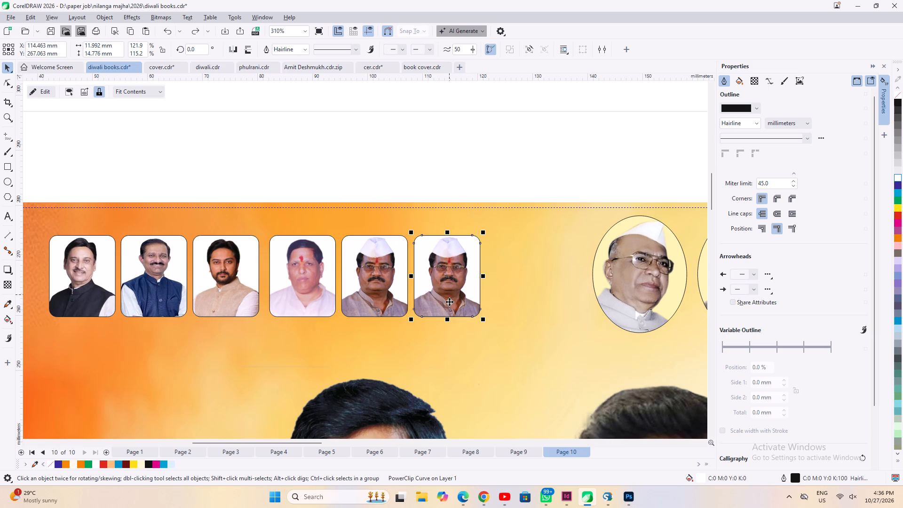
ctrl+click(493, 177)
Cut the large white-shirted man's portrait and paste it inside the sixth frame in place of the duplicated picture.
scroll(412, 314, down, 2)
click(368, 393)
key(ctrl+x)
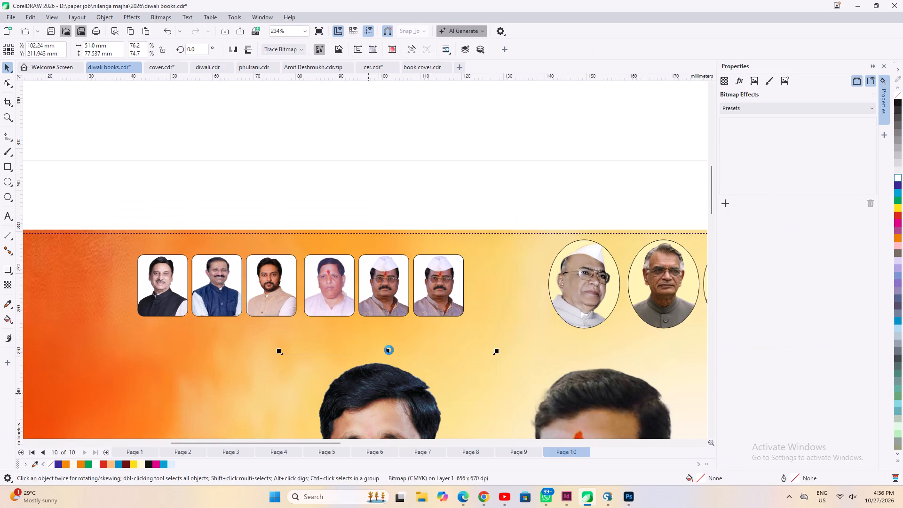
key(ctrl+x)
ctrl+double_click(441, 267)
click(432, 277)
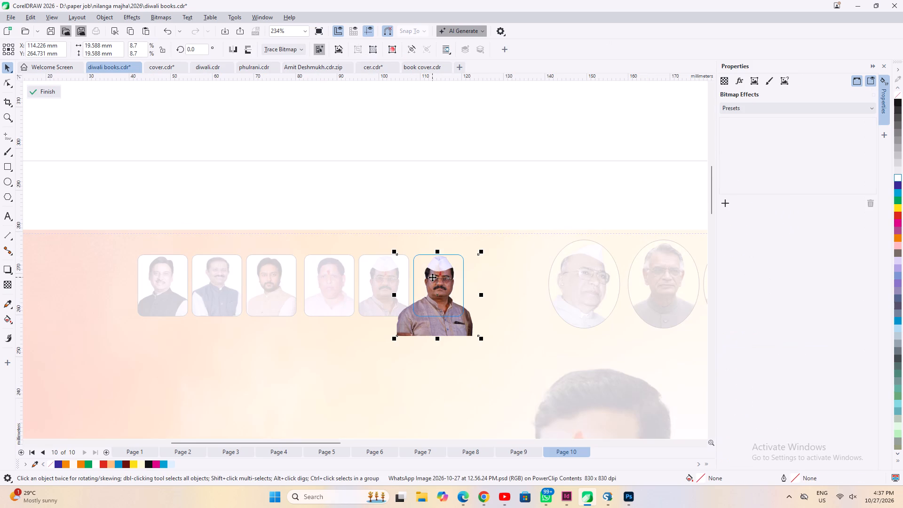
key(Delete)
key(ctrl+v)
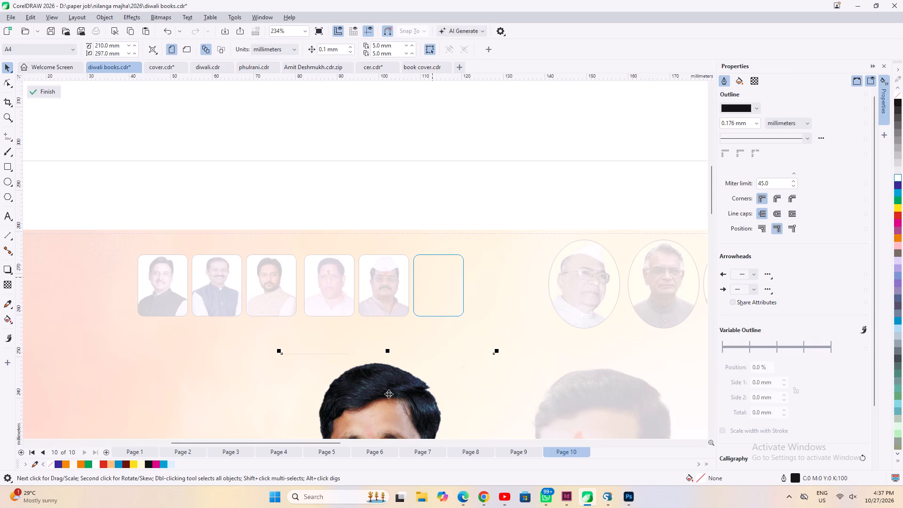
Shrink the pasted portrait to about 13 × 20 mm, fit his head and shoulders within the sixth frame, and finish editing.
drag(388, 390, 433, 282)
shift+drag(542, 243, 475, 368)
drag(430, 415, 437, 308)
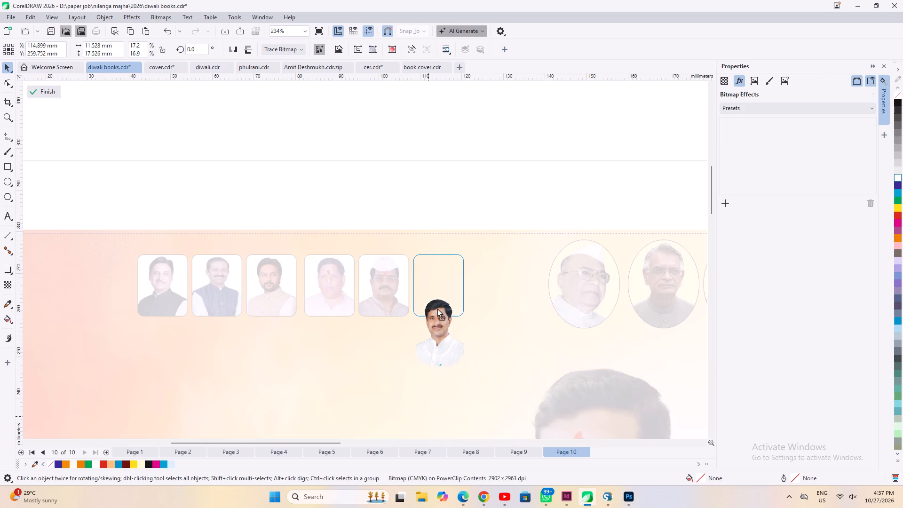
drag(437, 308, 436, 306)
scroll(435, 306, up, 6)
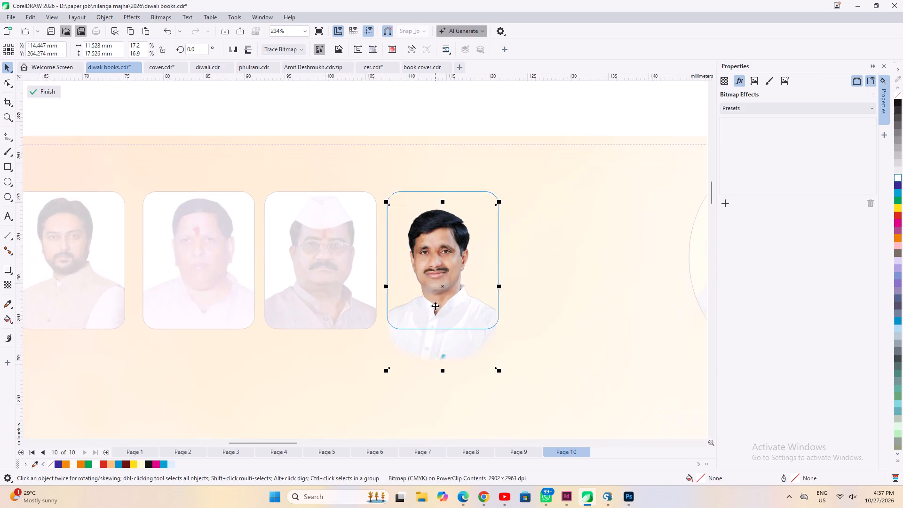
scroll(435, 306, up, 2)
shift+drag(518, 391, 526, 411)
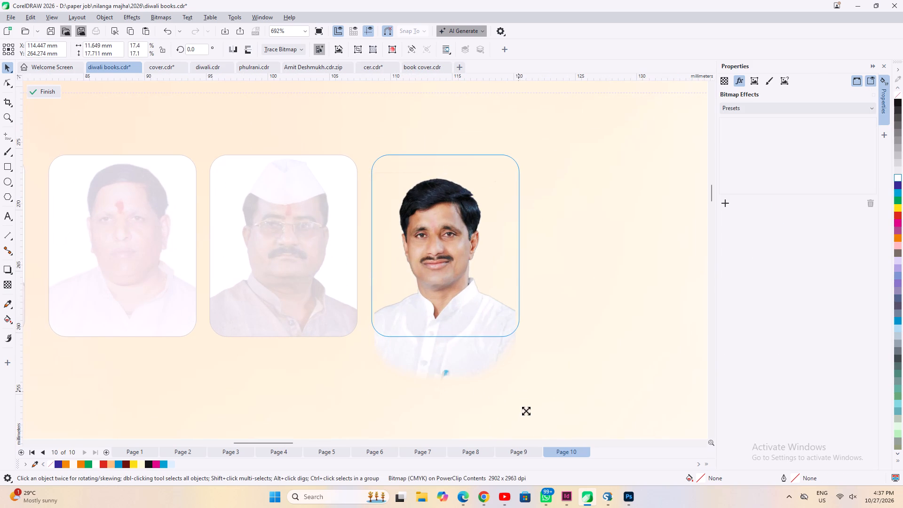
shift+drag(526, 411, 528, 419)
drag(432, 248, 435, 243)
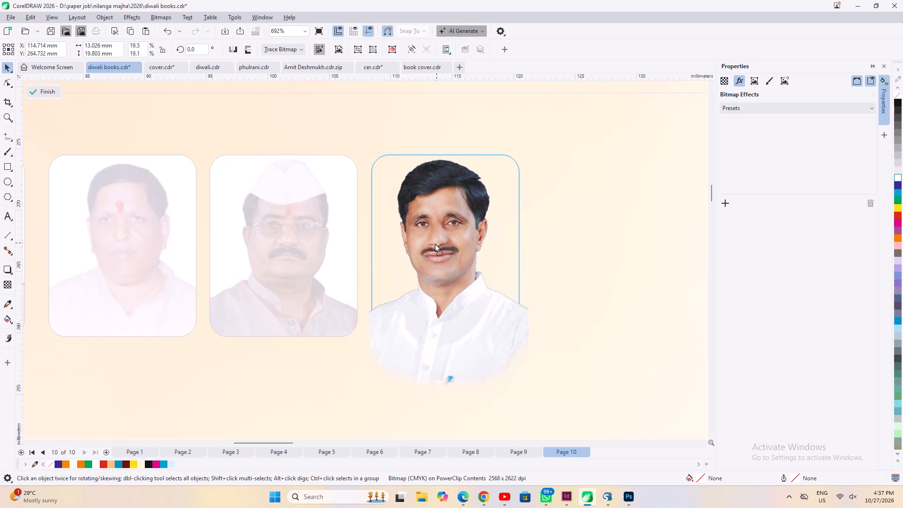
drag(435, 243, 434, 244)
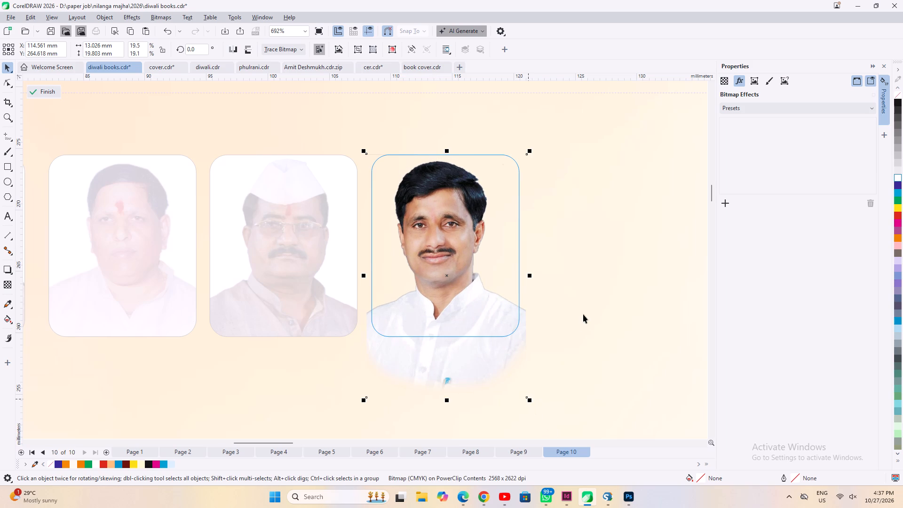
ctrl+double_click(583, 314)
scroll(600, 333, down, 2)
scroll(539, 326, down, 5)
ctrl+double_click(484, 164)
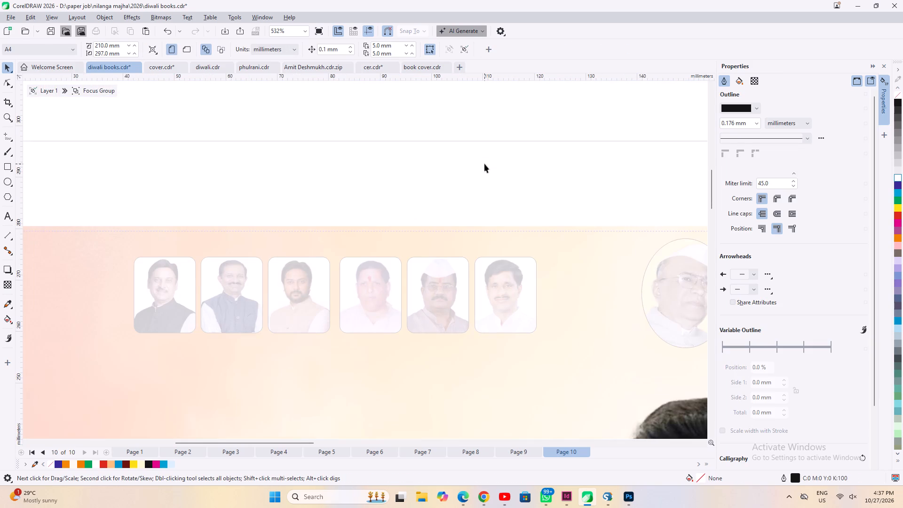
Swap the last two framed portraits by mirroring the pair horizontally, and mirror the white-shirted man's frame back on its own.
click(508, 296)
shift+click(461, 311)
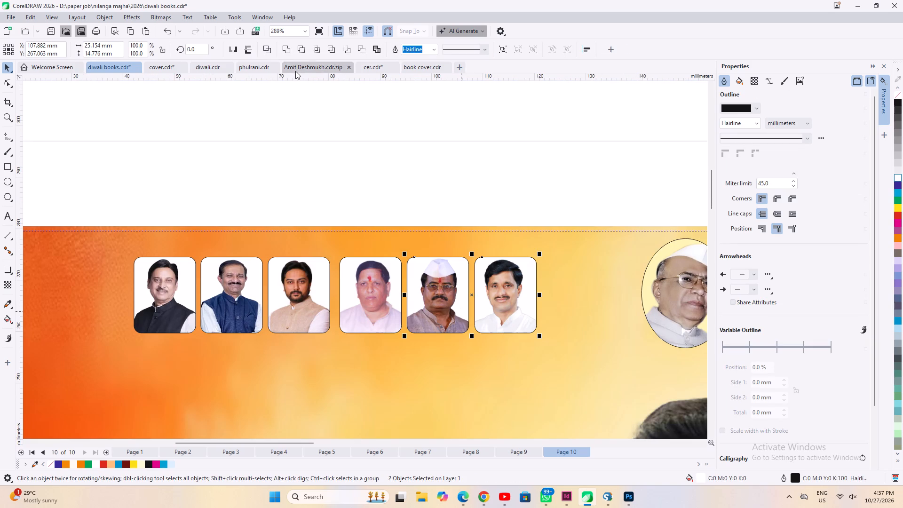
click(231, 50)
click(397, 55)
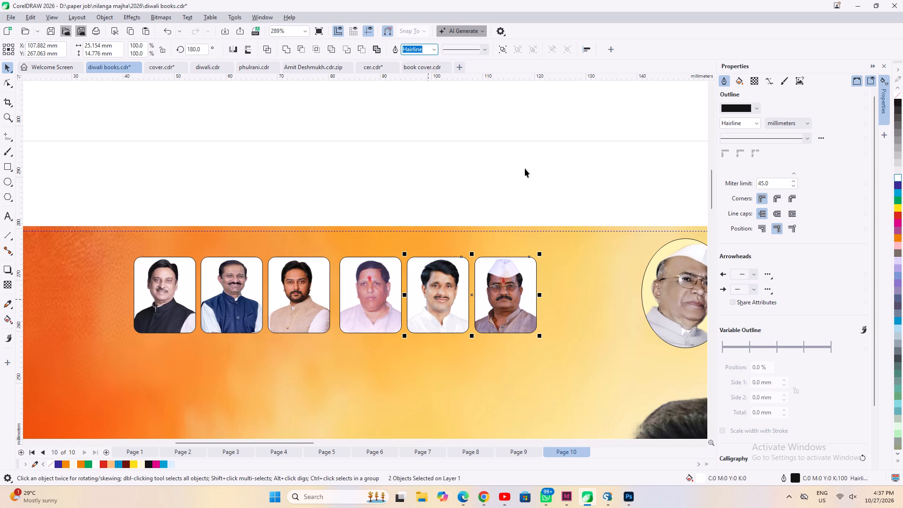
click(525, 168)
click(443, 307)
click(235, 51)
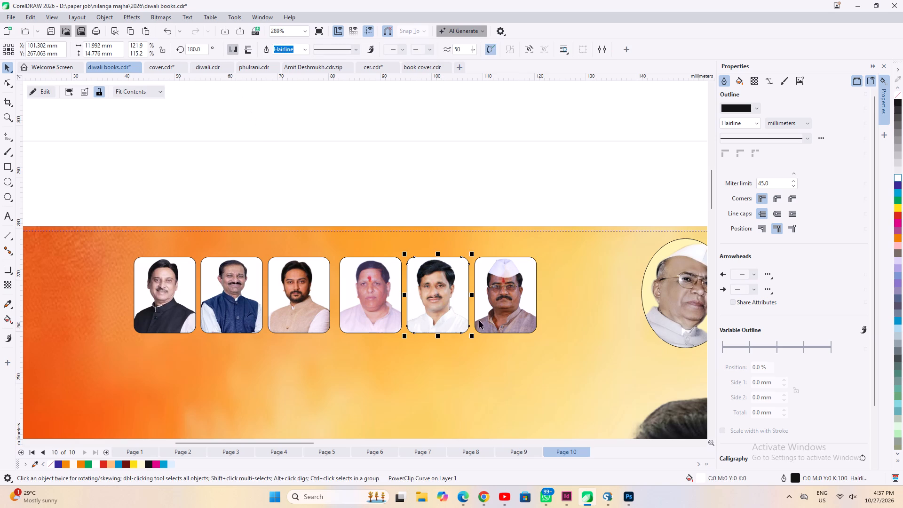
click(506, 324)
click(472, 161)
Move the large leader portrait from the pasteboard back to the artwork's left edge, below the row of small portraits.
scroll(473, 163, down, 10)
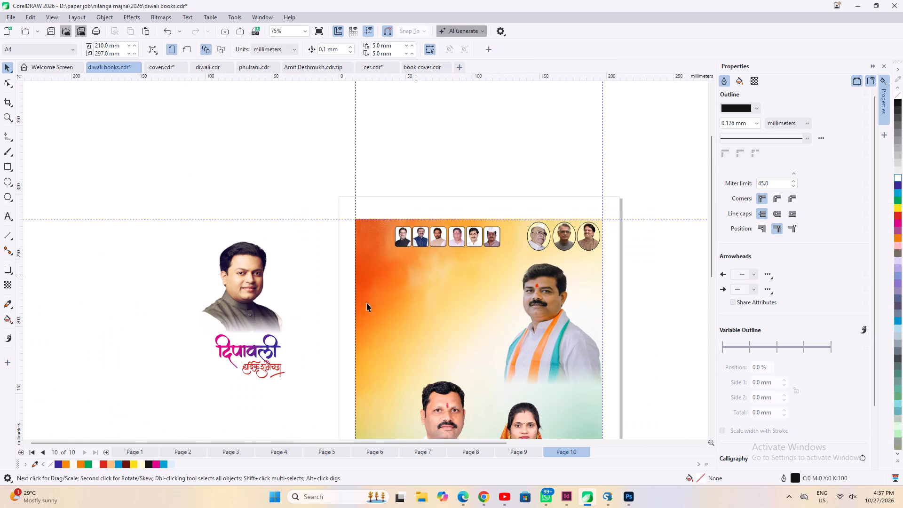
click(245, 295)
drag(232, 274, 390, 287)
scroll(390, 290, up, 1)
drag(392, 286, 387, 285)
click(250, 240)
Start opening another drawing and browse the paper job folder to DISHA SHODH, subfolder 02.
click(21, 32)
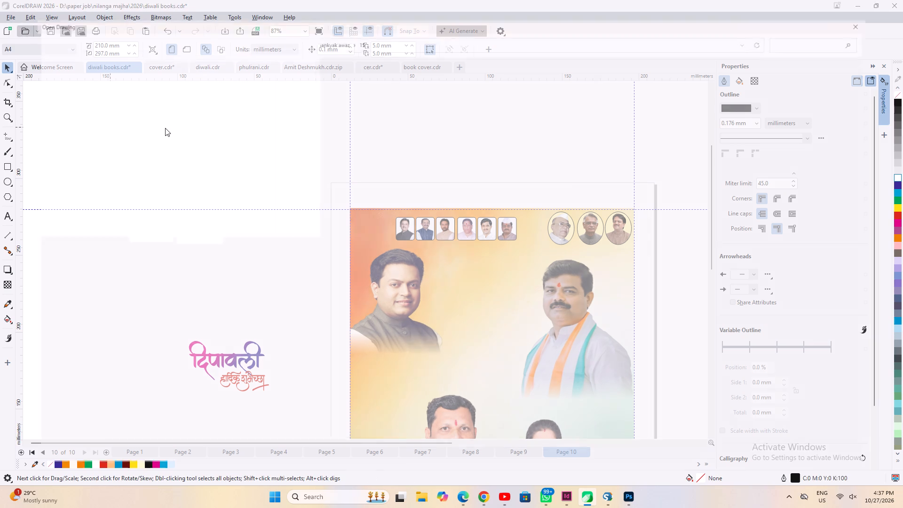
click(177, 28)
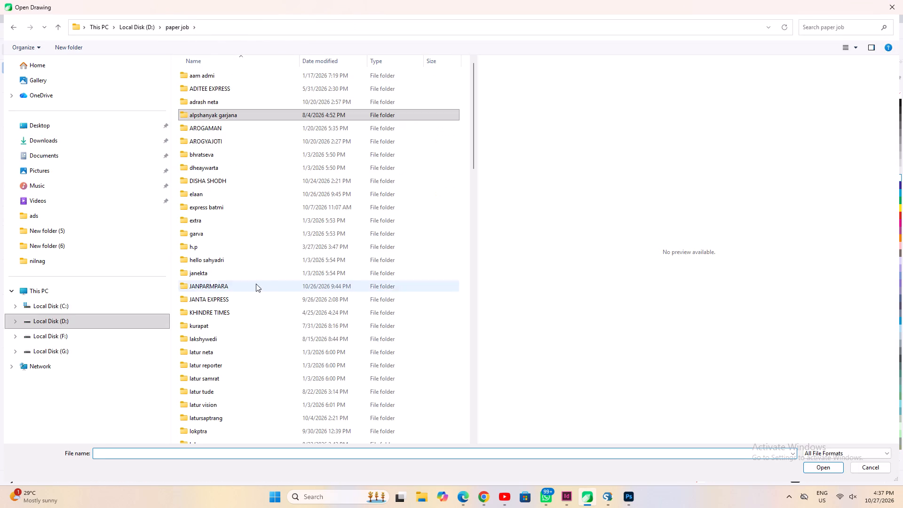
click(221, 191)
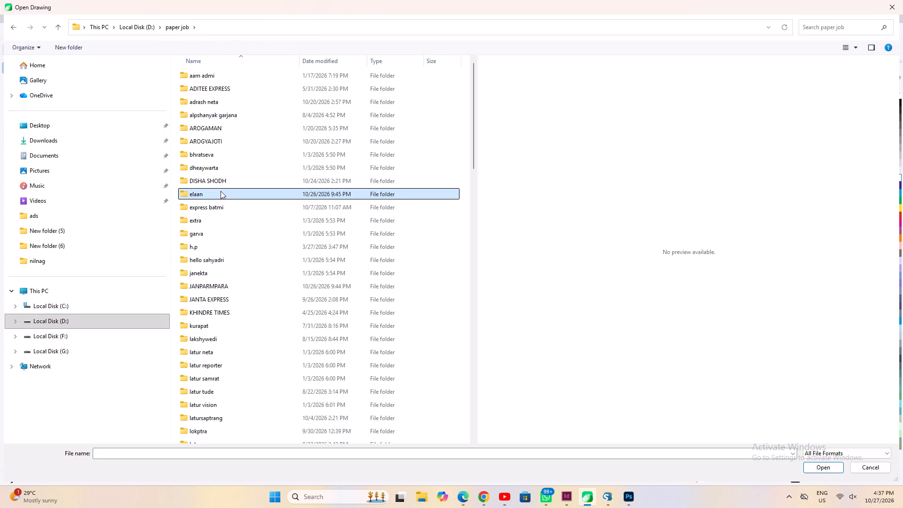
text(di)
double_click(223, 69)
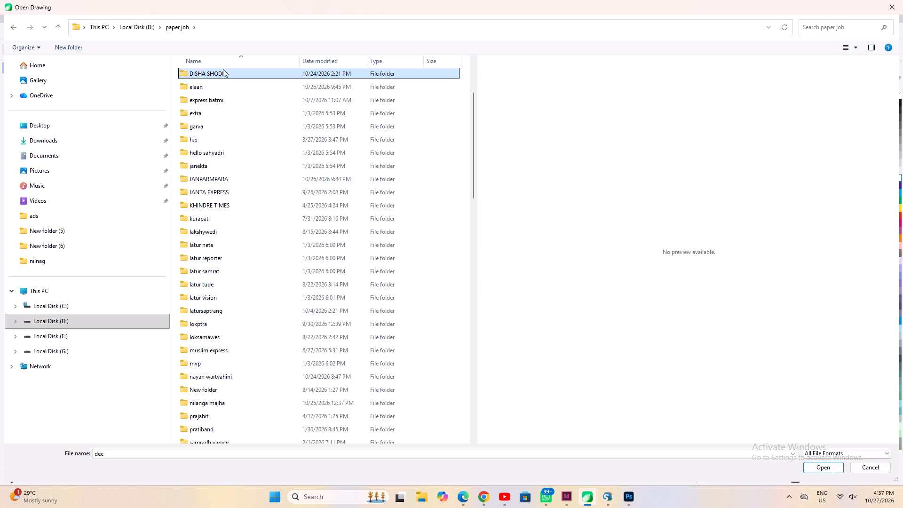
double_click(204, 74)
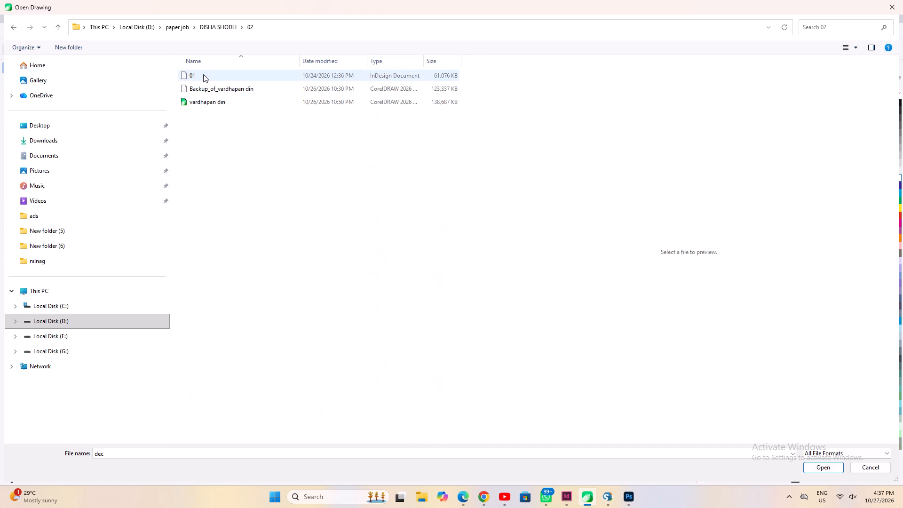
Open the vardhapan din drawing from the DISHA SHODH subfolder 02.
click(205, 103)
click(818, 466)
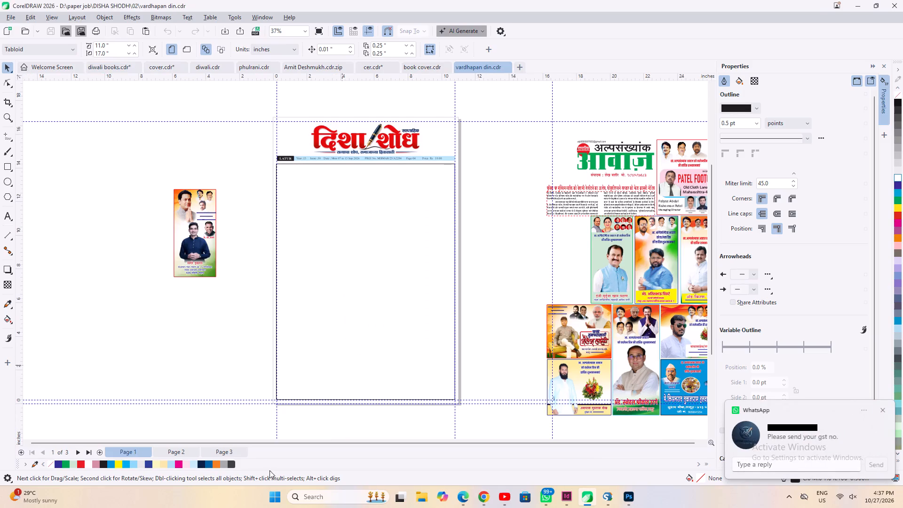
Copy the Diwali greeting lettering artwork from the large upper advertisement on page 2.
click(179, 453)
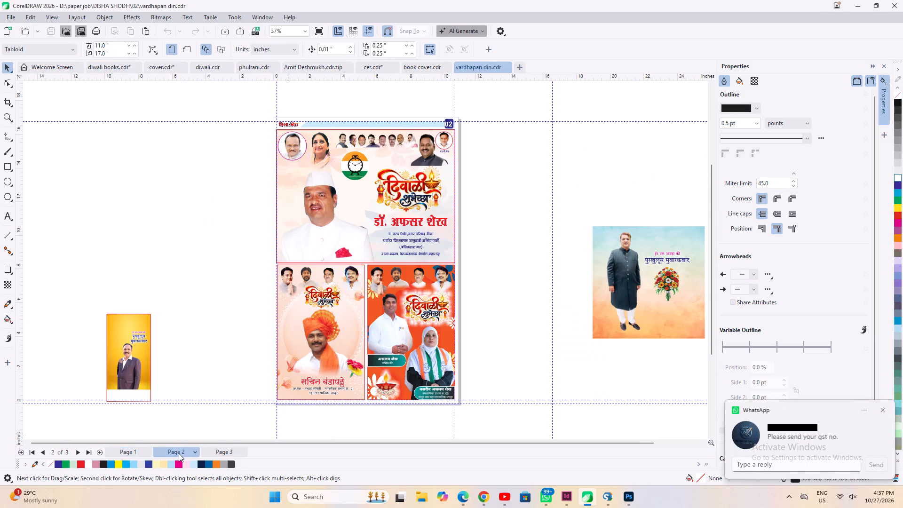
ctrl+click(397, 205)
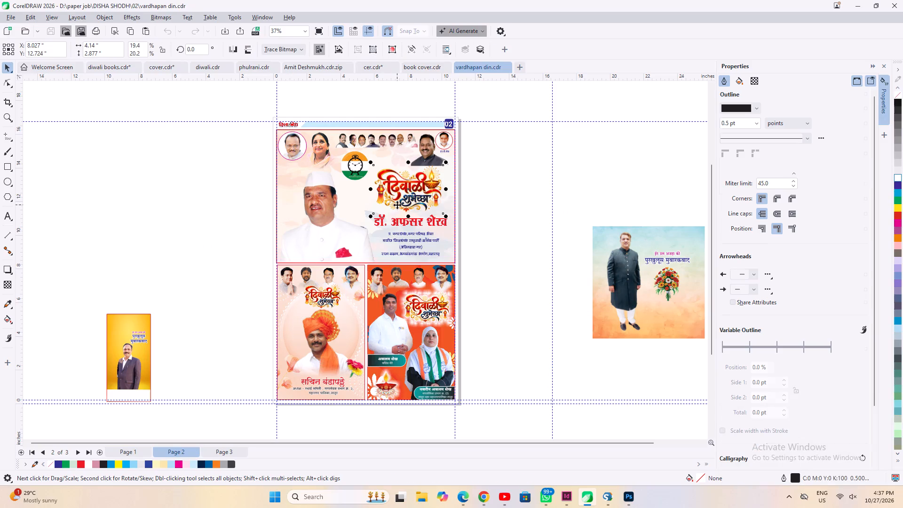
key(ctrl+c)
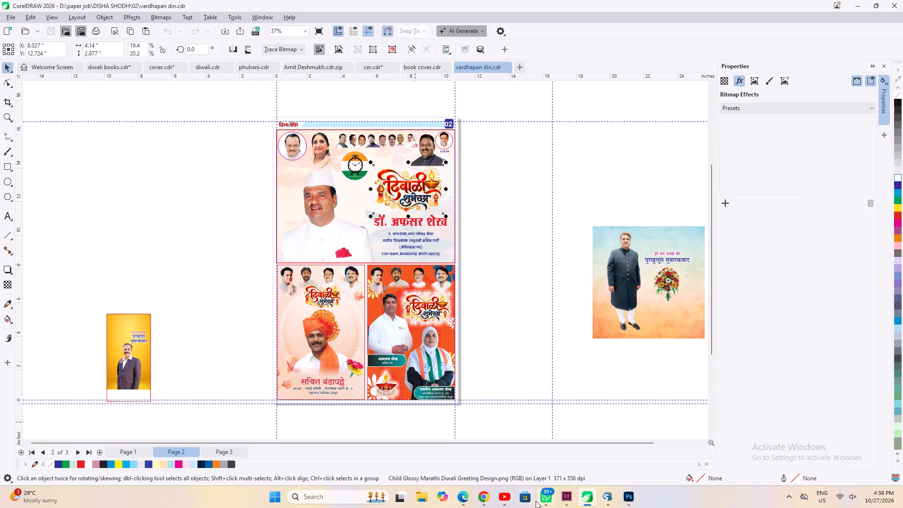
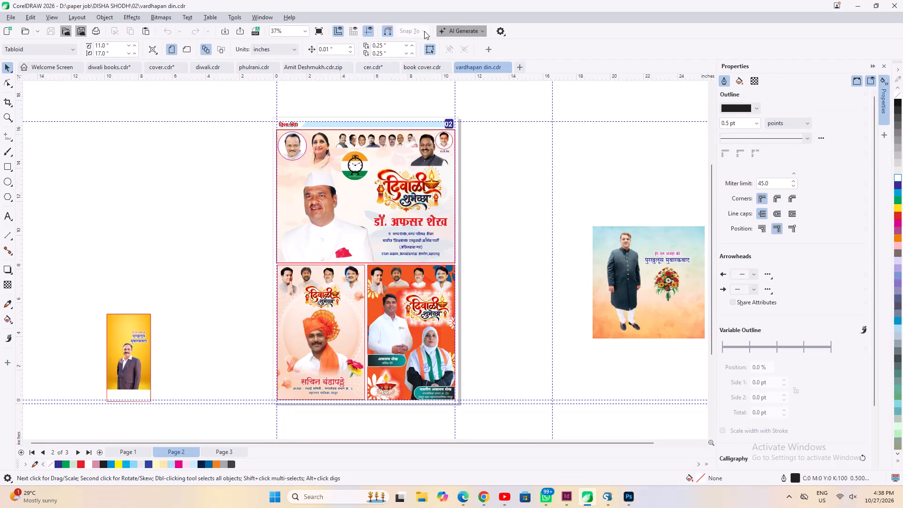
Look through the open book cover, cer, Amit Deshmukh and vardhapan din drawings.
click(419, 67)
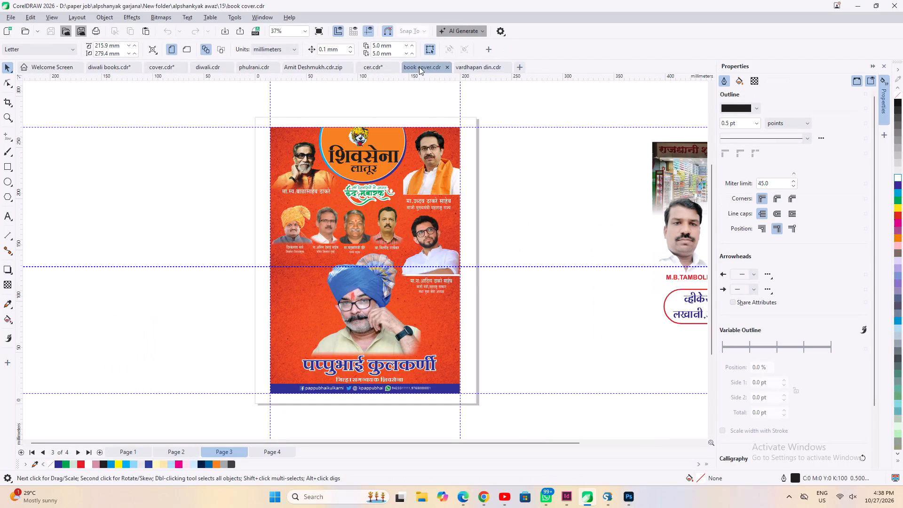
click(372, 65)
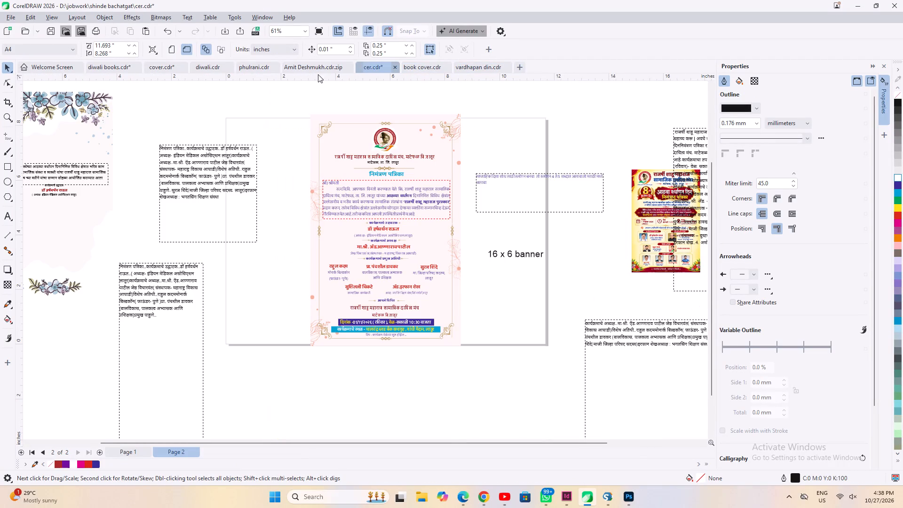
click(305, 68)
click(456, 67)
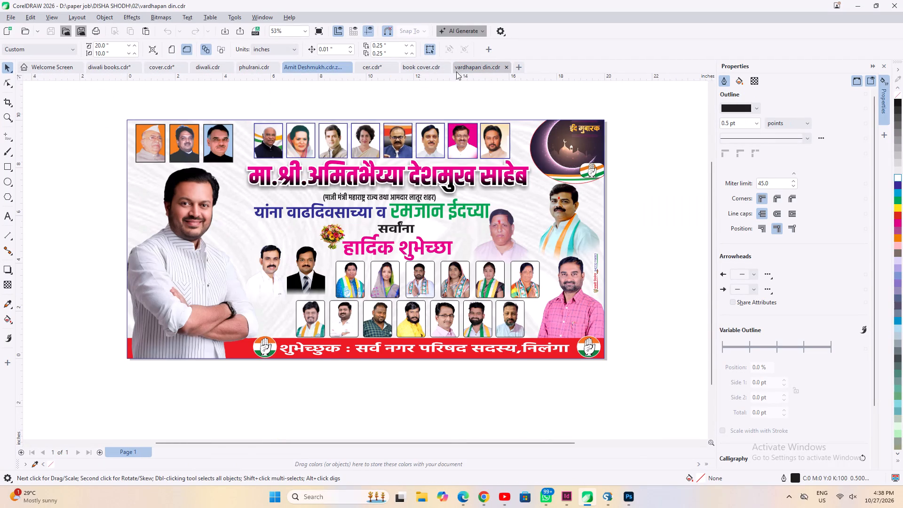
click(428, 72)
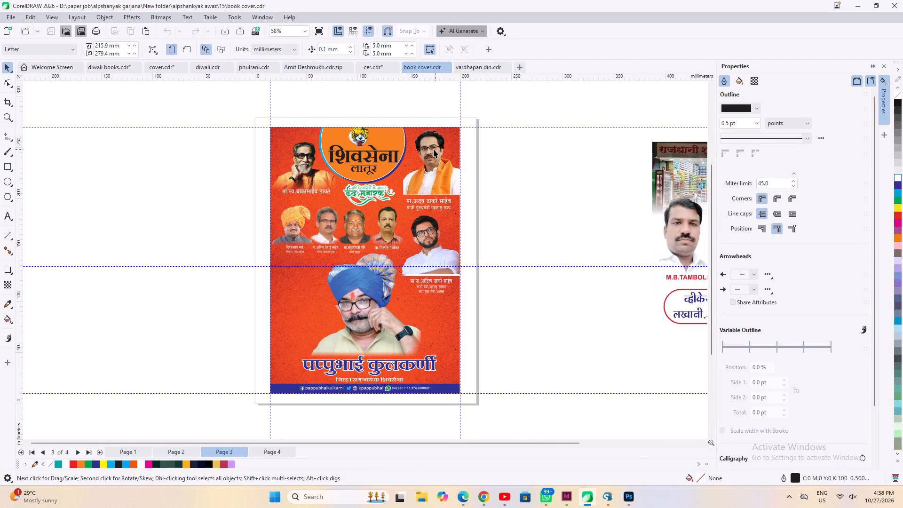
Return to the Diwali books drawing and paste the copied Diwali greeting lettering over page 10's upper-right area.
click(97, 69)
key(ctrl+v)
drag(574, 232, 572, 236)
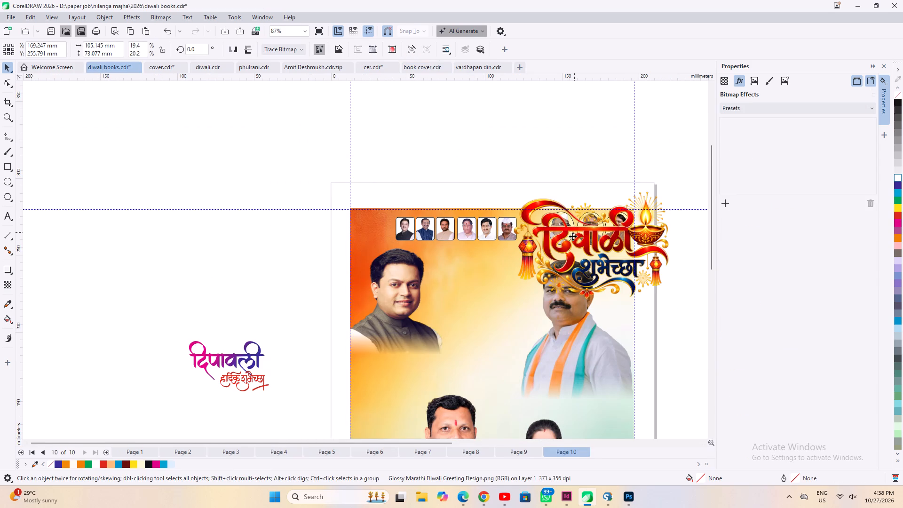
drag(572, 236, 462, 277)
scroll(501, 304, up, 4)
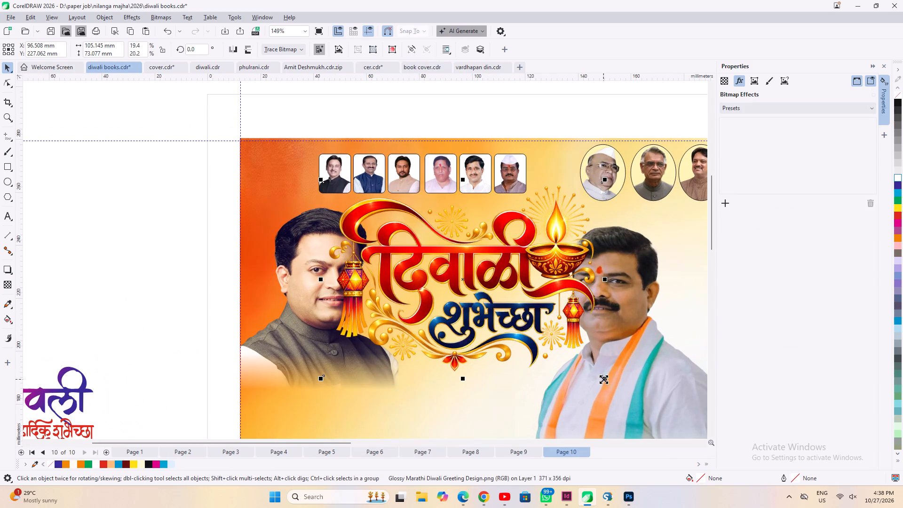
shift+drag(606, 382, 558, 394)
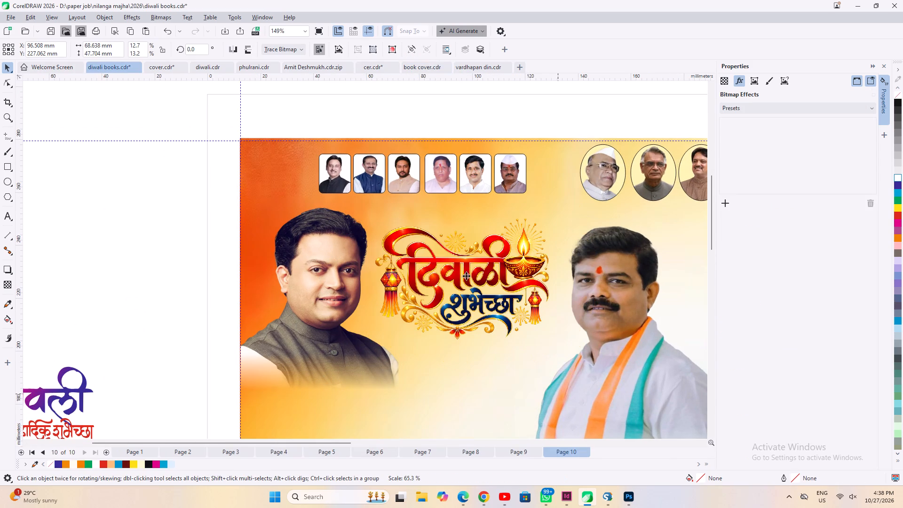
drag(454, 258, 460, 249)
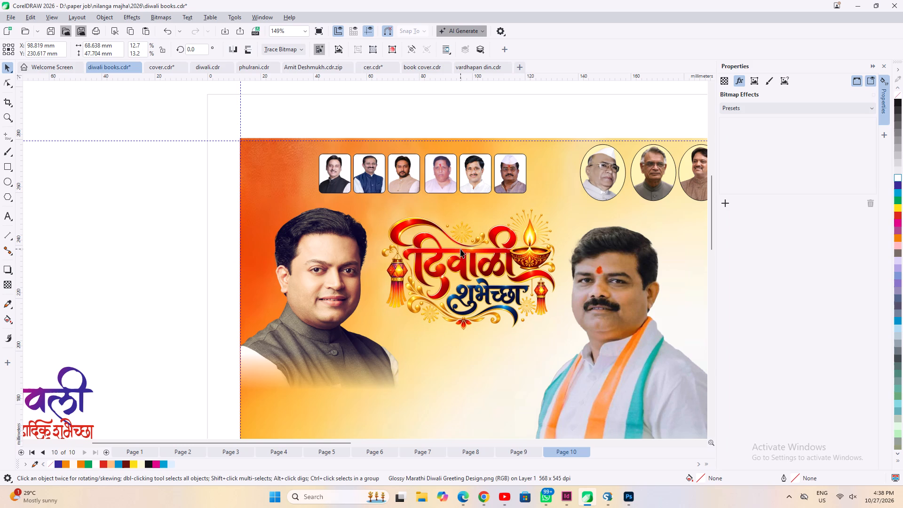
Nudge the large leader portrait at the artwork's left edge slightly upward.
scroll(458, 267, down, 1)
click(363, 338)
drag(335, 246, 335, 242)
Shift the row of six small framed portraits slightly up and left, and enlarge it to about 90 × 17 mm.
scroll(335, 242, down, 2)
drag(243, 137, 516, 237)
scroll(360, 175, up, 1)
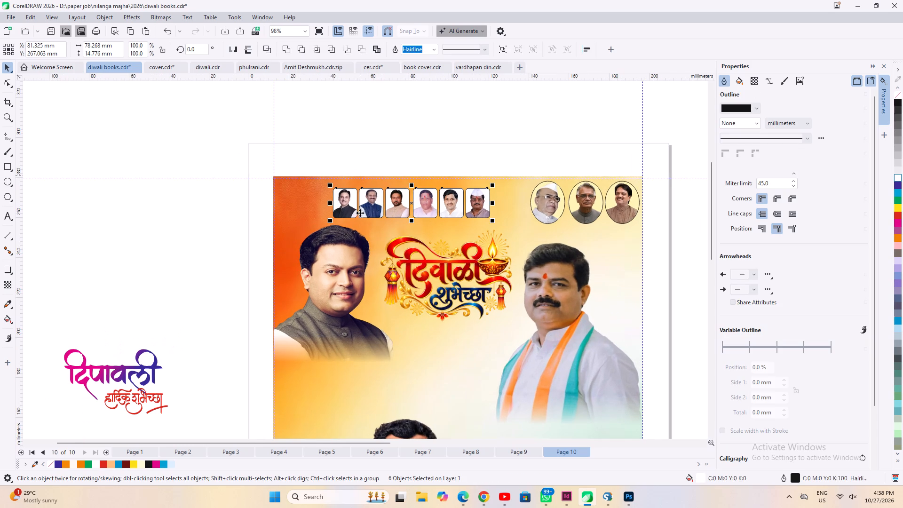
drag(374, 203, 357, 199)
scroll(446, 220, up, 3)
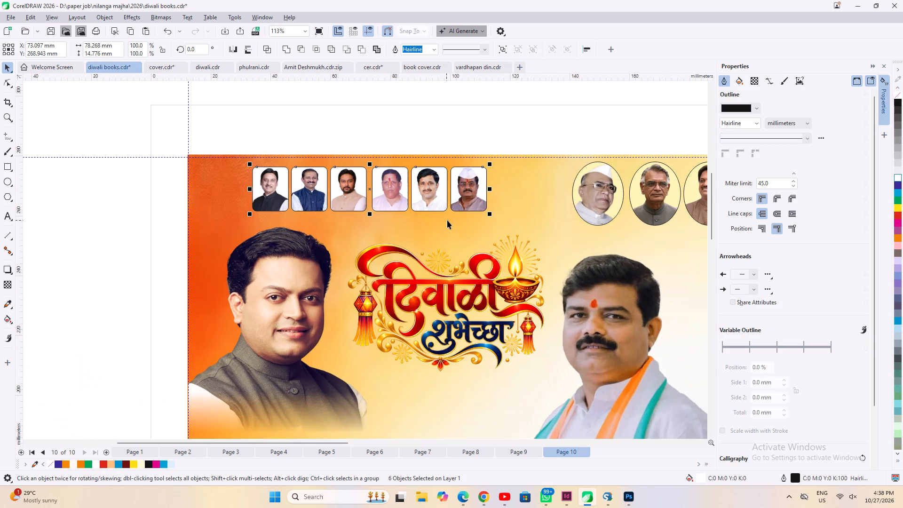
drag(491, 216, 527, 238)
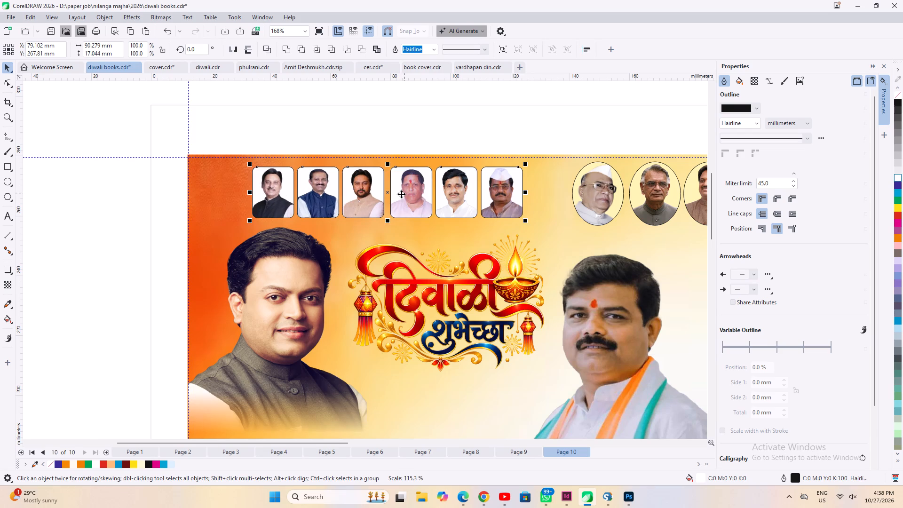
Enlarge the left leader portrait to about 72 × 90 mm, extending it down from its top-left corner.
scroll(412, 190, down, 4)
scroll(357, 263, down, 3)
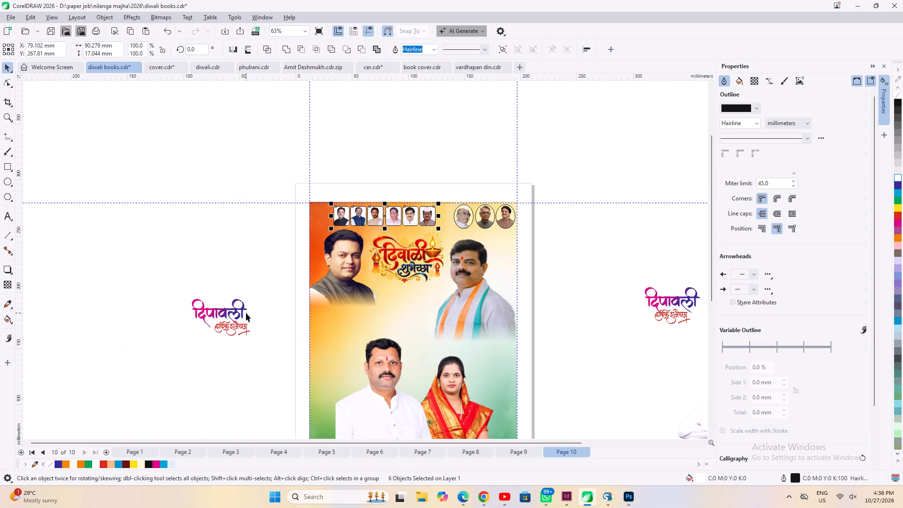
scroll(378, 203, down, 4)
scroll(391, 341, up, 1)
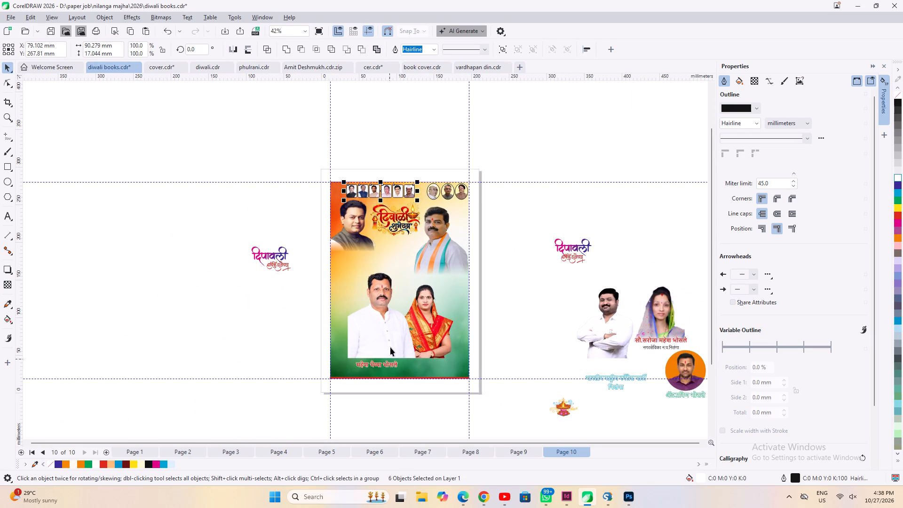
scroll(392, 341, up, 2)
click(320, 186)
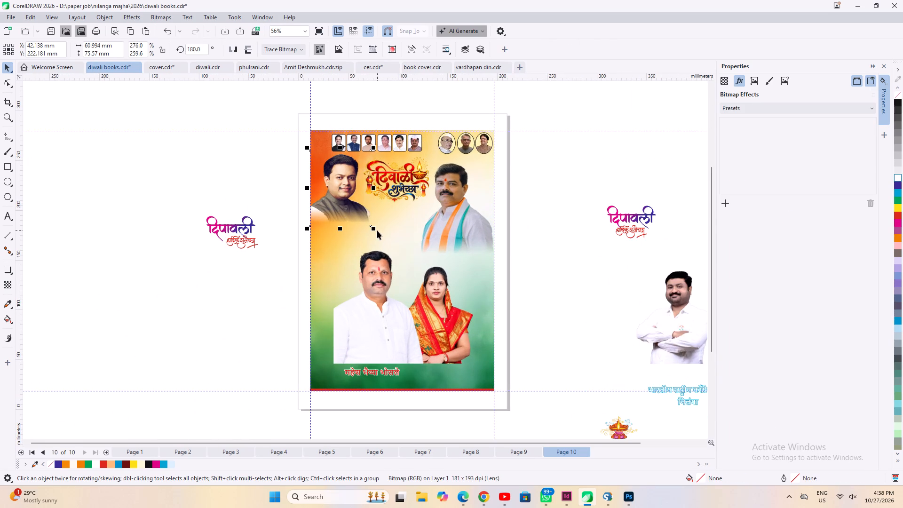
drag(376, 230, 391, 264)
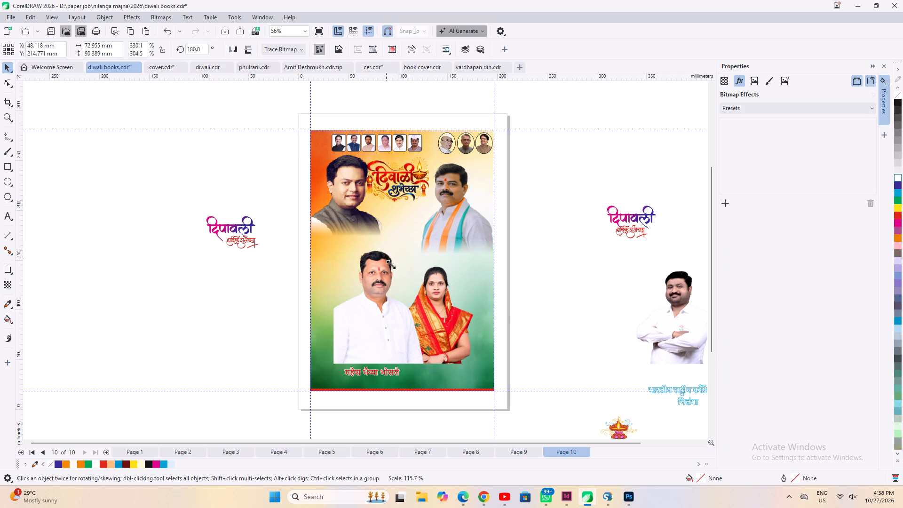
drag(391, 264, 387, 261)
Raise the Diwali greeting, shrink it to about 64 × 44 mm, and fit it in the gap between the two leaders' heads.
scroll(407, 179, up, 2)
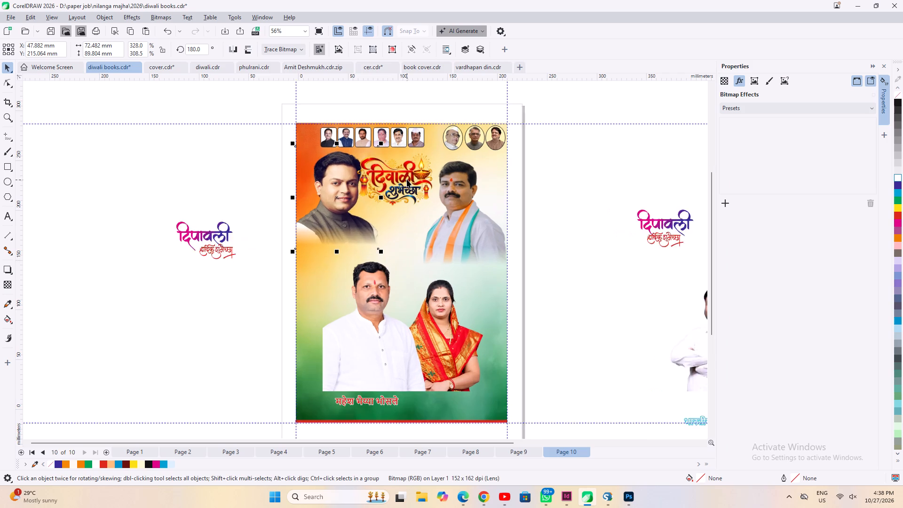
click(407, 179)
drag(399, 173, 403, 167)
scroll(398, 168, up, 2)
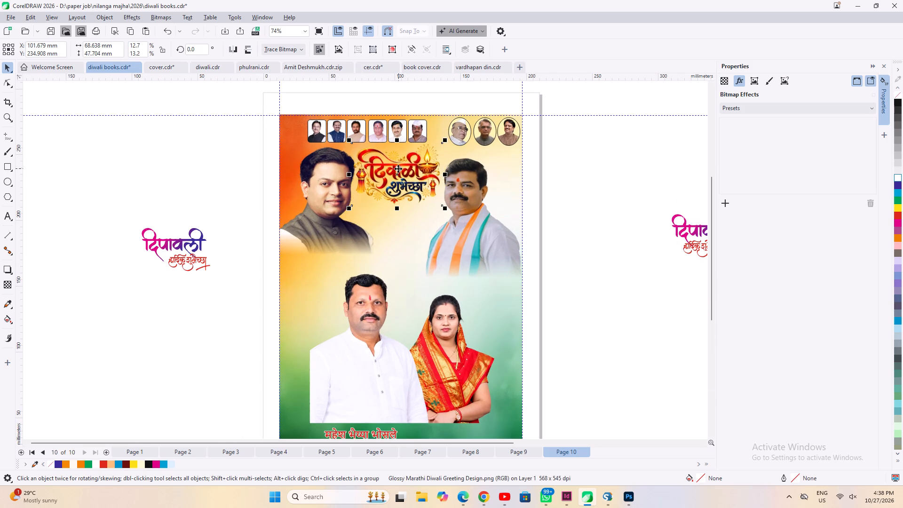
scroll(398, 168, up, 2)
scroll(445, 131, up, 5)
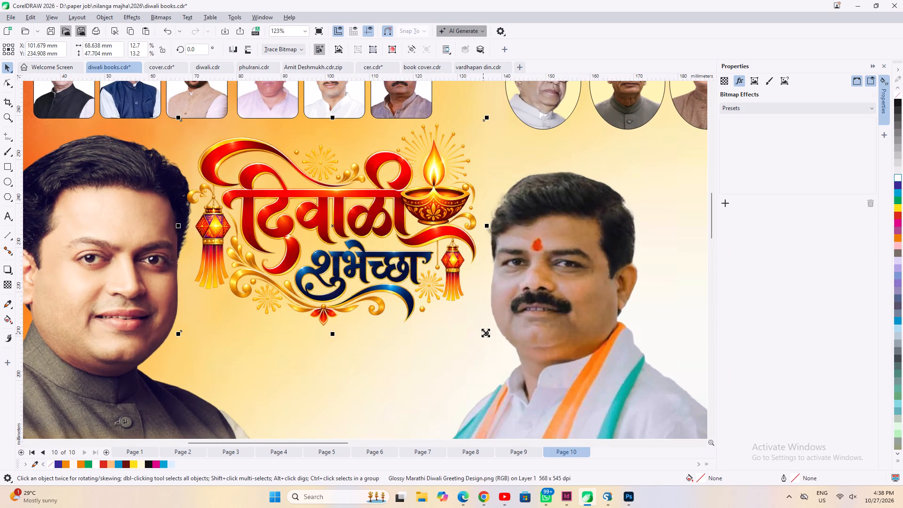
shift+drag(485, 333, 474, 336)
drag(342, 196, 350, 196)
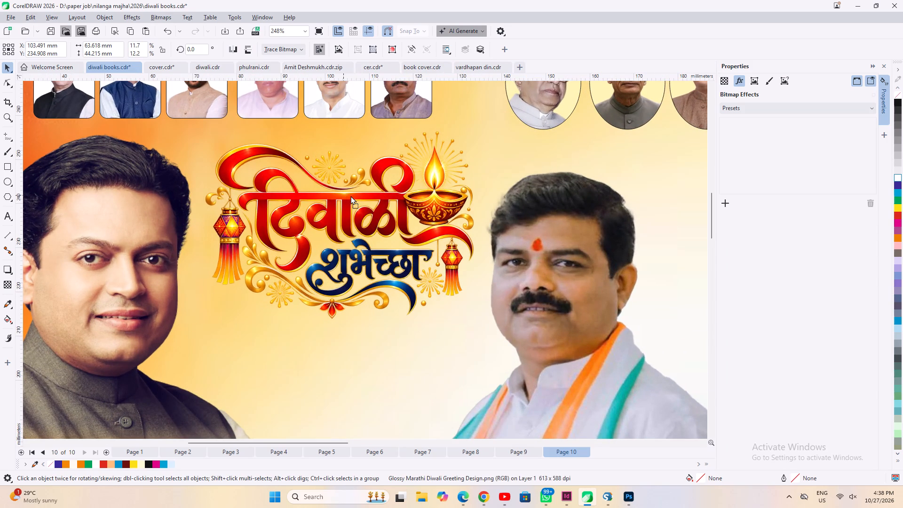
drag(350, 196, 348, 197)
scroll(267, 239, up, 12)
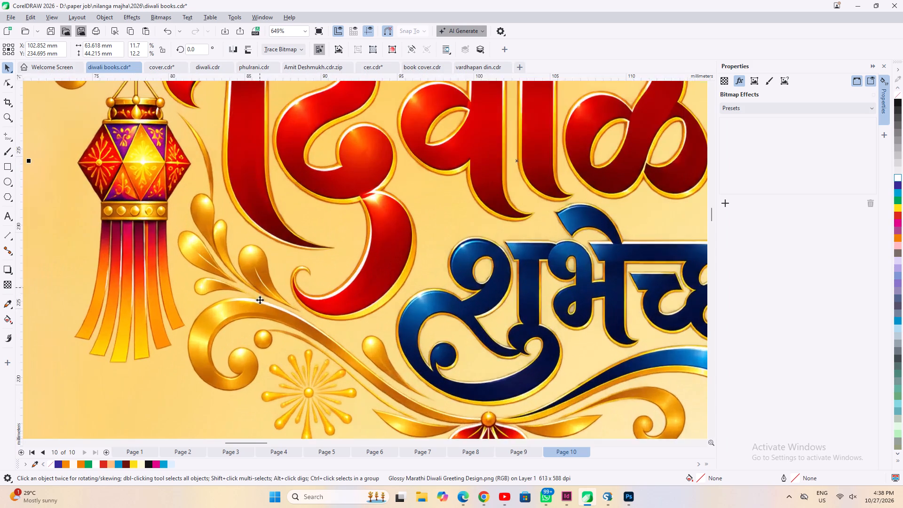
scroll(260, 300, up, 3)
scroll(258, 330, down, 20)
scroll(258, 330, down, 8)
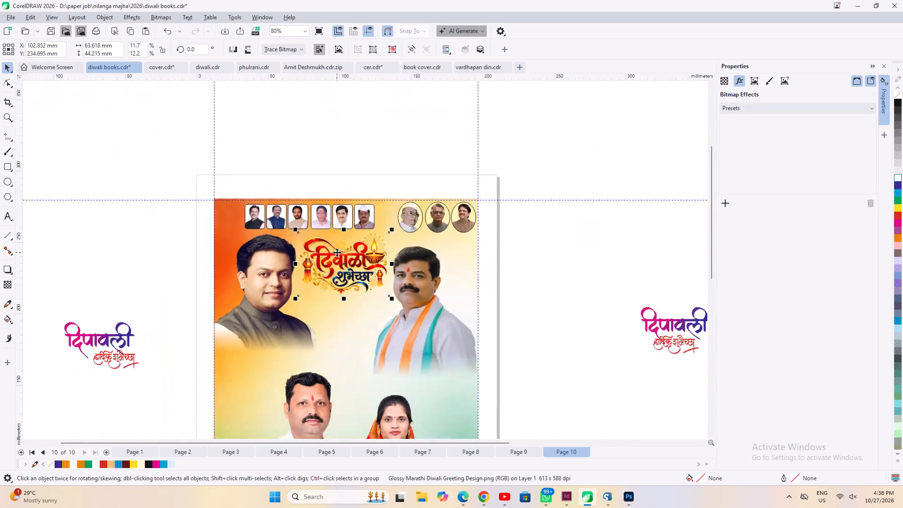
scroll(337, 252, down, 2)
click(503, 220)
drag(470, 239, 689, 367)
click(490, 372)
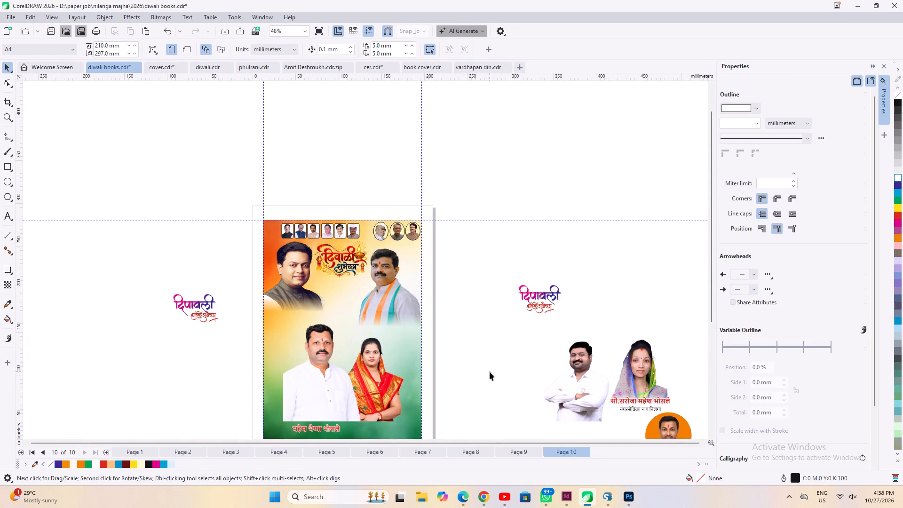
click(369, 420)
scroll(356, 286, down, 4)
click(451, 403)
Fade the bottom edge of the couple photo into the green background with a short vertical fountain transparency.
scroll(394, 414, up, 2)
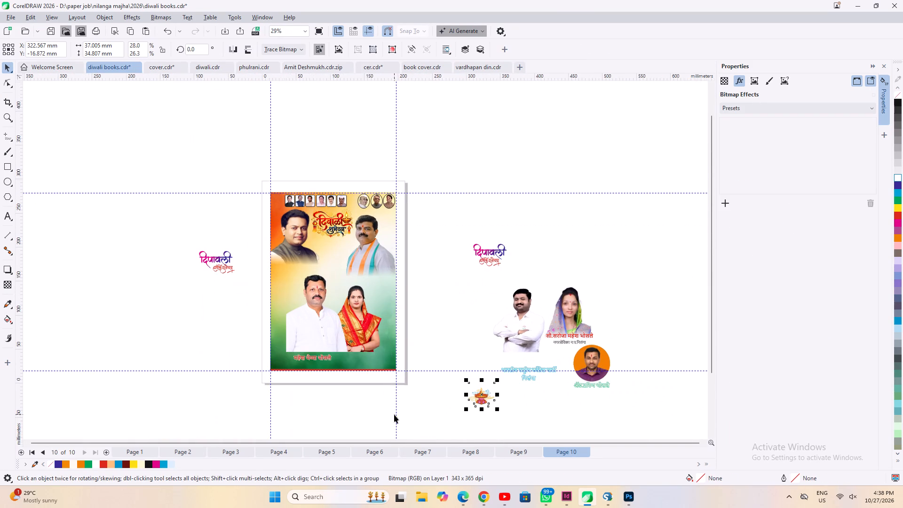
scroll(374, 370, up, 6)
click(240, 335)
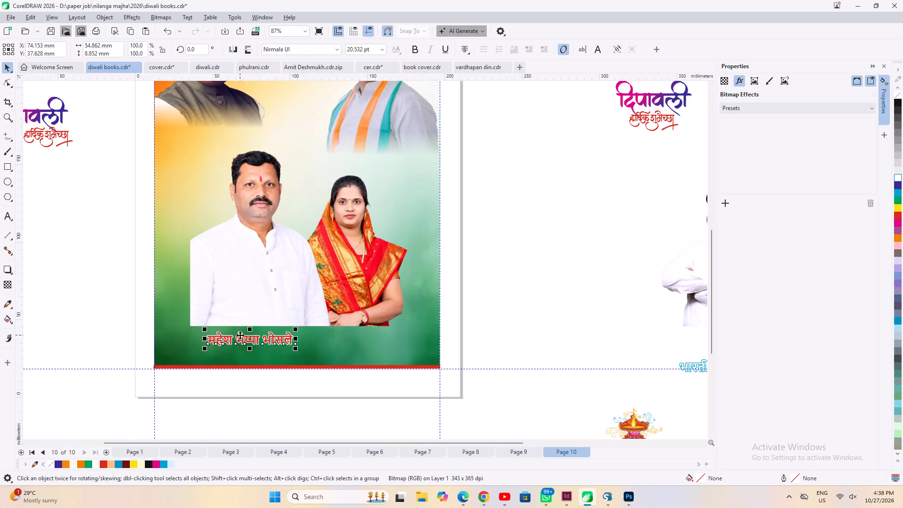
scroll(240, 335, up, 4)
click(253, 285)
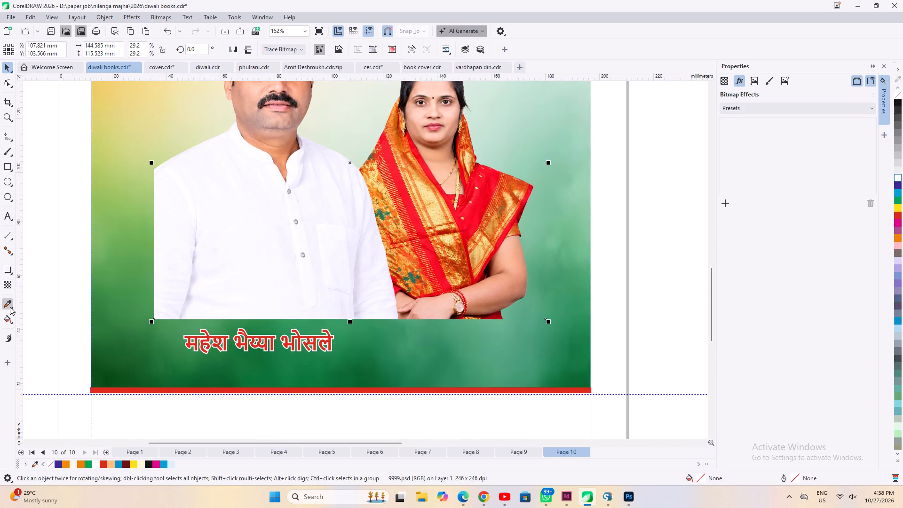
click(6, 286)
scroll(327, 298, up, 2)
shift+drag(277, 262, 273, 326)
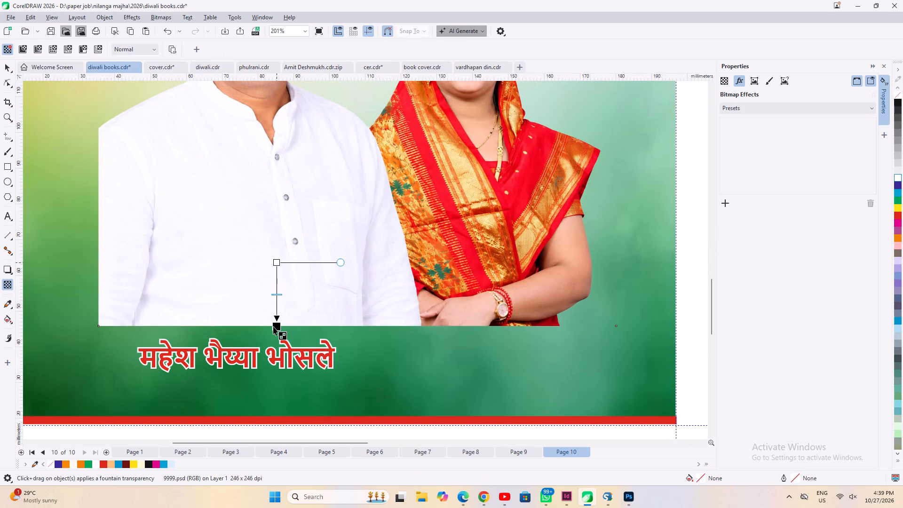
shift+drag(273, 326, 273, 325)
ctrl+drag(279, 264, 279, 265)
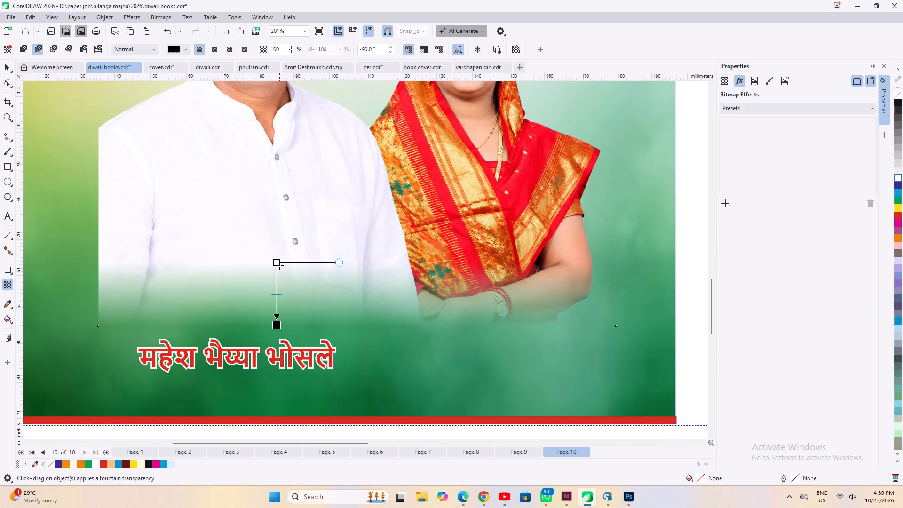
ctrl+drag(279, 265, 279, 302)
ctrl+drag(279, 302, 279, 288)
click(5, 69)
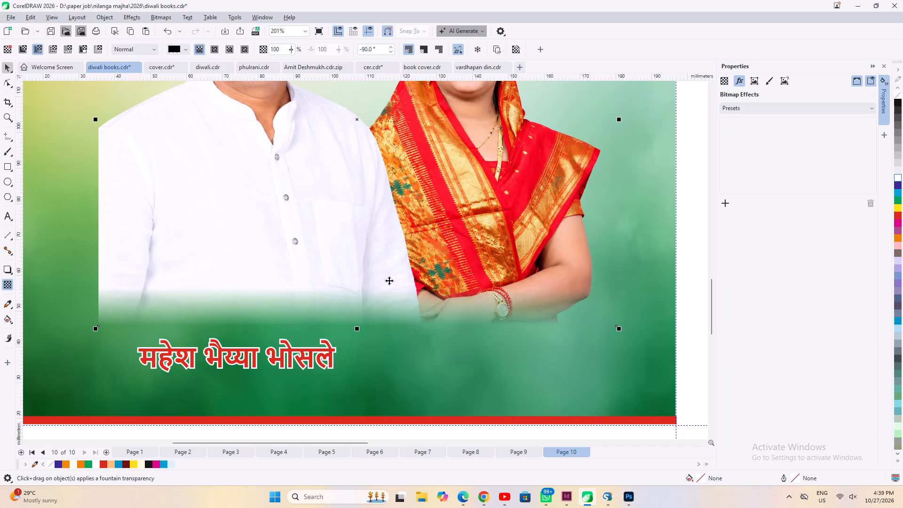
Move the red name caption up about 7 mm so it sits against the faded bottom of the couple photo.
scroll(387, 282, down, 6)
click(611, 281)
click(274, 249)
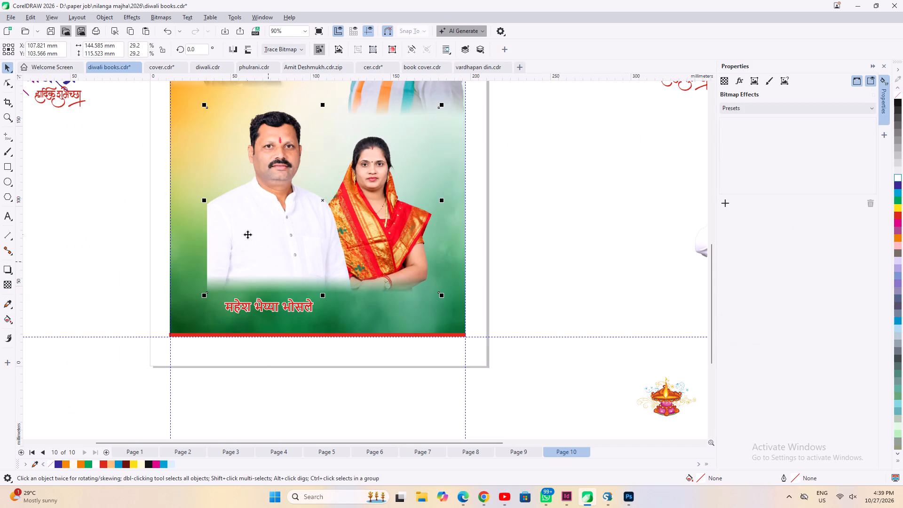
click(605, 254)
scroll(268, 308, up, 1)
click(288, 306)
scroll(257, 312, up, 3)
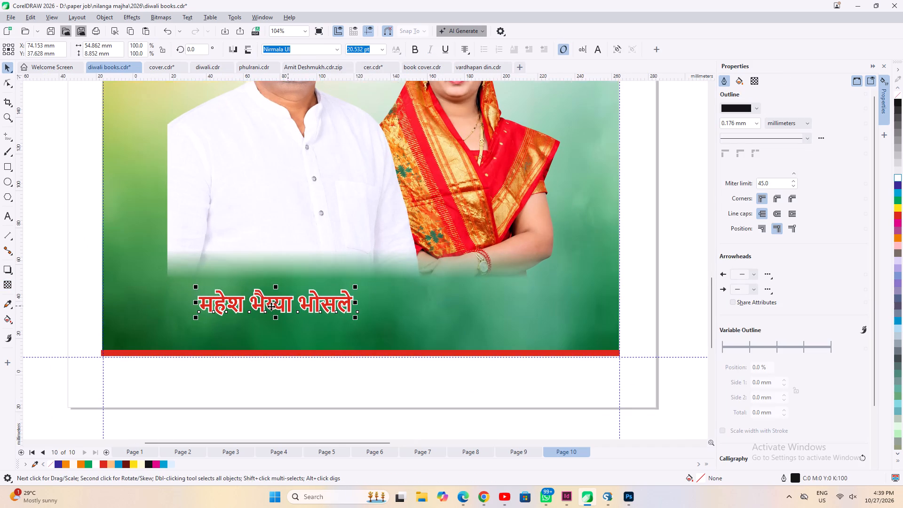
drag(269, 300, 272, 280)
scroll(277, 283, down, 4)
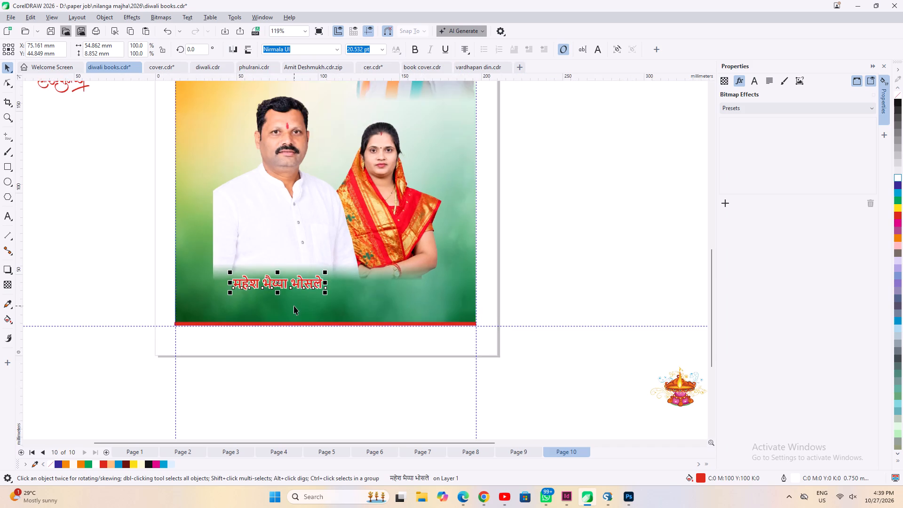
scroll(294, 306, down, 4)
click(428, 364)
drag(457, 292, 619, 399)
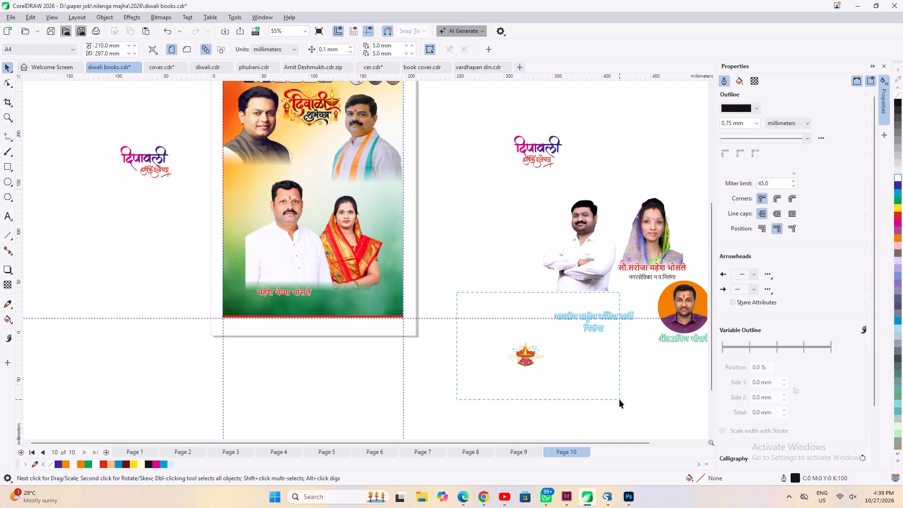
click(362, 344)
Nudge the red name caption about 2 mm right and 1 mm down below the man's photo.
scroll(252, 286, up, 5)
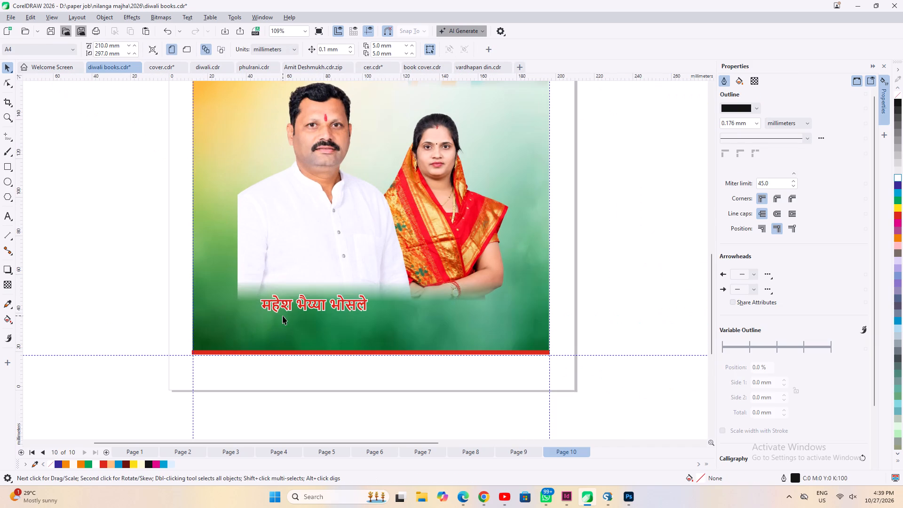
click(283, 316)
scroll(283, 314, up, 3)
click(294, 308)
drag(282, 296, 288, 299)
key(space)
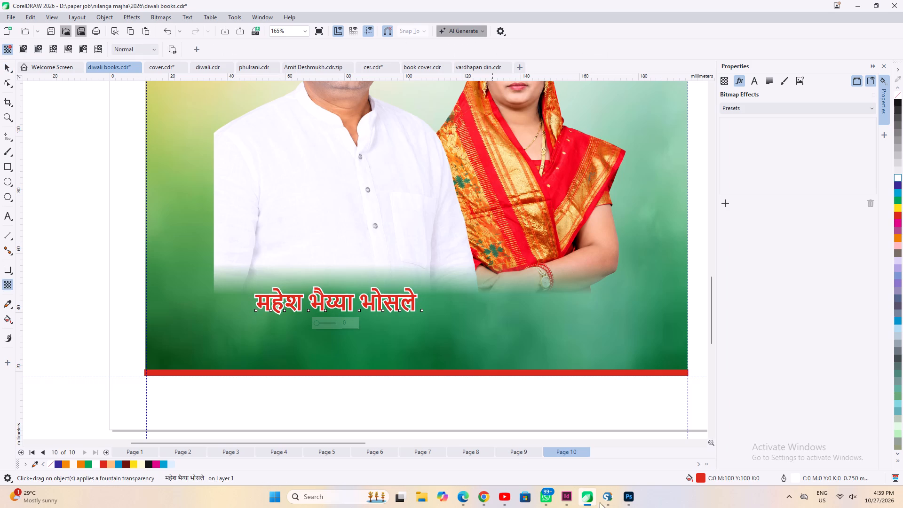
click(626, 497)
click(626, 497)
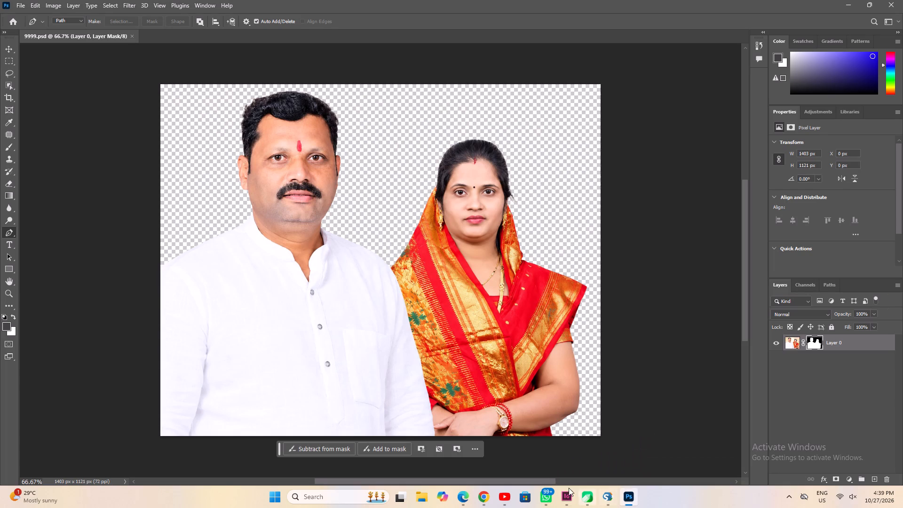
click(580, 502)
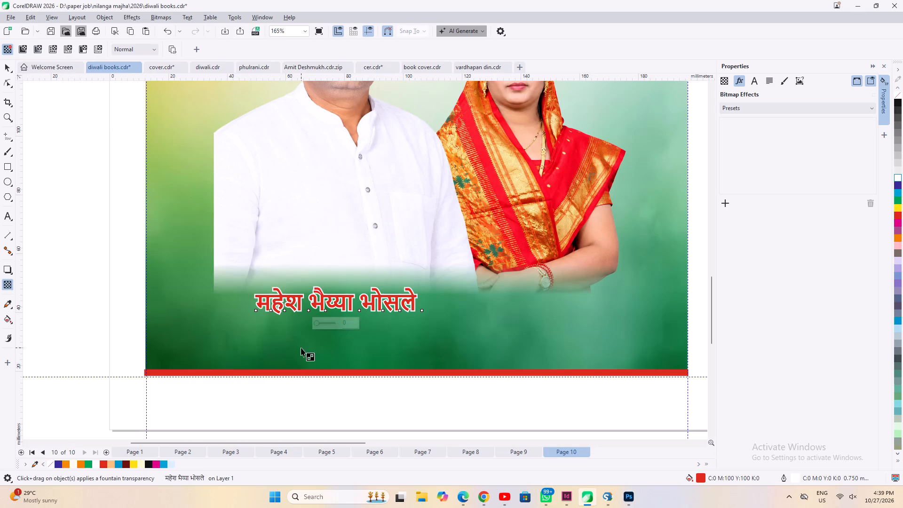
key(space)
Replace the red caption below the man's photo with his full name preceded by the honorific श्री.
click(5, 216)
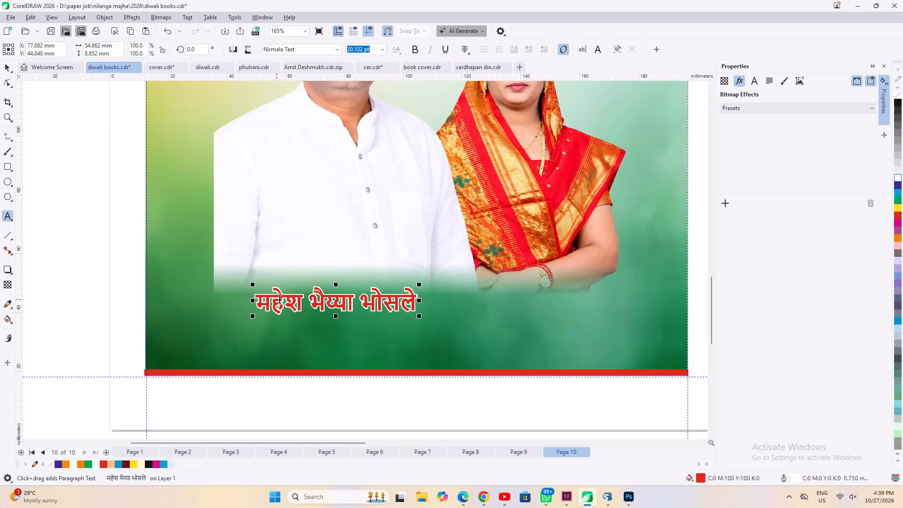
key(ctrl+a)
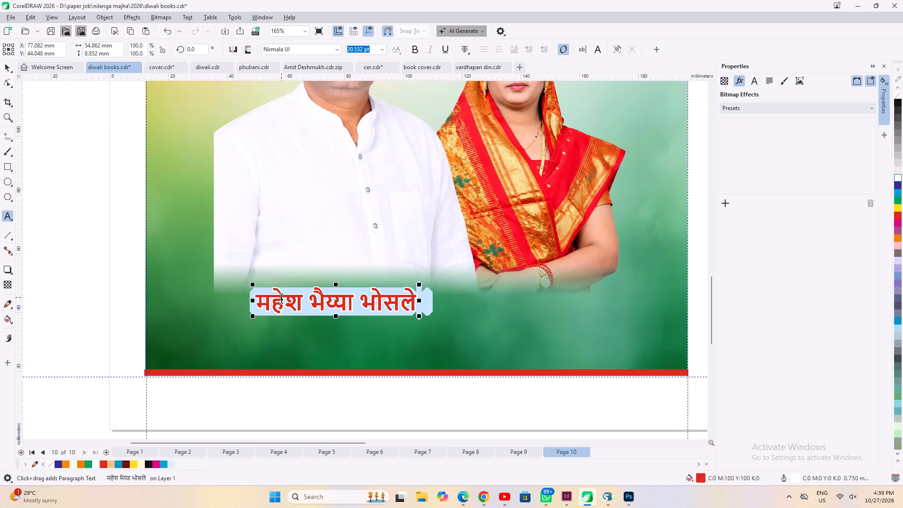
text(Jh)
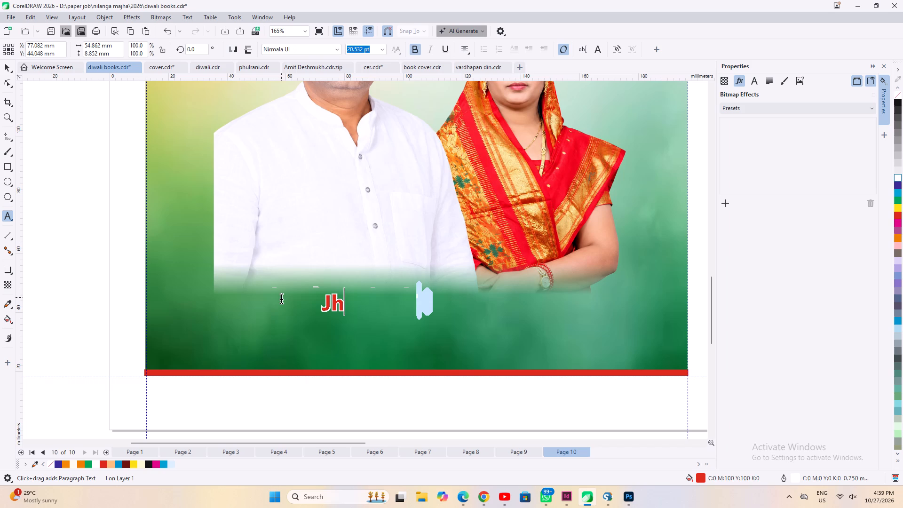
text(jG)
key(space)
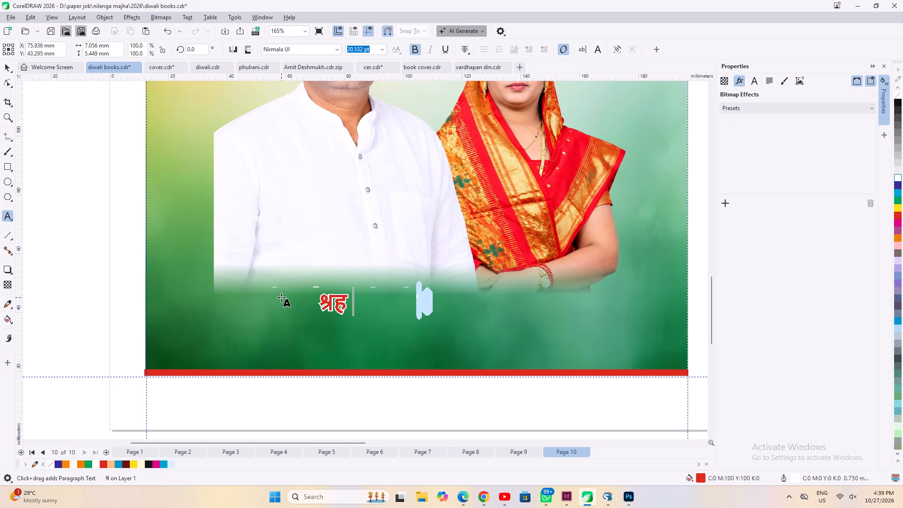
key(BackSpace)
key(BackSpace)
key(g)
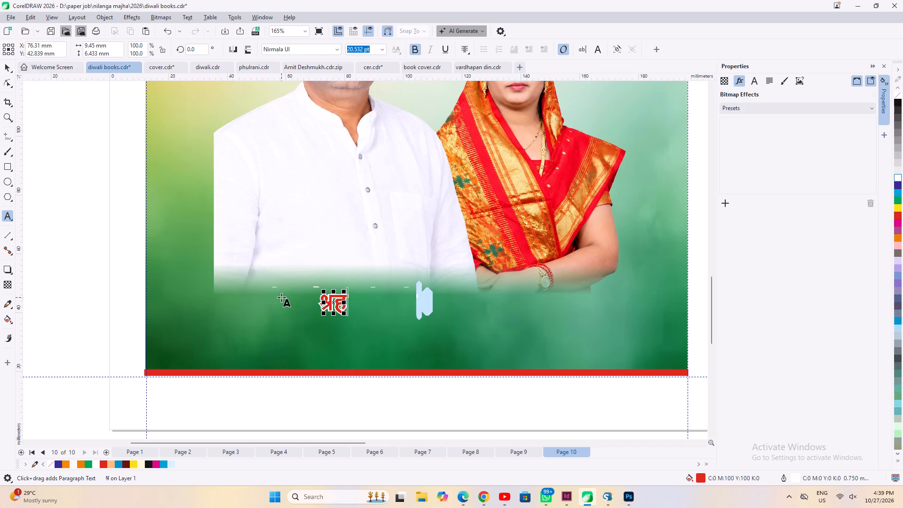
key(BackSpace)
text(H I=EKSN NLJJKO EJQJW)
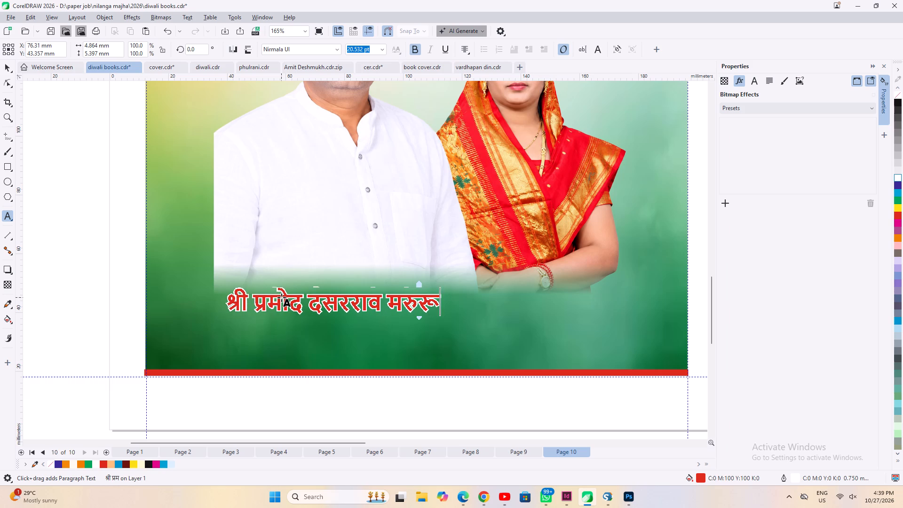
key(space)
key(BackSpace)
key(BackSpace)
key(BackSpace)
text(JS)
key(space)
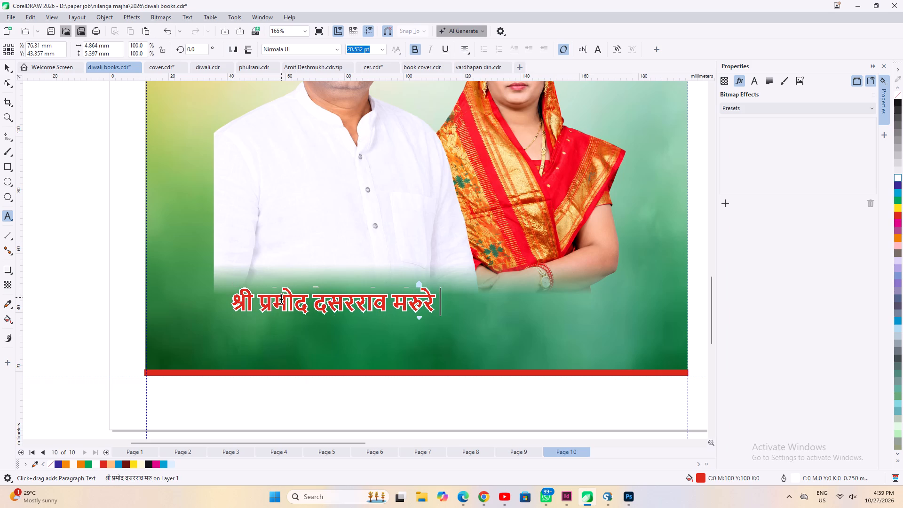
Add चेअरमन as a second line under the man's name.
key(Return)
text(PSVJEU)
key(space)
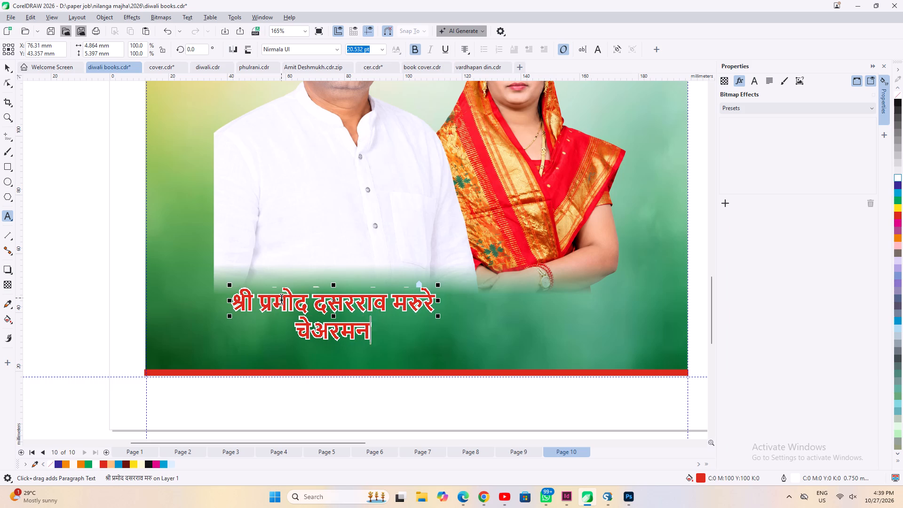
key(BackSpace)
Add a third line reading वि का से सोसायटी आंबेगाव म. to the man's caption.
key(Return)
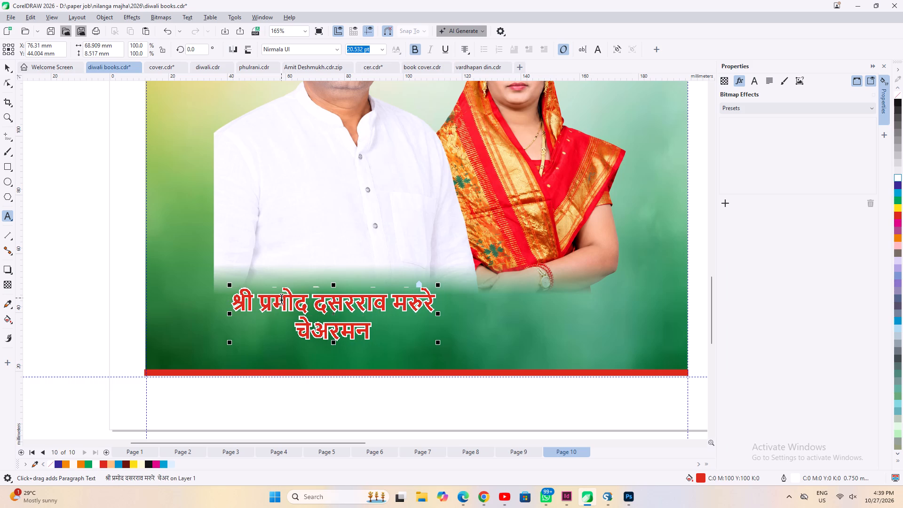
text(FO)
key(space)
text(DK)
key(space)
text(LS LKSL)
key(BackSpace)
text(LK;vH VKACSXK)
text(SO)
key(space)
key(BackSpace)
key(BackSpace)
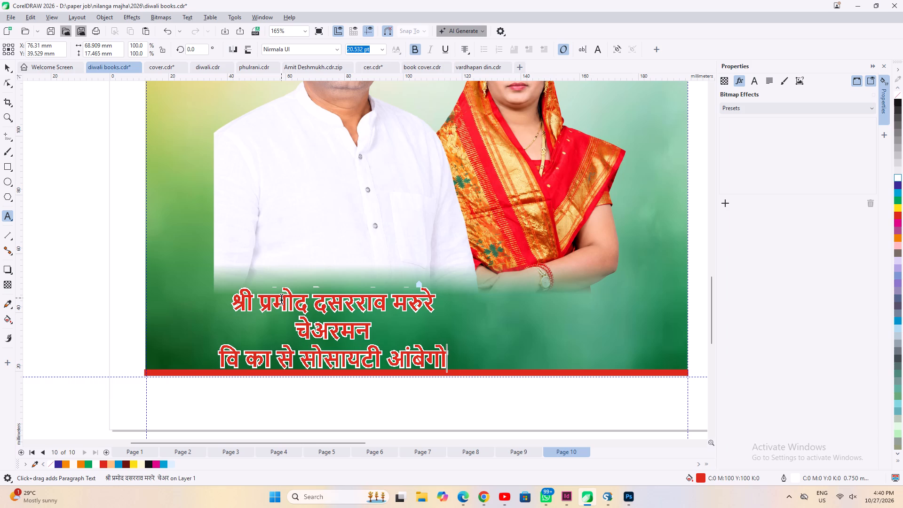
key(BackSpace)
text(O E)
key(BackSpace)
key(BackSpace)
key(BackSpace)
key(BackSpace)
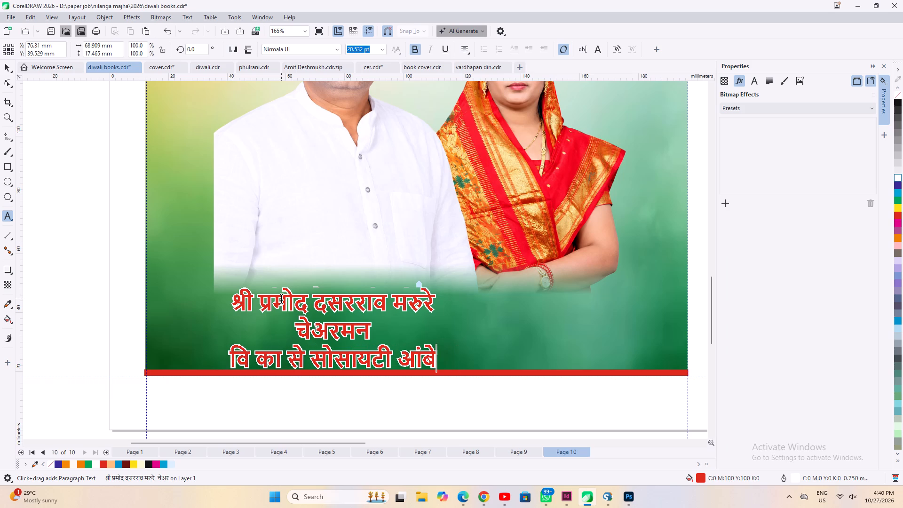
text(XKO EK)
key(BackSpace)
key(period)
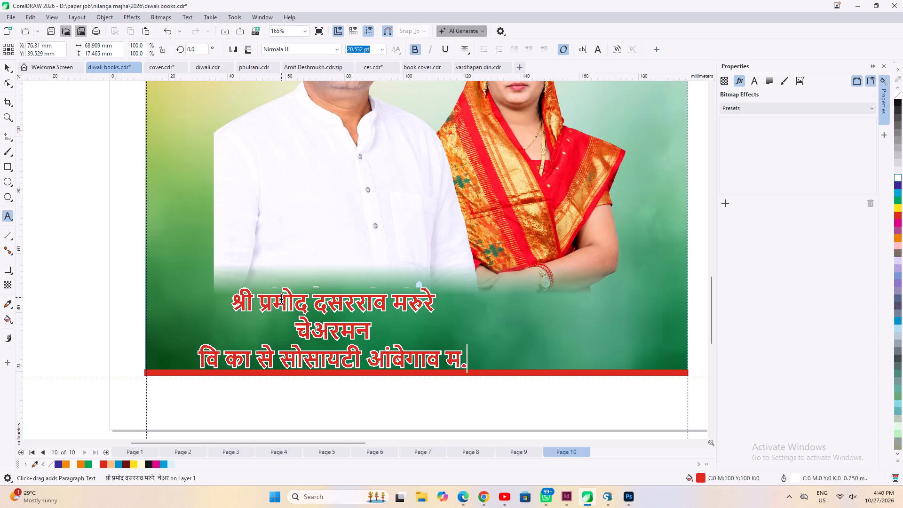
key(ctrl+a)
click(373, 329)
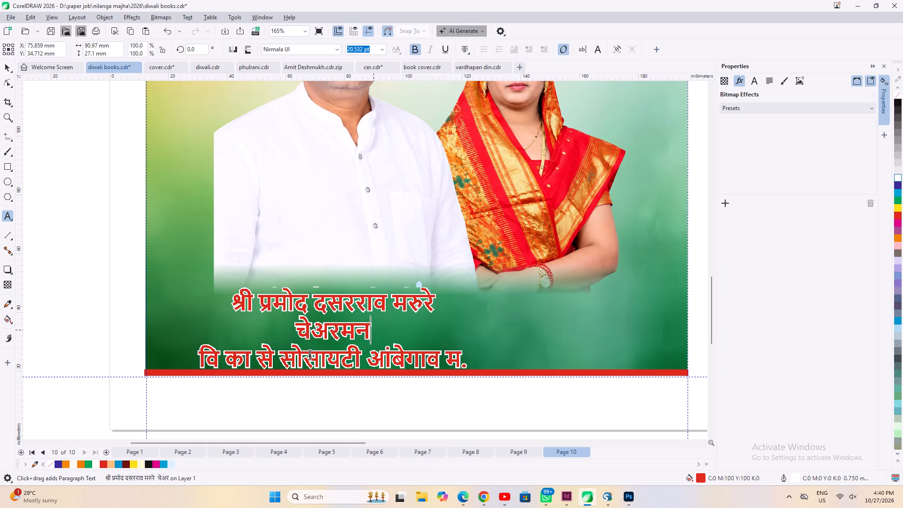
click(308, 349)
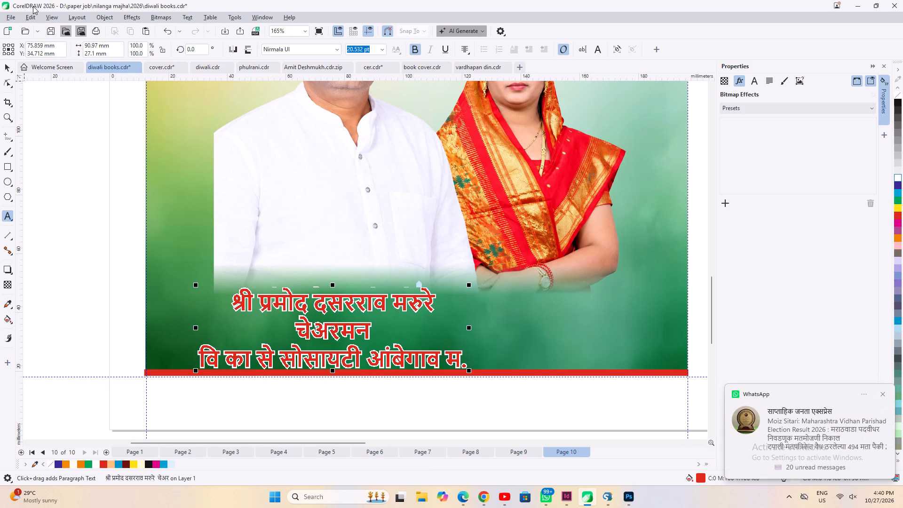
Shift the man's caption about 3 mm left and place a copy about 97 mm to its right, below the woman.
click(10, 62)
drag(318, 299, 318, 298)
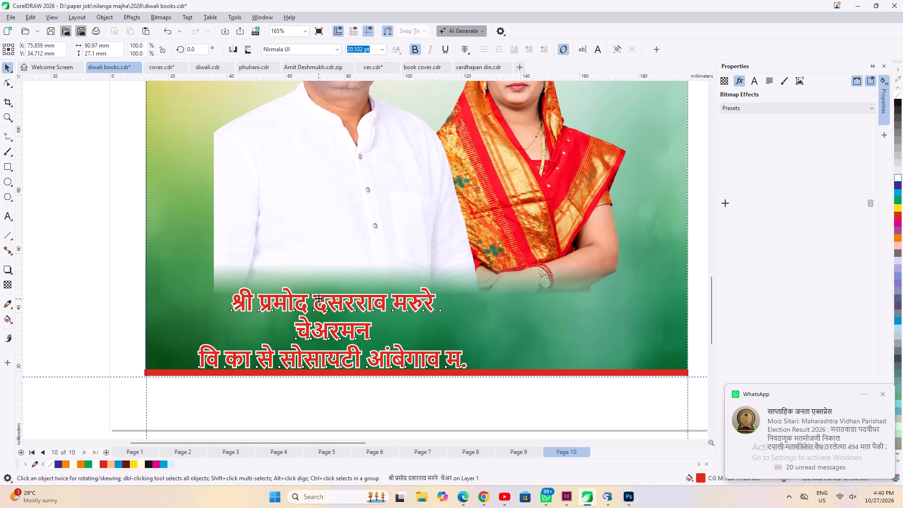
drag(318, 298, 310, 298)
drag(311, 298, 577, 298)
ctrl+right_drag(575, 298, 577, 298)
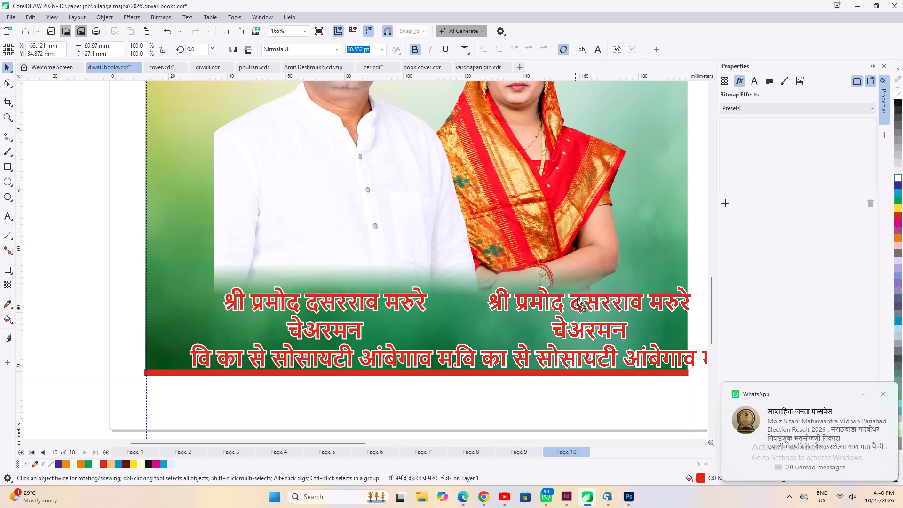
drag(577, 298, 595, 298)
ctrl+right_drag(577, 298, 595, 298)
Retype the copied caption's first line as the woman's name with the honorific सौ. and its second line as जि.प.सदस्या.
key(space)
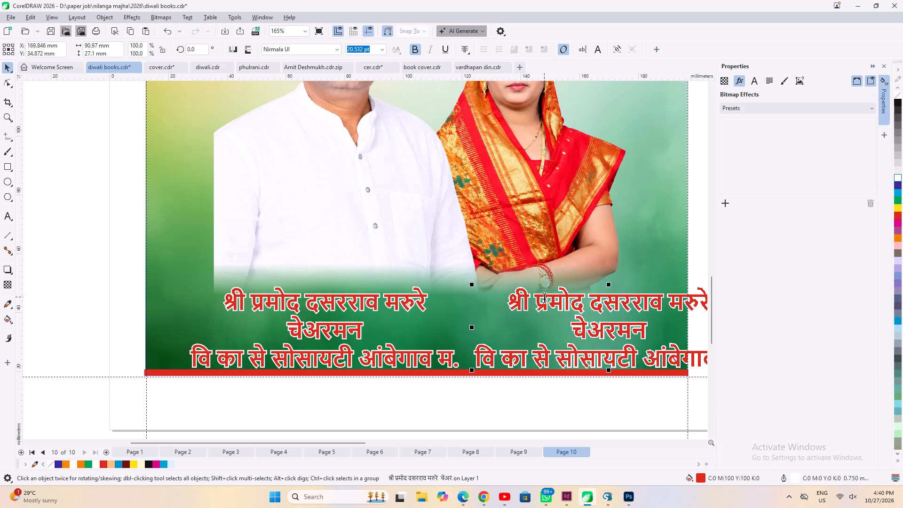
click(544, 297)
key(End)
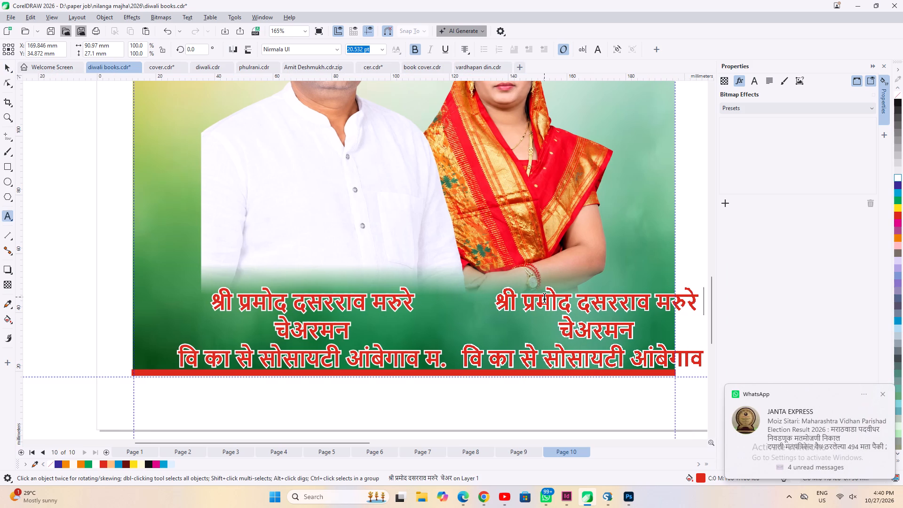
key(shift+Home)
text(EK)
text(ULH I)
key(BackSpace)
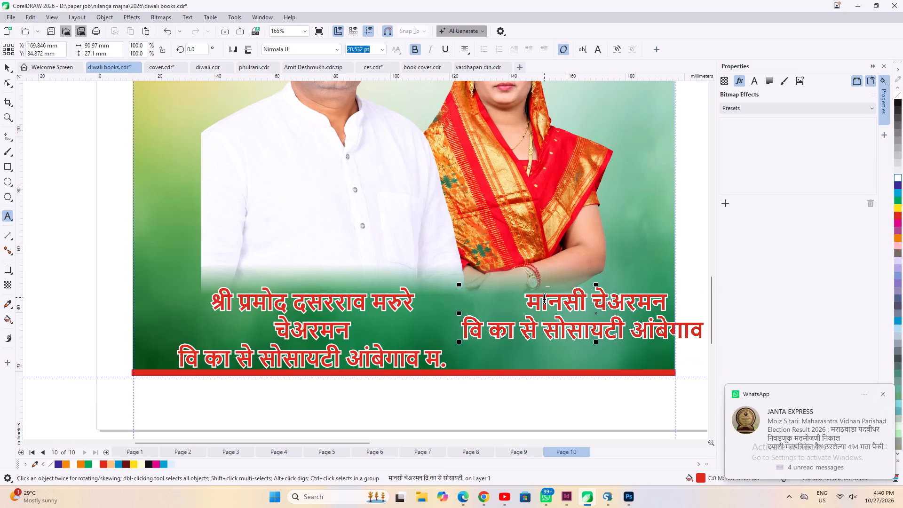
Complete the first line of the woman's caption with the honorific सौ. and her full name, moving चेअरमन onto a separate second line.
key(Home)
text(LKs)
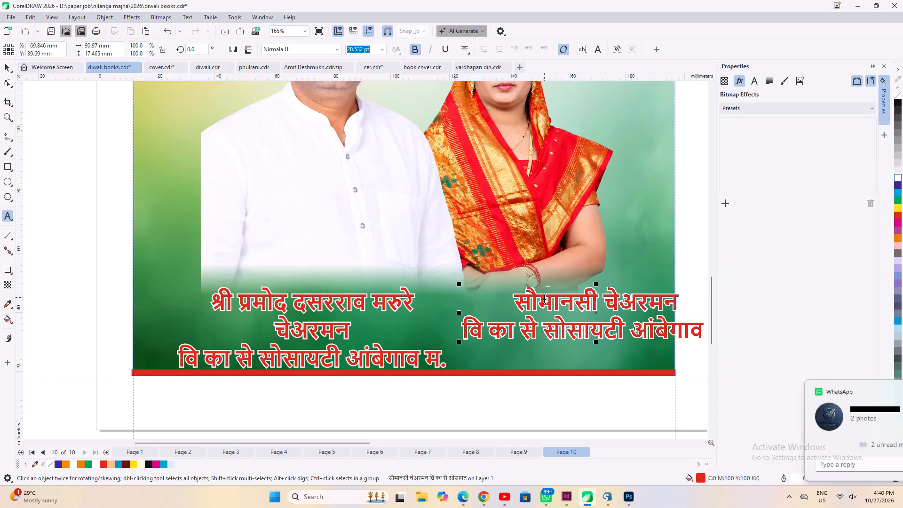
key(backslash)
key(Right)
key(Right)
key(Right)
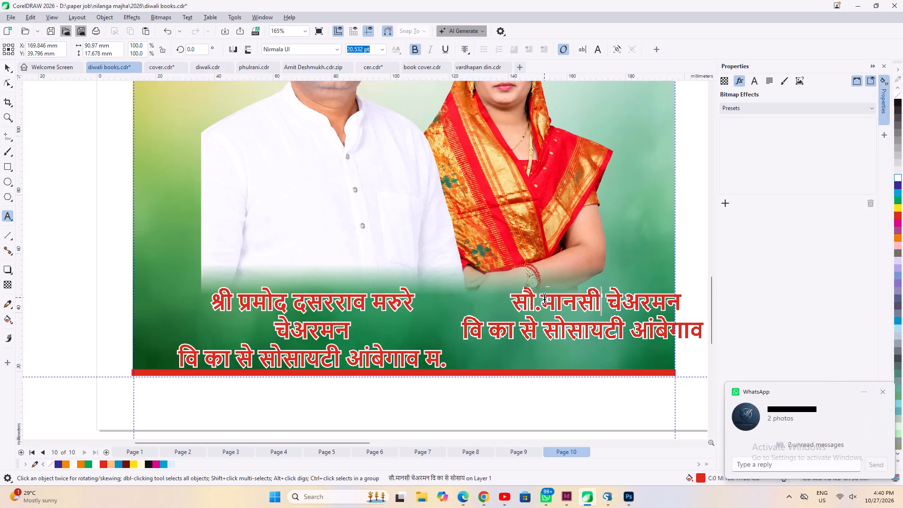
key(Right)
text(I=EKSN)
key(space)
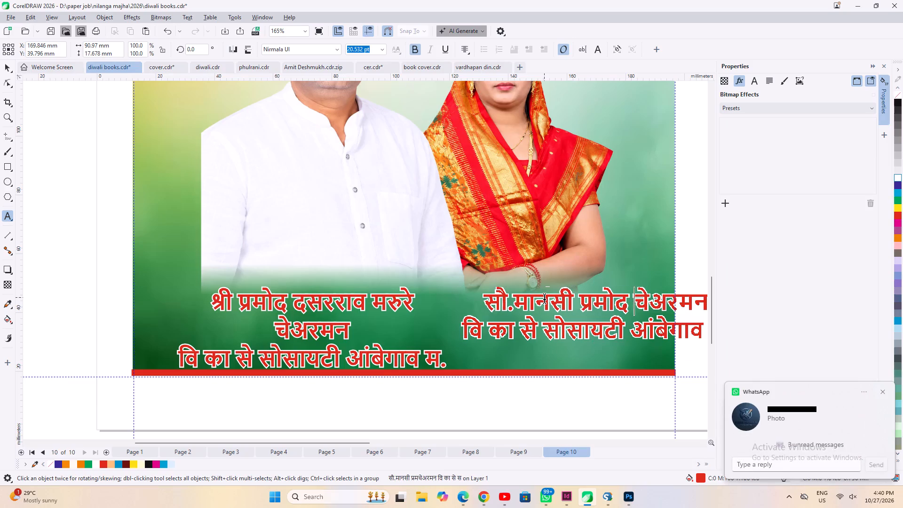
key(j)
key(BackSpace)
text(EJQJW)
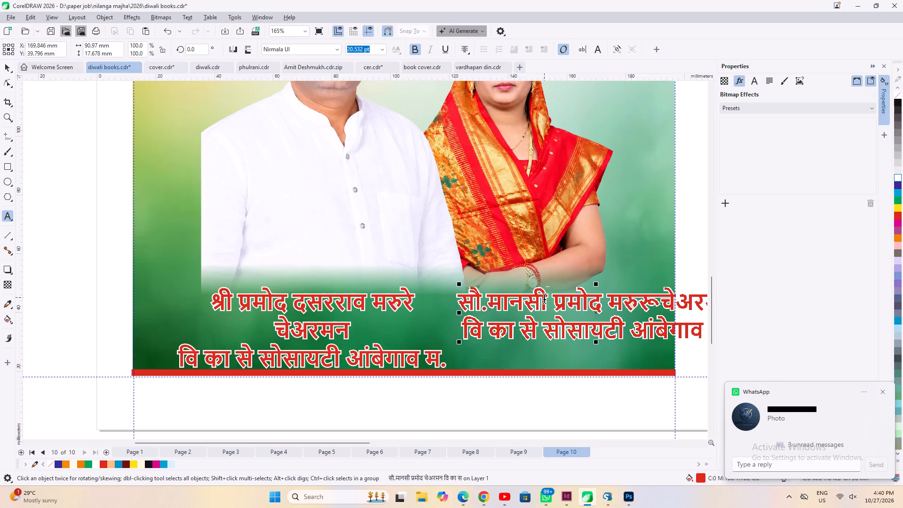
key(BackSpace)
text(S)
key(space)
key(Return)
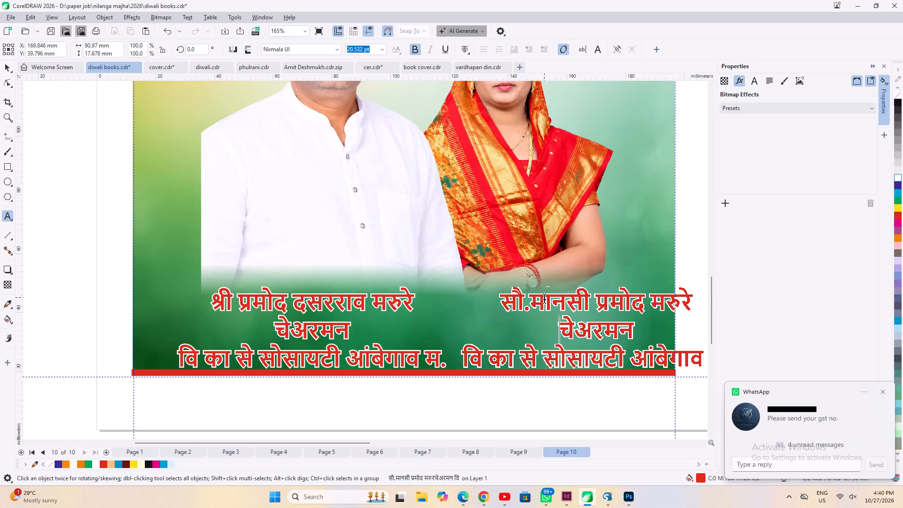
Replace चेअरमन in the second line of the woman's caption with जि.प.सदस्या.
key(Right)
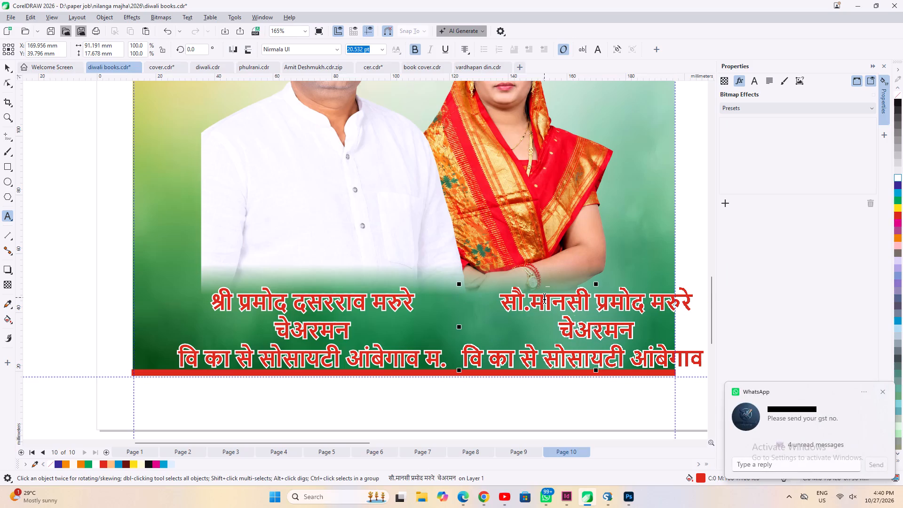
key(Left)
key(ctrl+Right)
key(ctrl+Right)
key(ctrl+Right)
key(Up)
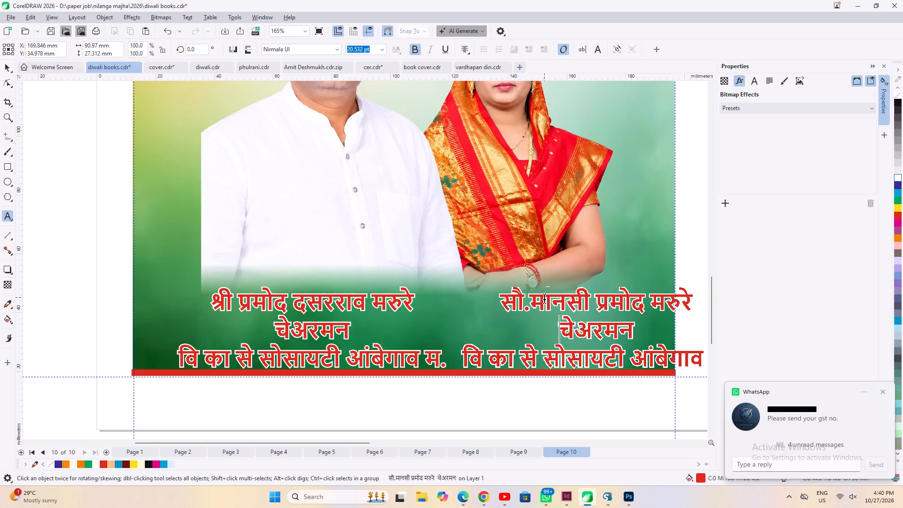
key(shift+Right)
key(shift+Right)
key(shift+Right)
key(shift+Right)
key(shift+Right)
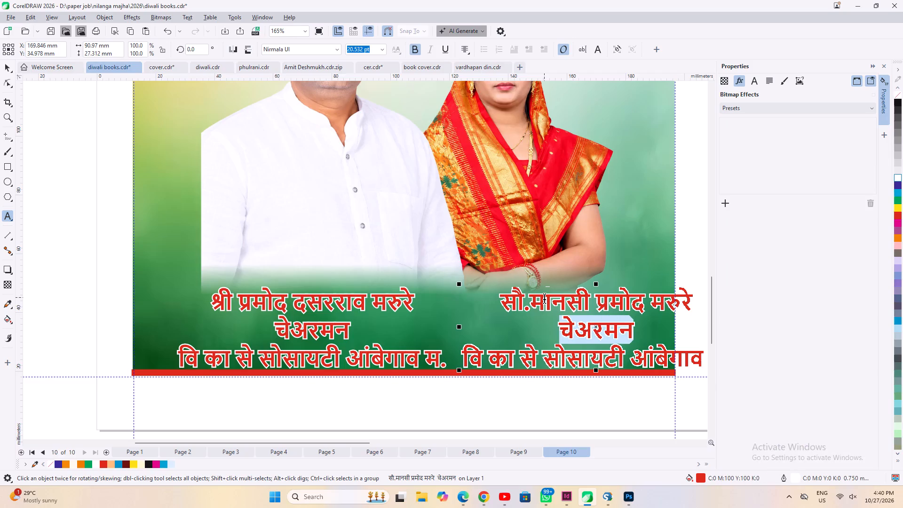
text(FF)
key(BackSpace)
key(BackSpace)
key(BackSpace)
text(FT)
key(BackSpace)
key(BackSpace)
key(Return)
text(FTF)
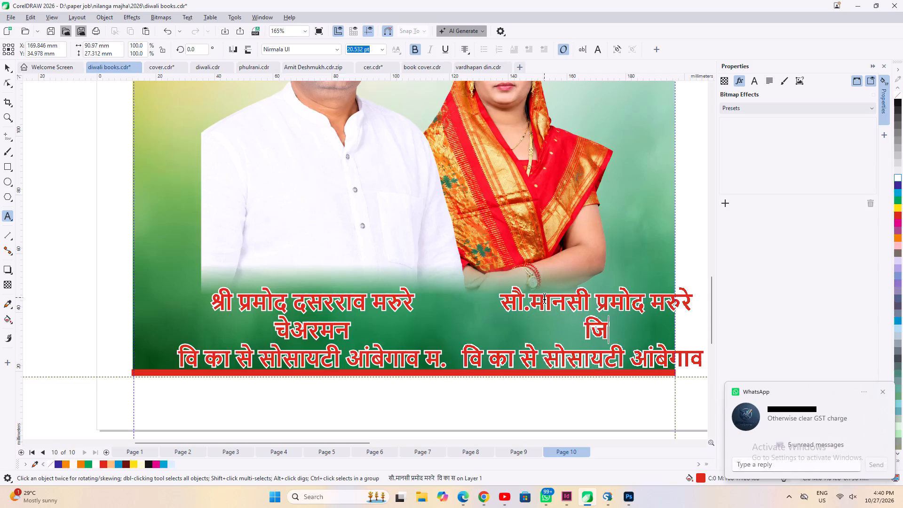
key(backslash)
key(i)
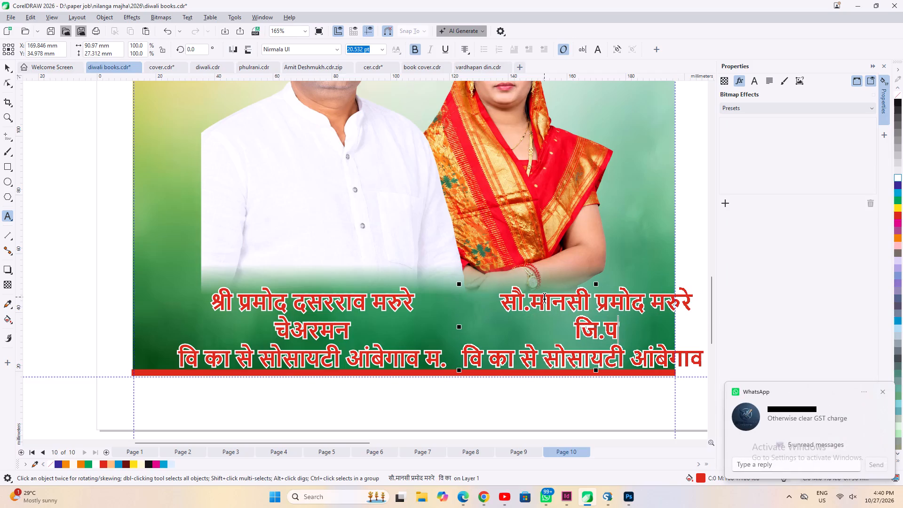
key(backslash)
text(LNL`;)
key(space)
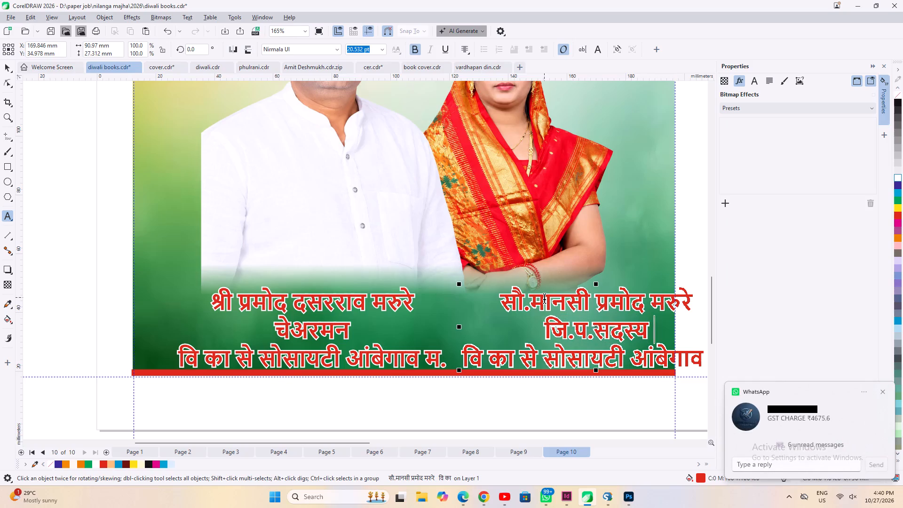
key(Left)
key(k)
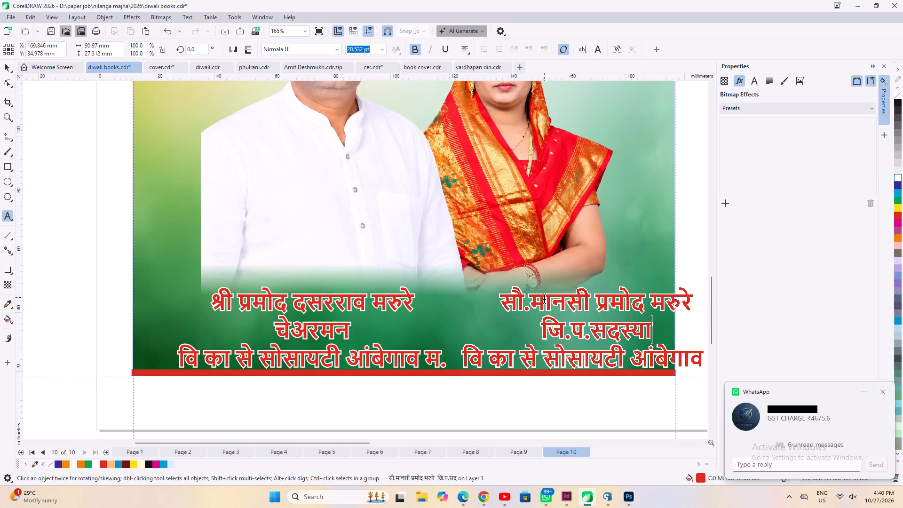
Append ,लांबोटा गट to the second line of the woman's caption.
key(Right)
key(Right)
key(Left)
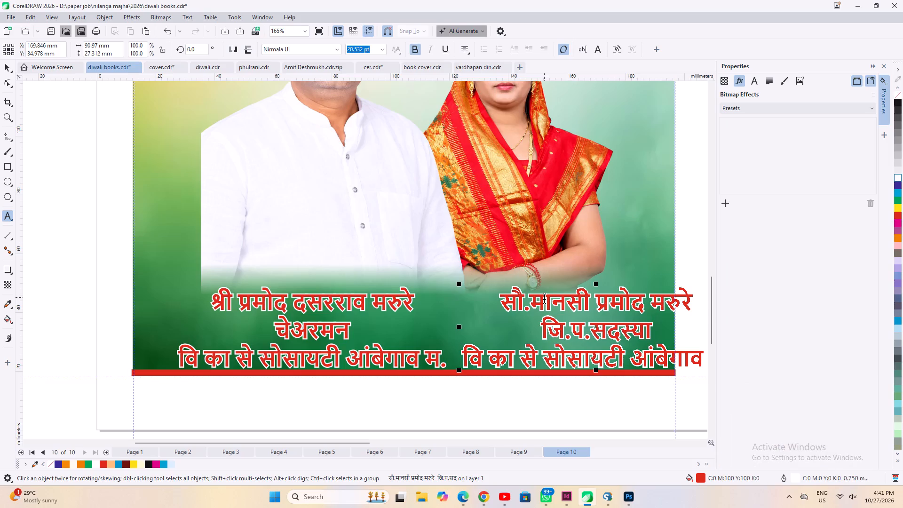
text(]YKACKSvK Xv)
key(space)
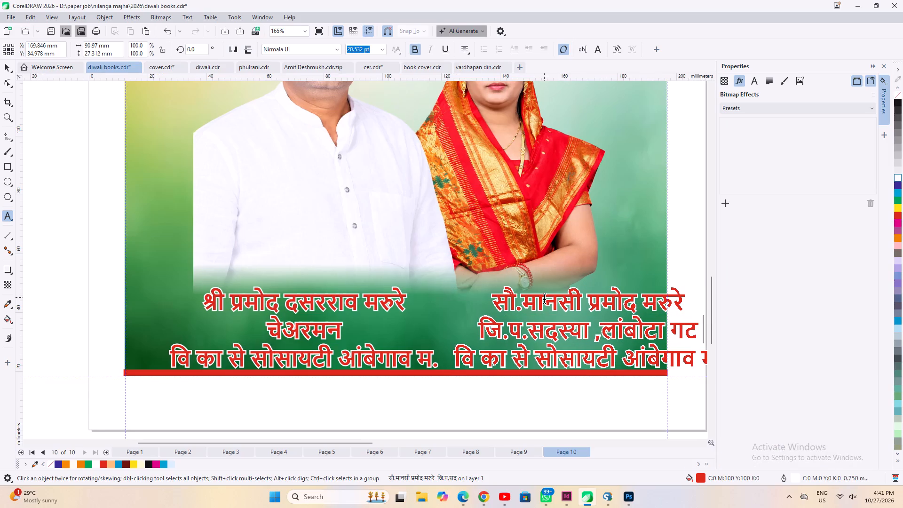
Delete the leftover society line वि का से सोसायटी आंबेगाव म. from the woman's caption.
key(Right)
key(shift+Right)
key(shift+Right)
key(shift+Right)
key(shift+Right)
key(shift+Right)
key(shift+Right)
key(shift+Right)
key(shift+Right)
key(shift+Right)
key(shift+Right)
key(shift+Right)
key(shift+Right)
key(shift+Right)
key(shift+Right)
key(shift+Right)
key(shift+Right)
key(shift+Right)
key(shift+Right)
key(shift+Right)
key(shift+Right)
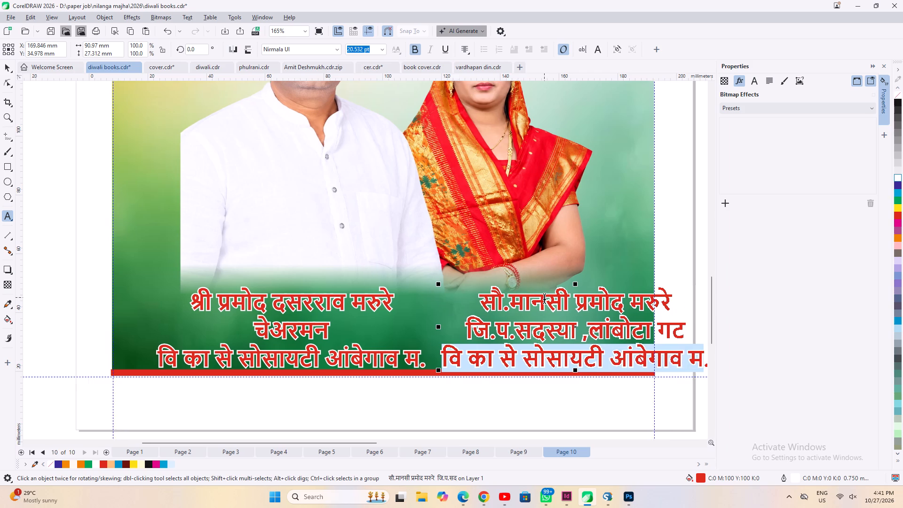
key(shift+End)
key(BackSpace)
Break the second line of the woman's caption after the comma so लांबोटा गट sits on its own line.
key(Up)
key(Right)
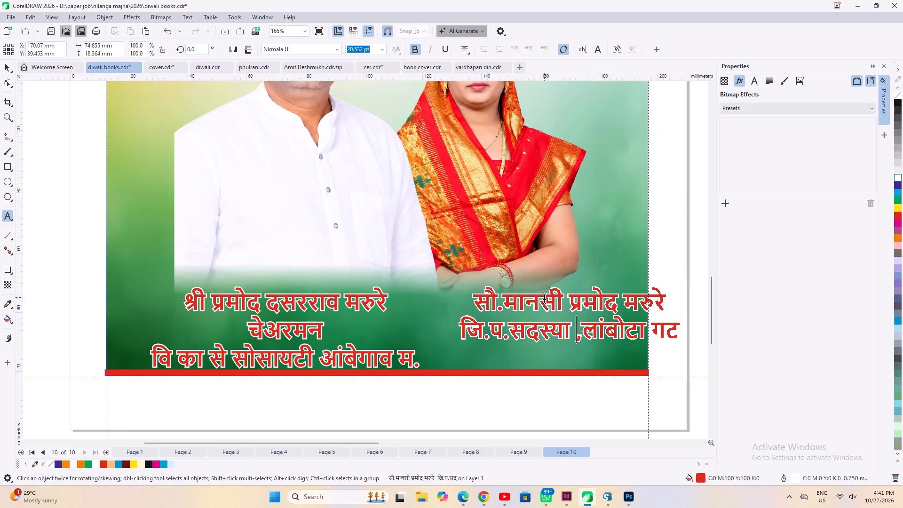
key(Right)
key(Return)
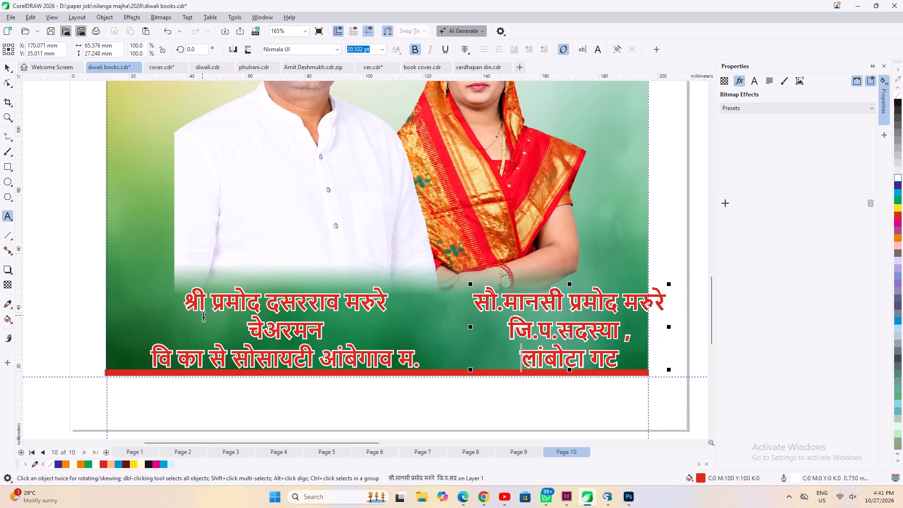
Set the two lines under the man's name to 16 pt.
drag(248, 328, 483, 381)
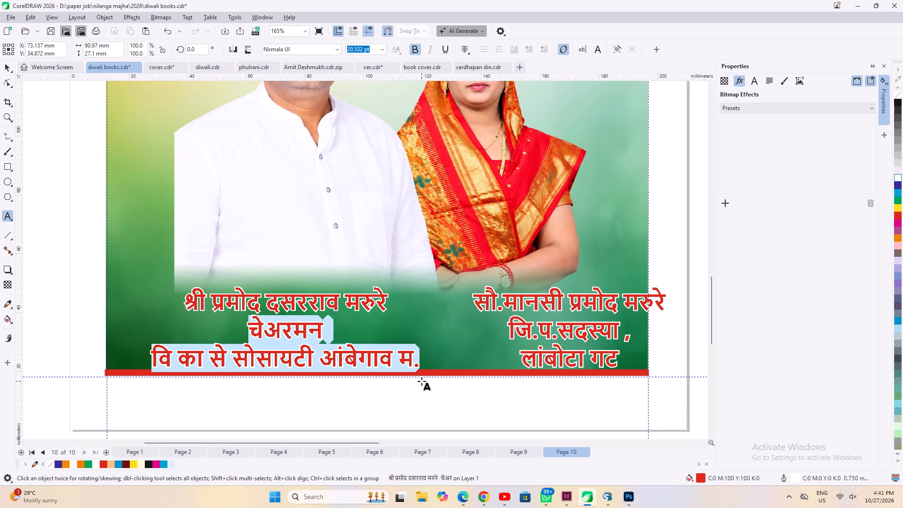
double_click(375, 49)
drag(375, 49, 294, 52)
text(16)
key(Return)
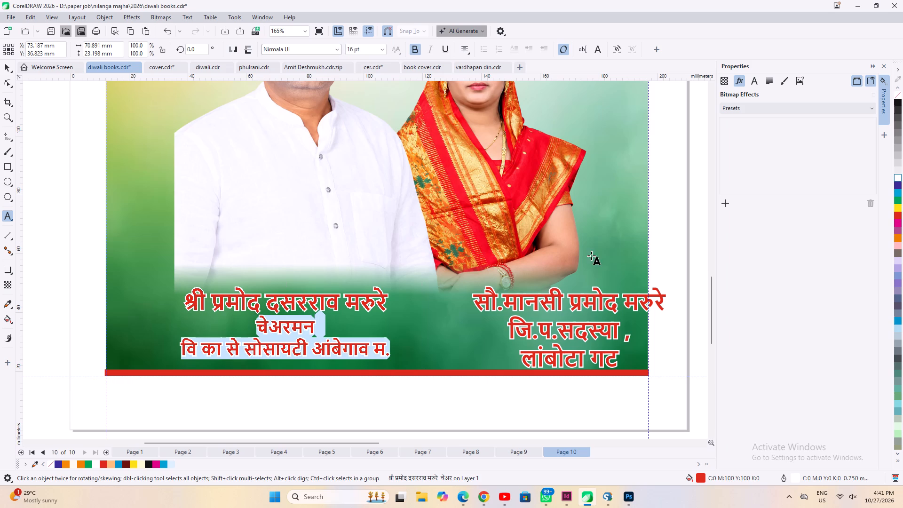
Set the two lines under the woman's name to 16 pt.
drag(509, 329, 624, 365)
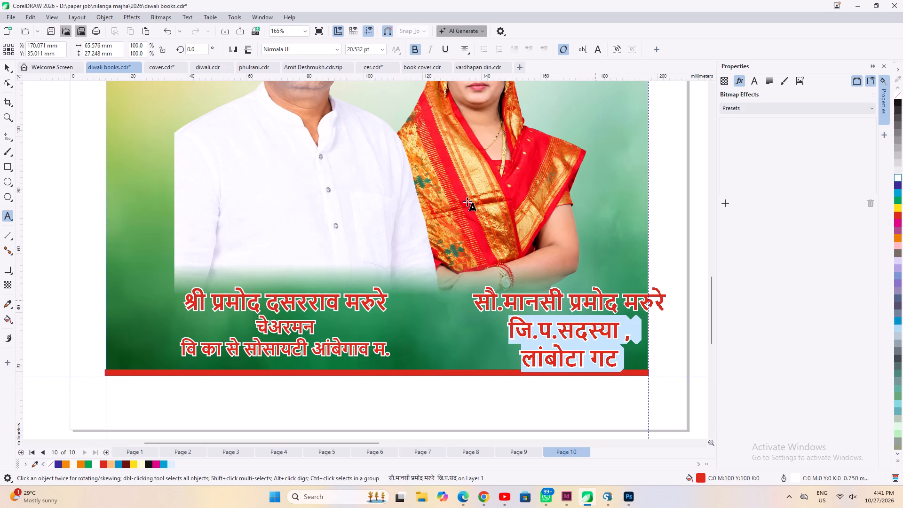
click(374, 50)
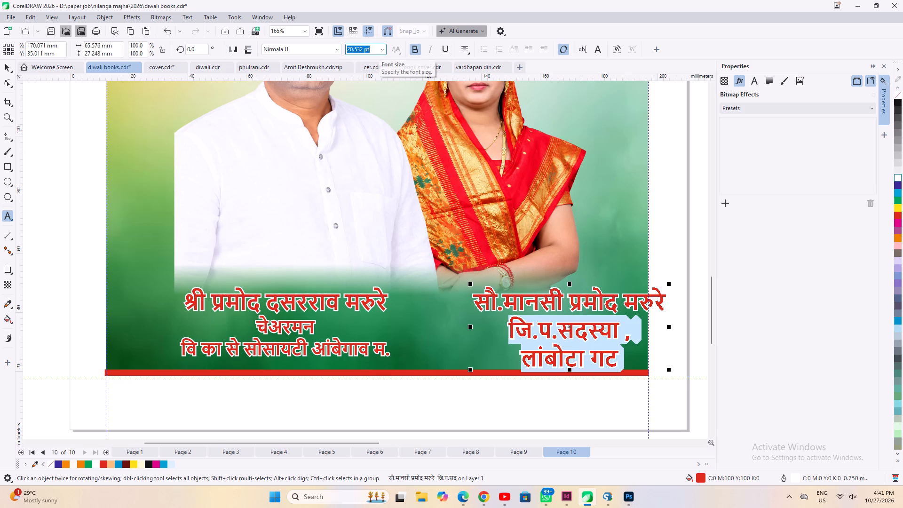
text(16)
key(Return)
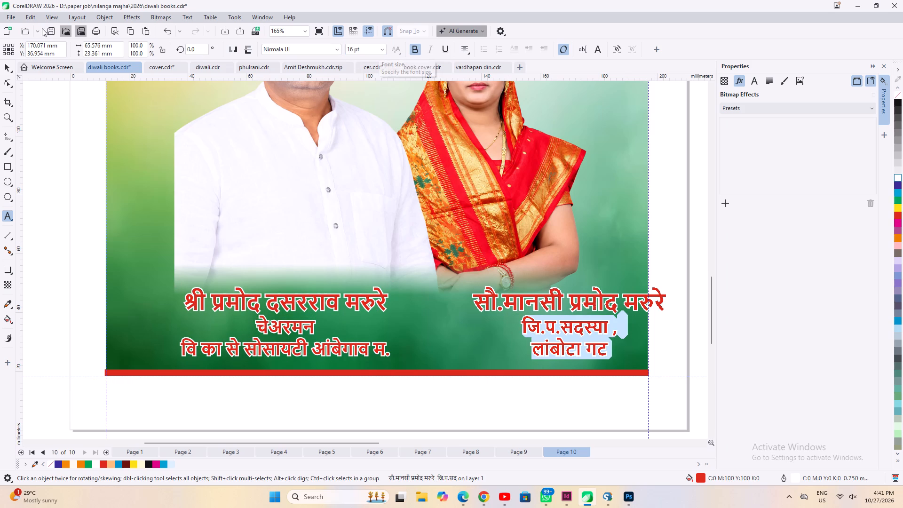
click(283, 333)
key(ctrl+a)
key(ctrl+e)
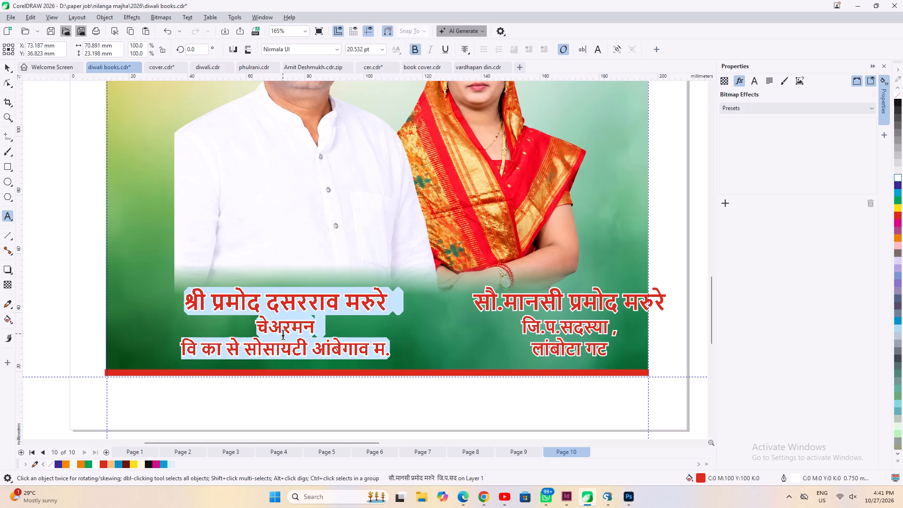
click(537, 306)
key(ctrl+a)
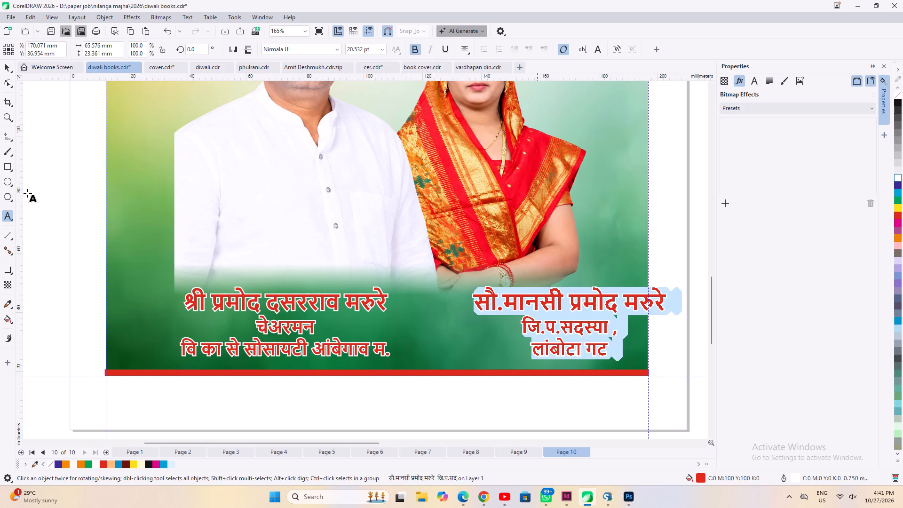
Move the woman's caption about 20 mm left so it sits beneath her photo inside the green background.
click(6, 64)
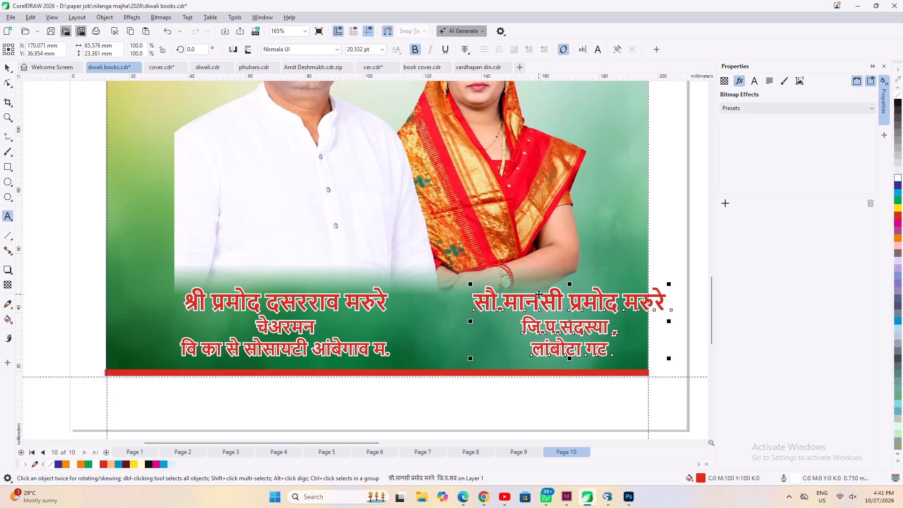
click(539, 294)
click(546, 295)
drag(553, 294, 499, 294)
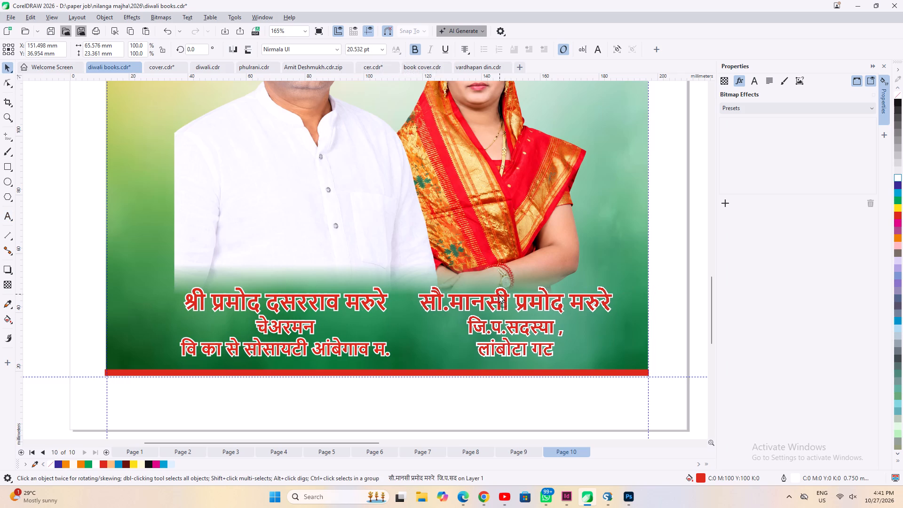
drag(499, 294, 495, 298)
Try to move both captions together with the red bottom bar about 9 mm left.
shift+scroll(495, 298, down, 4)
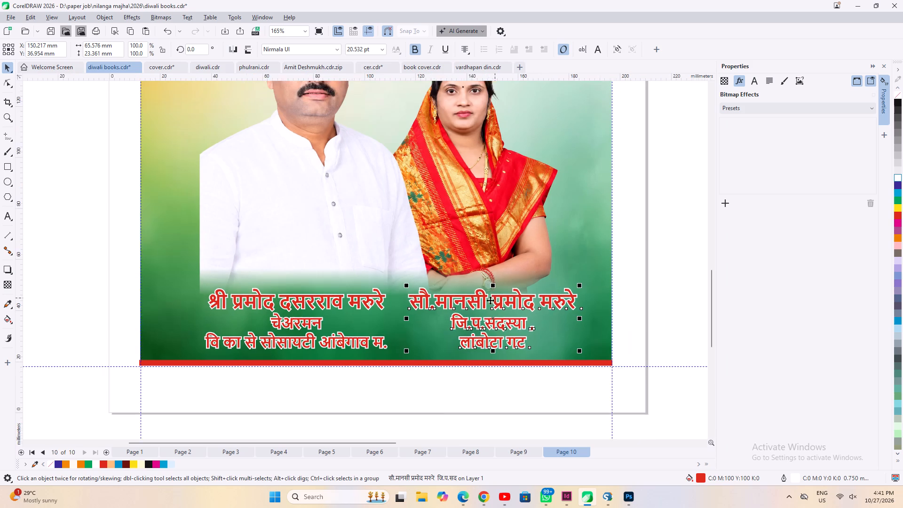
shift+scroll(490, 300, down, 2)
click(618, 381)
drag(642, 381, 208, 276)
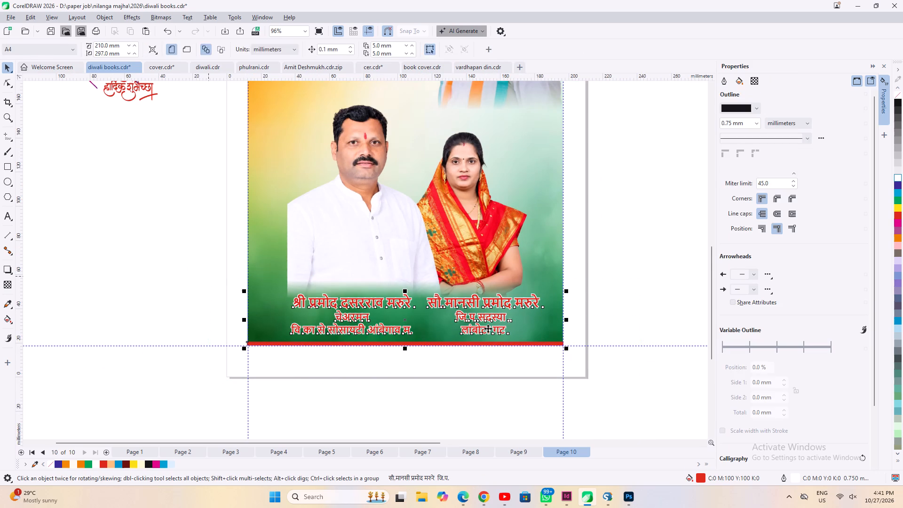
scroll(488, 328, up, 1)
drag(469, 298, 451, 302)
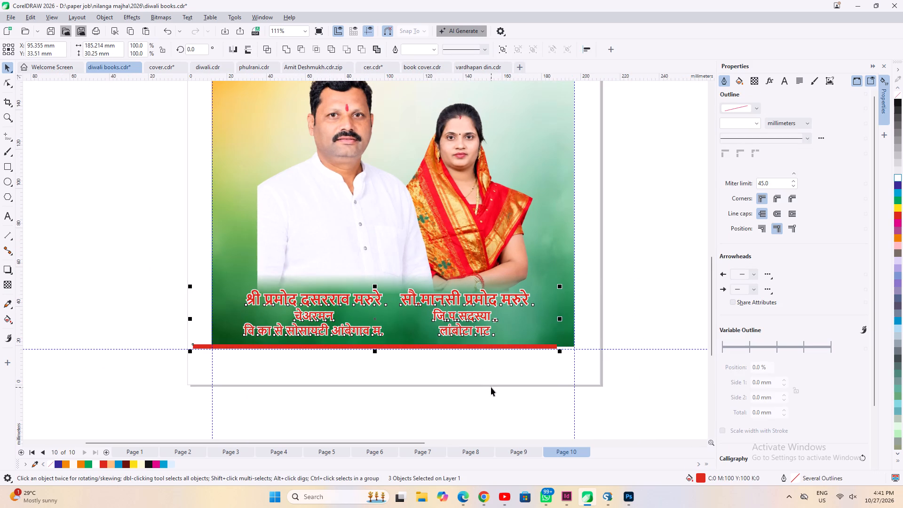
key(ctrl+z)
Select only the two captions and nudge them together about 1 mm left and 0.4 mm up.
click(456, 385)
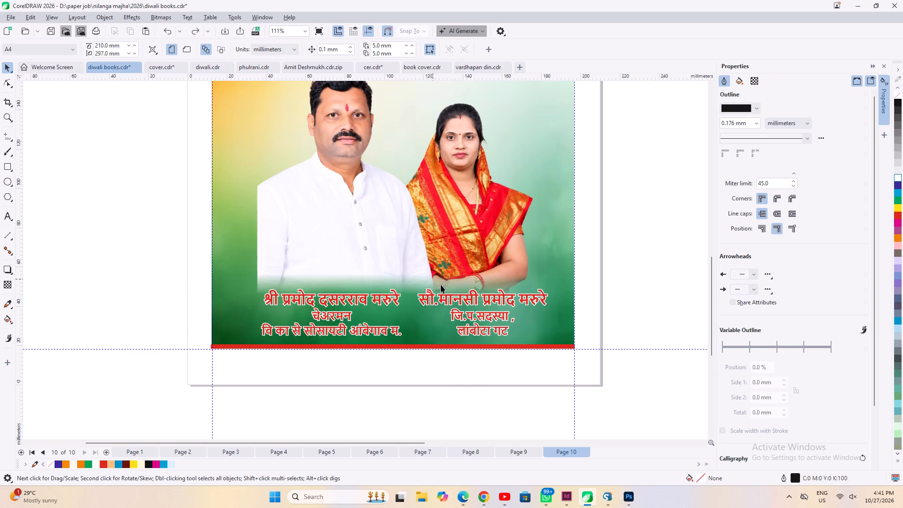
click(443, 292)
click(371, 298)
click(472, 301)
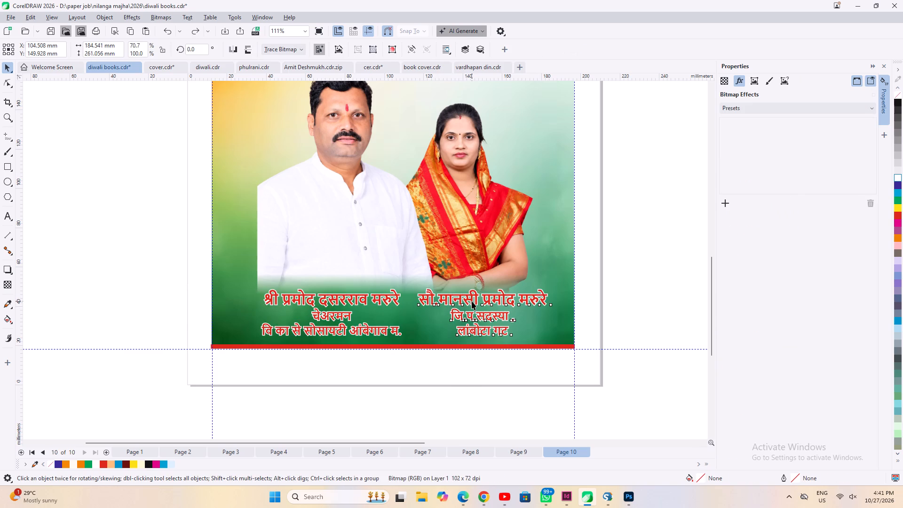
shift+click(384, 297)
key(shift+Left)
key(shift+Left)
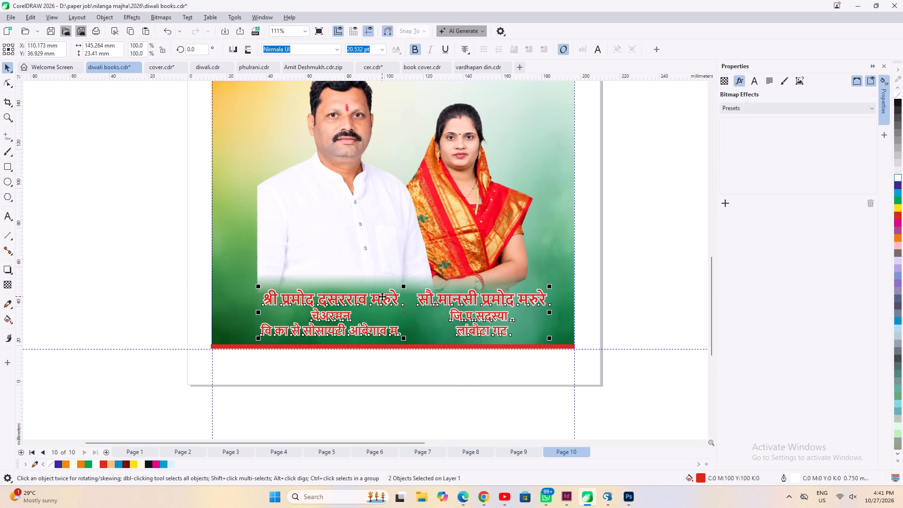
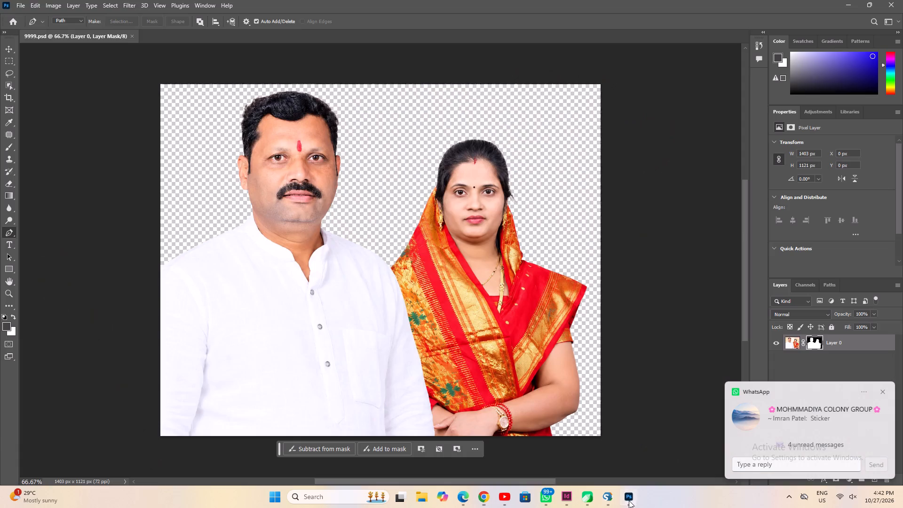
click(127, 34)
click(131, 34)
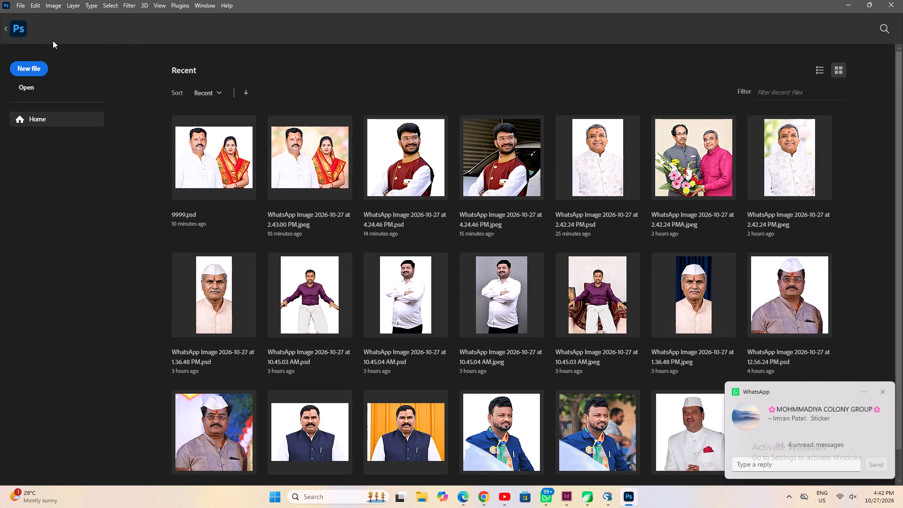
click(30, 92)
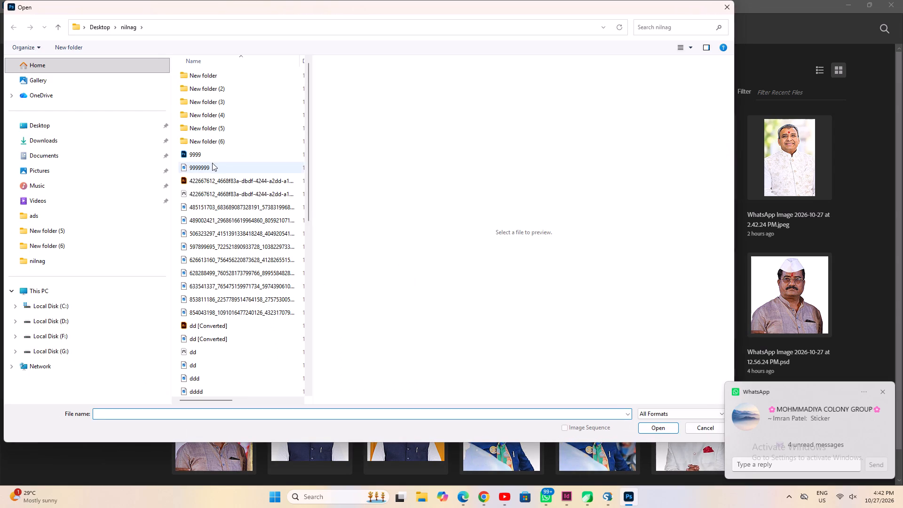
click(210, 165)
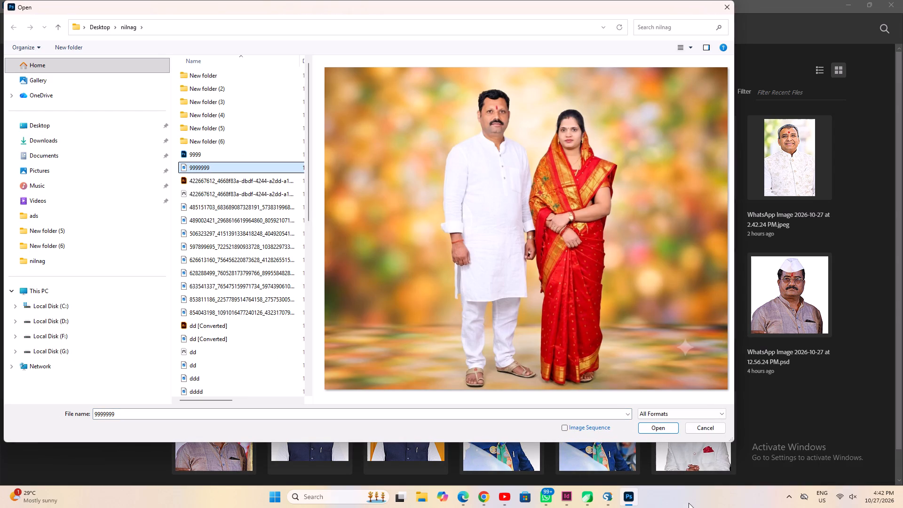
click(655, 427)
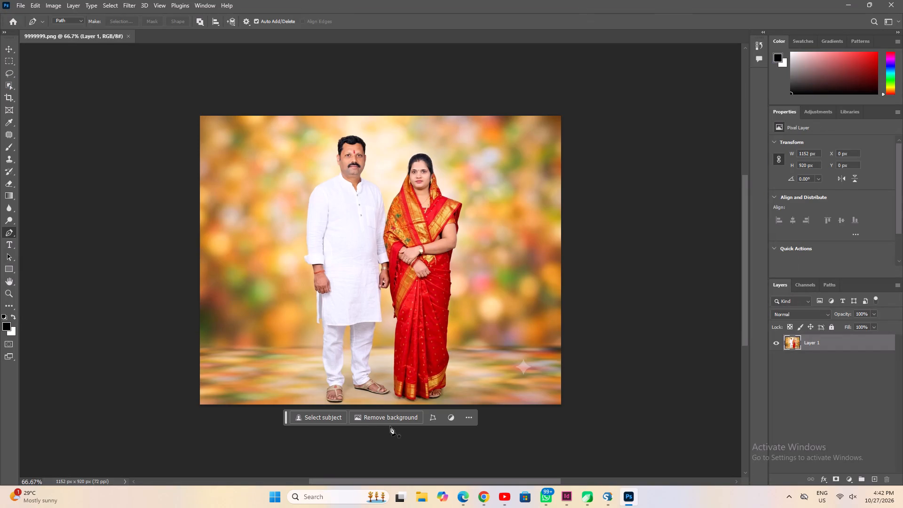
Remove the background from the full-length couple photo.
click(367, 417)
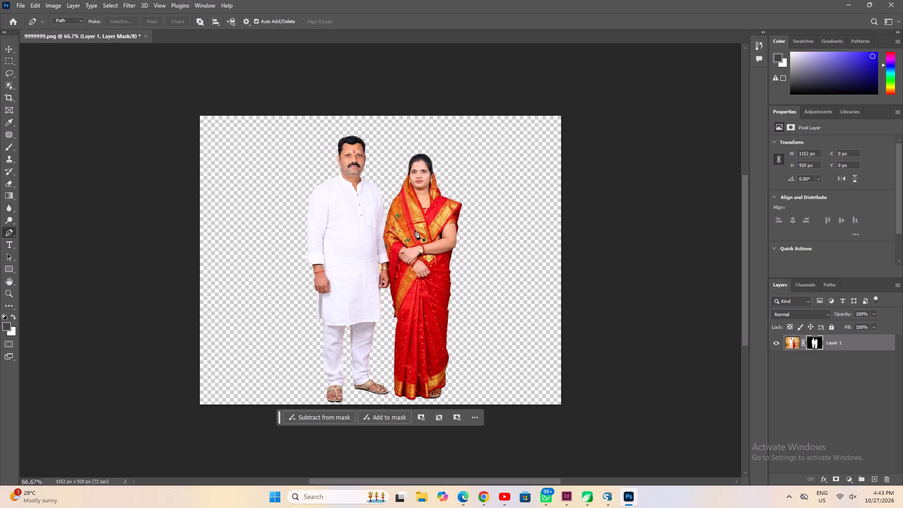
Save the cut-out over 9999999.png in the nilnag folder as a PNG with the large file size option.
click(21, 3)
drag(40, 114, 43, 121)
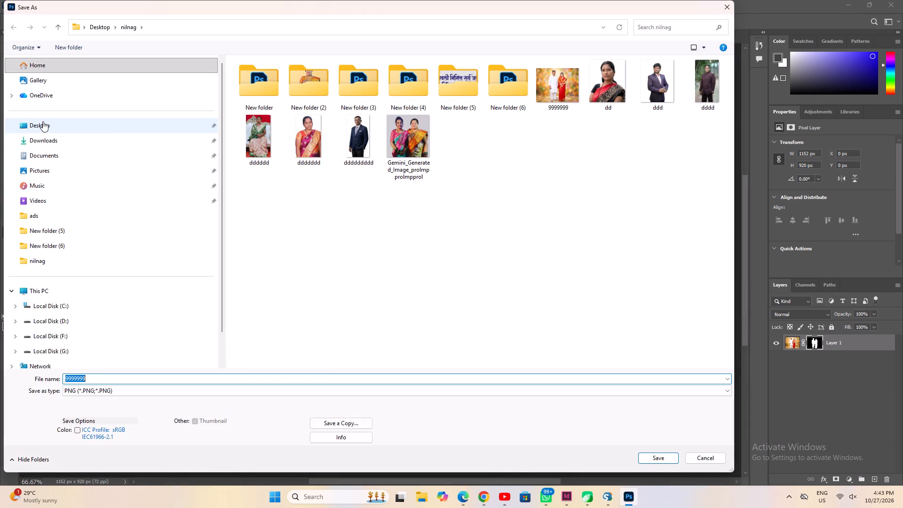
key(Return)
key(Return)
key(Return)
key(Left)
key(Return)
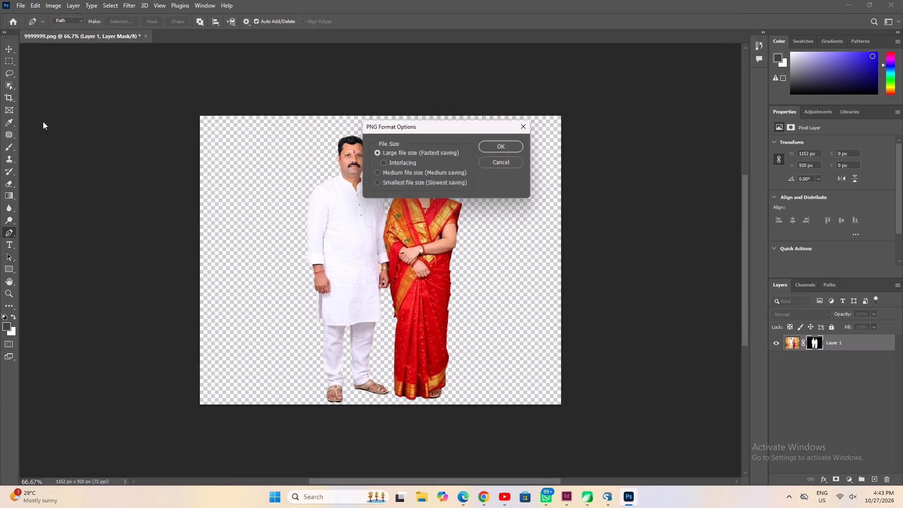
click(509, 144)
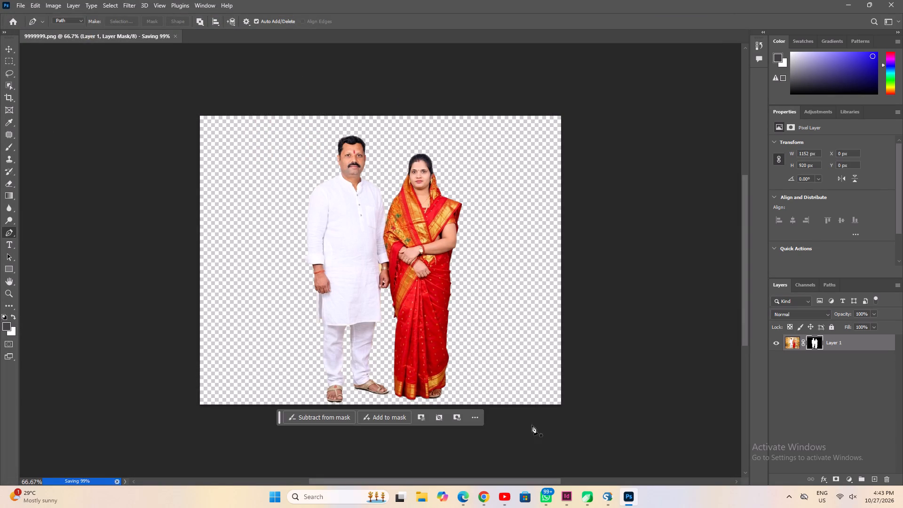
Switch to CorelDRAW and delete the existing half-length couple photo from page 10.
click(585, 495)
click(116, 263)
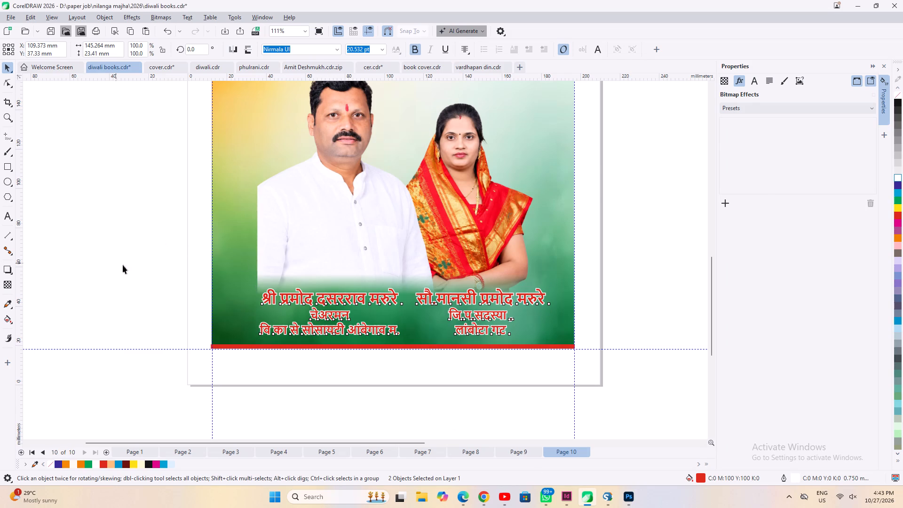
click(298, 235)
key(Delete)
Import 9999999.png from the nilnag folder and place it on page 10.
right_click(143, 227)
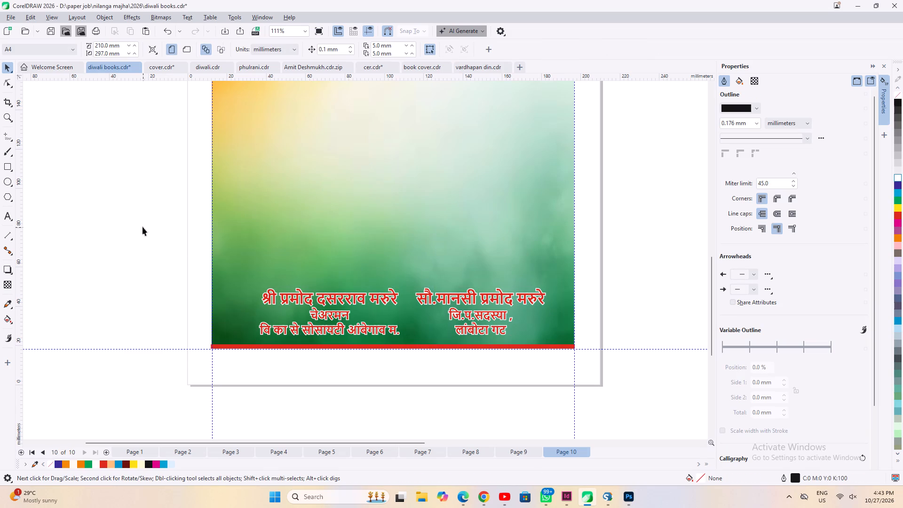
click(176, 282)
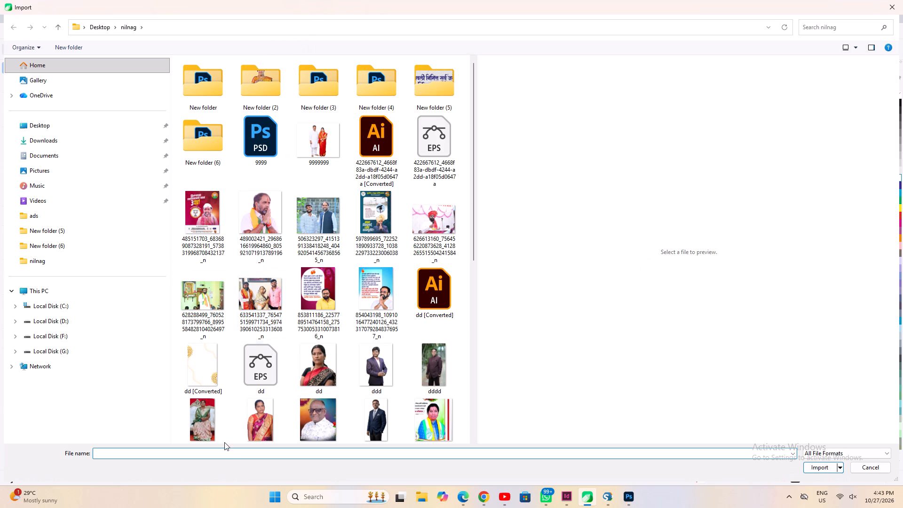
text(99)
key(Down)
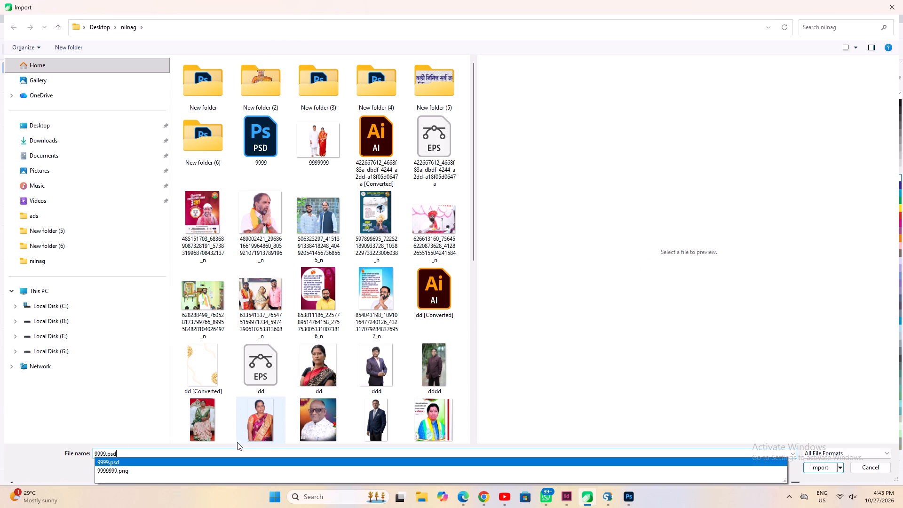
key(Down)
key(Return)
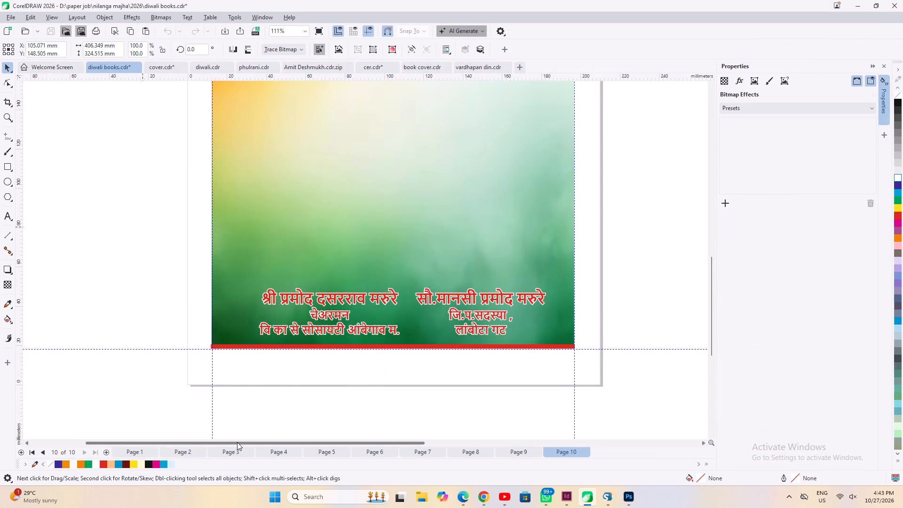
click(73, 151)
Move the imported couple photo off the page into the blank area to the page's left.
scroll(221, 200, down, 3)
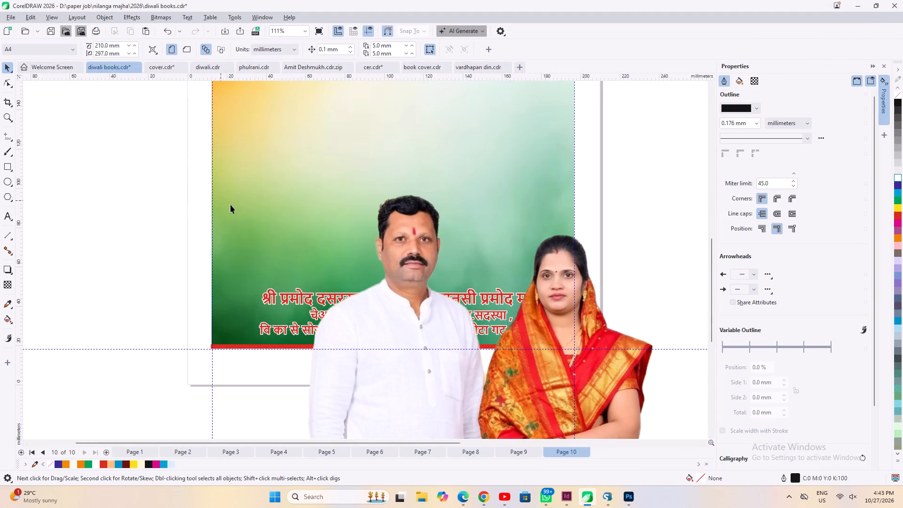
scroll(230, 205, down, 4)
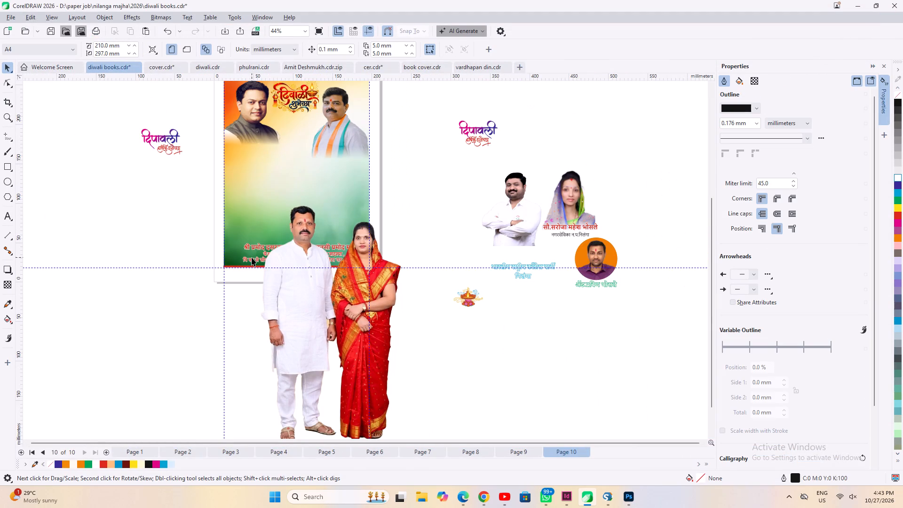
click(308, 318)
drag(356, 328, 147, 301)
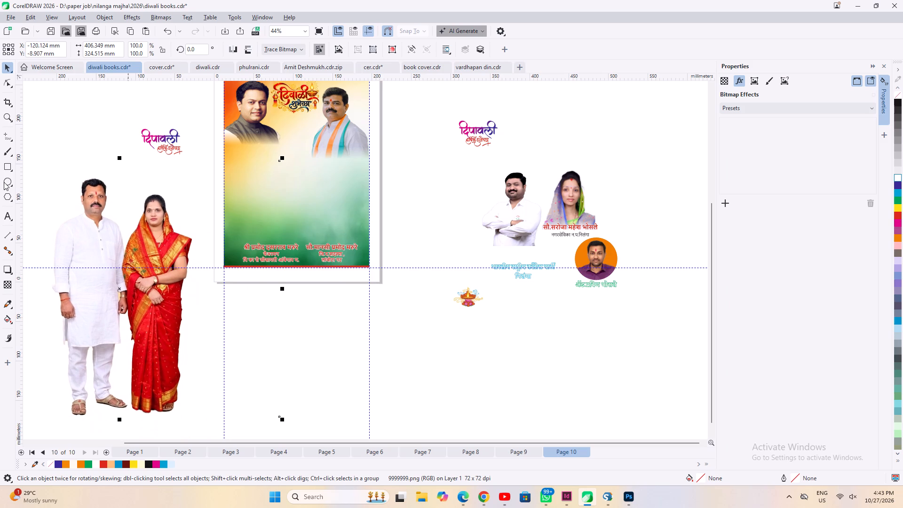
Crop the couple photo closely around the two figures, to about 187 by 323 mm.
click(10, 103)
scroll(257, 247, down, 1)
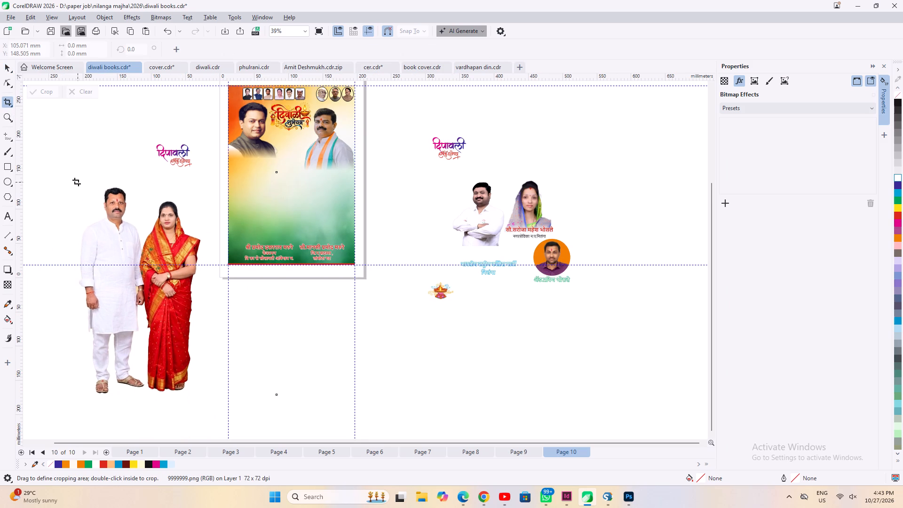
drag(58, 174, 203, 392)
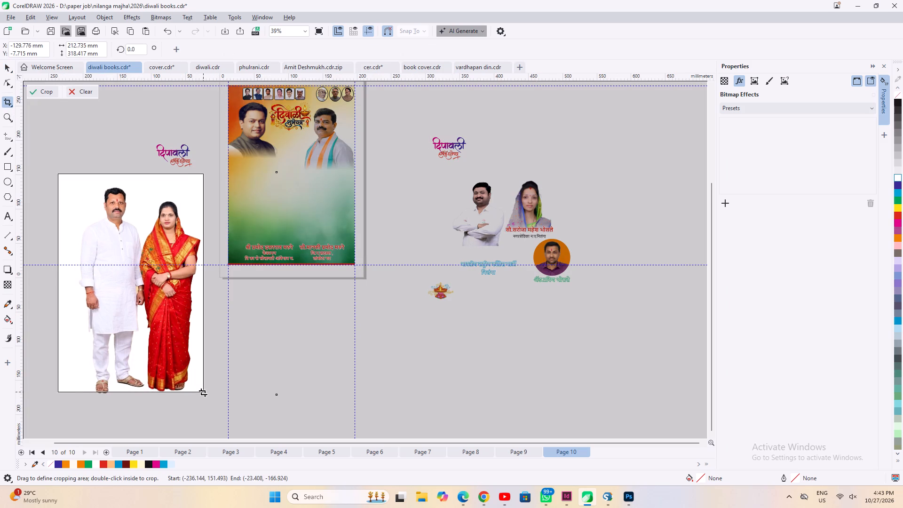
drag(203, 392, 201, 400)
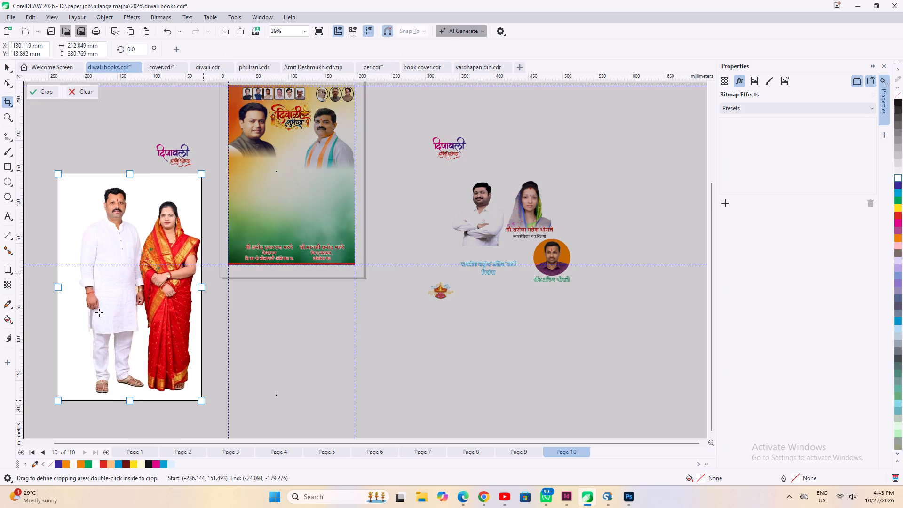
drag(59, 287, 73, 304)
double_click(98, 227)
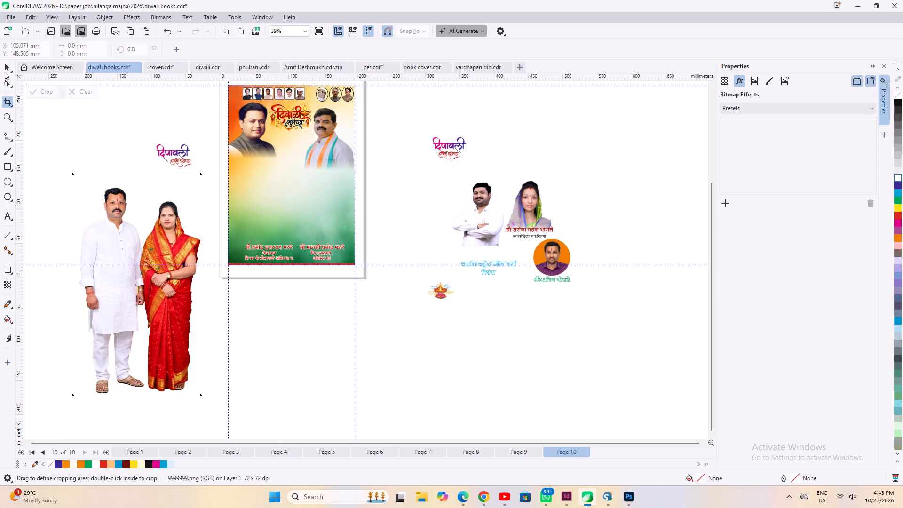
Move the cropped couple photo onto page 10, over the green background below the two leaders' portraits.
click(4, 71)
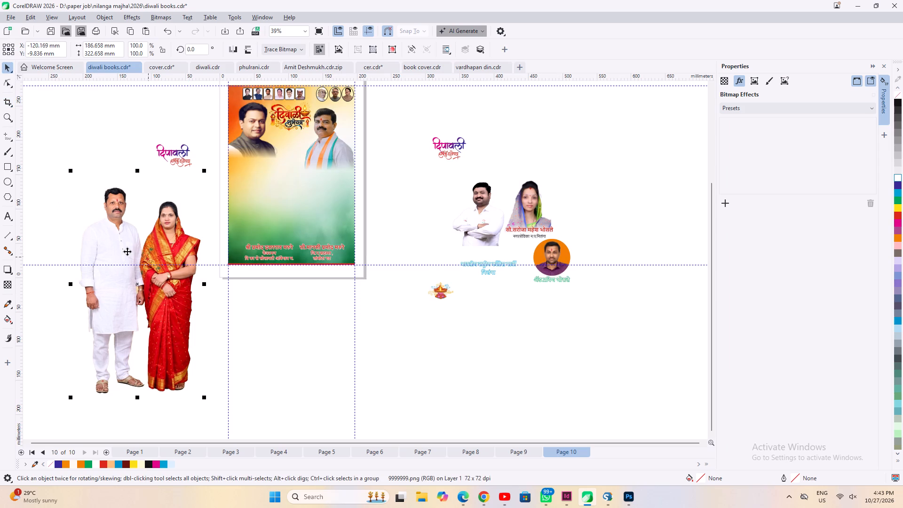
drag(117, 250, 228, 260)
drag(265, 260, 301, 225)
scroll(266, 206, up, 6)
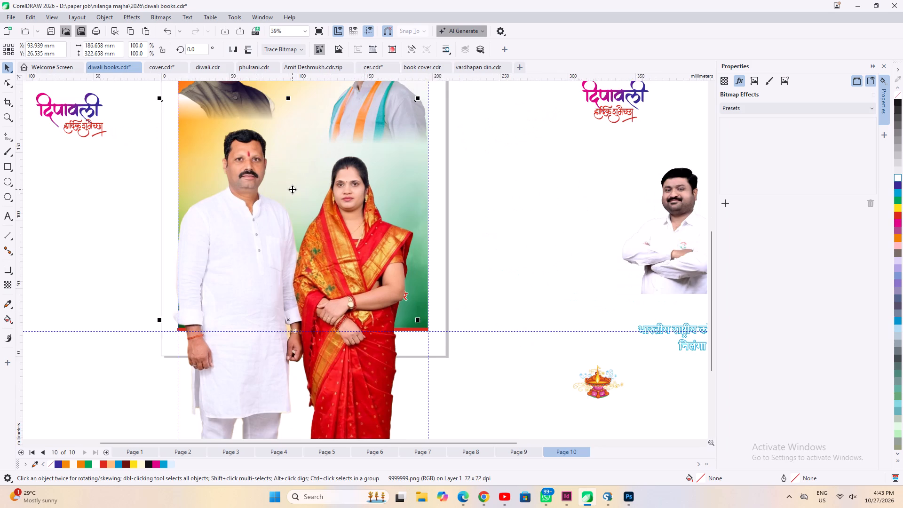
drag(240, 189, 249, 186)
Scale the couple photo proportionally to about 85% and position it within the page's vertical guidelines.
scroll(295, 159, down, 2)
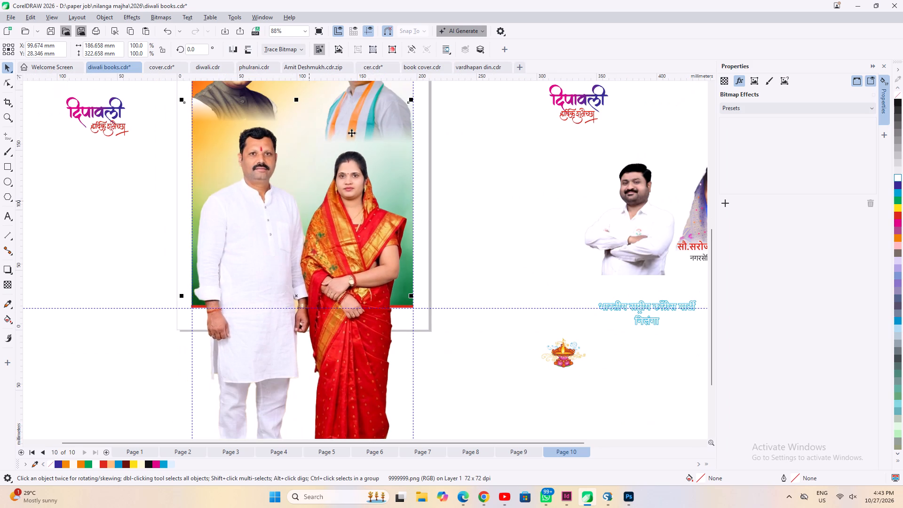
shift+drag(412, 99, 400, 126)
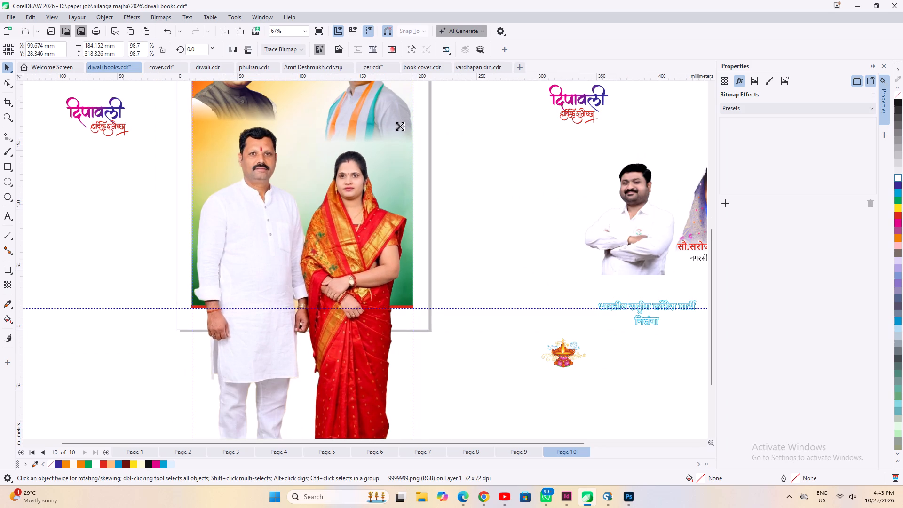
shift+drag(400, 126, 399, 127)
drag(345, 246, 345, 229)
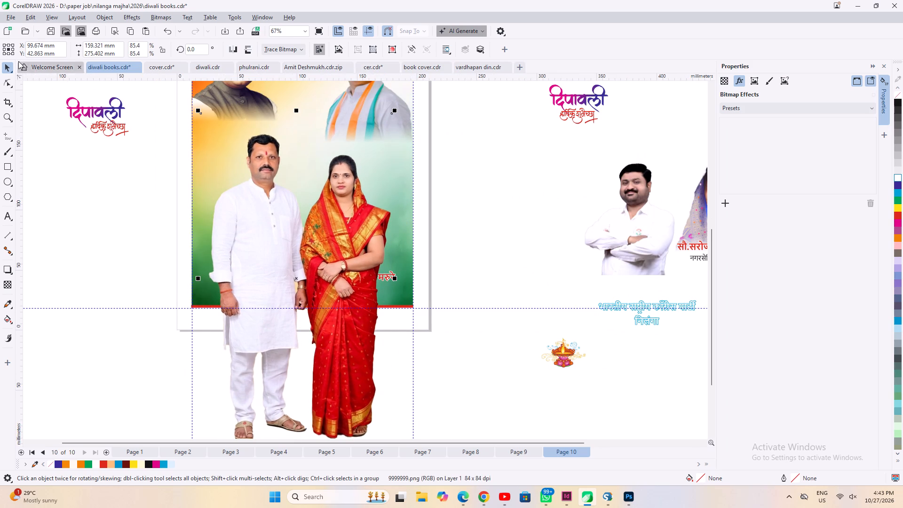
Trim the lower part of the couple photo up to waist level, just above the captions, leaving it about 120 mm high.
click(9, 83)
scroll(198, 229, down, 4)
drag(101, 302, 102, 303)
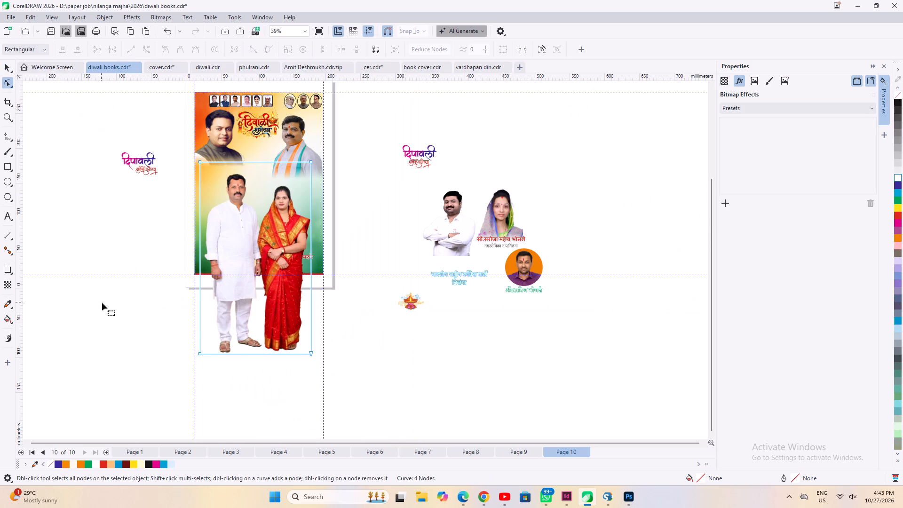
drag(102, 303, 389, 367)
scroll(247, 361, up, 1)
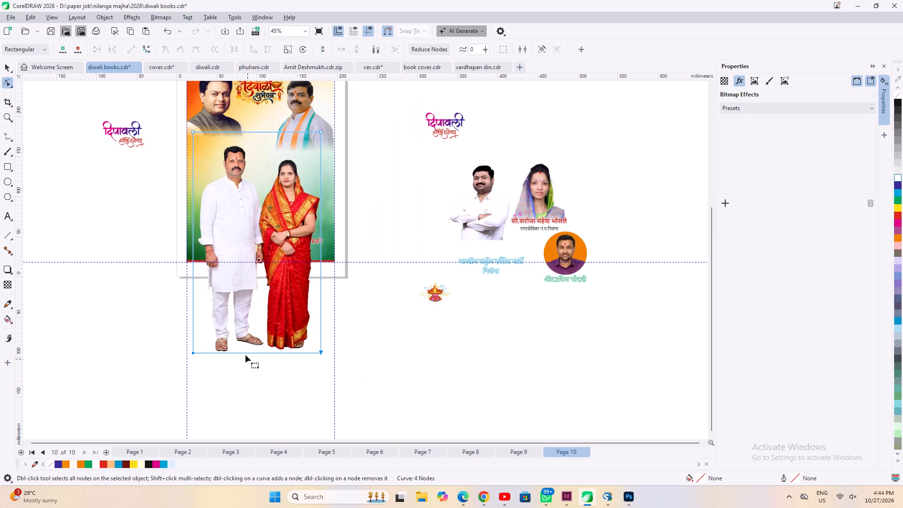
shift+drag(246, 355, 247, 229)
shift+drag(249, 354, 249, 260)
shift+drag(246, 353, 250, 229)
scroll(250, 229, up, 3)
drag(120, 207, 452, 234)
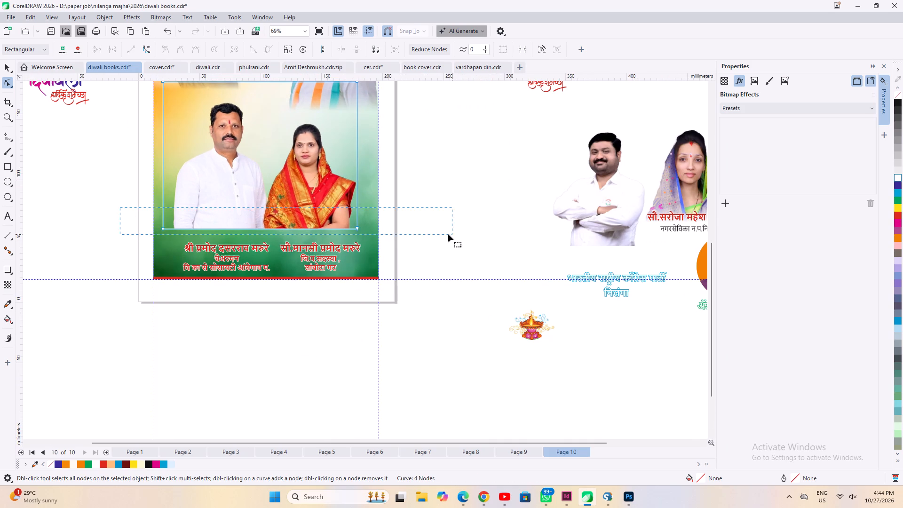
scroll(234, 225, up, 2)
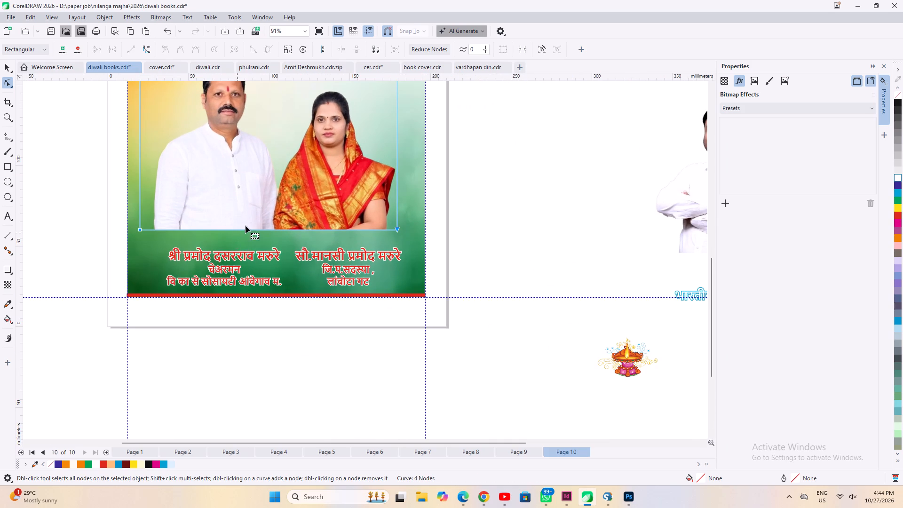
shift+drag(249, 230, 249, 237)
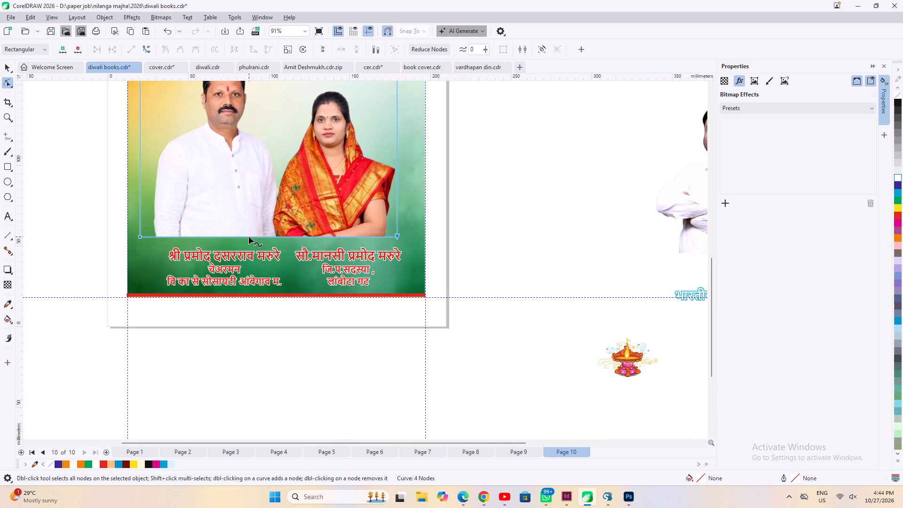
shift+drag(249, 237, 249, 228)
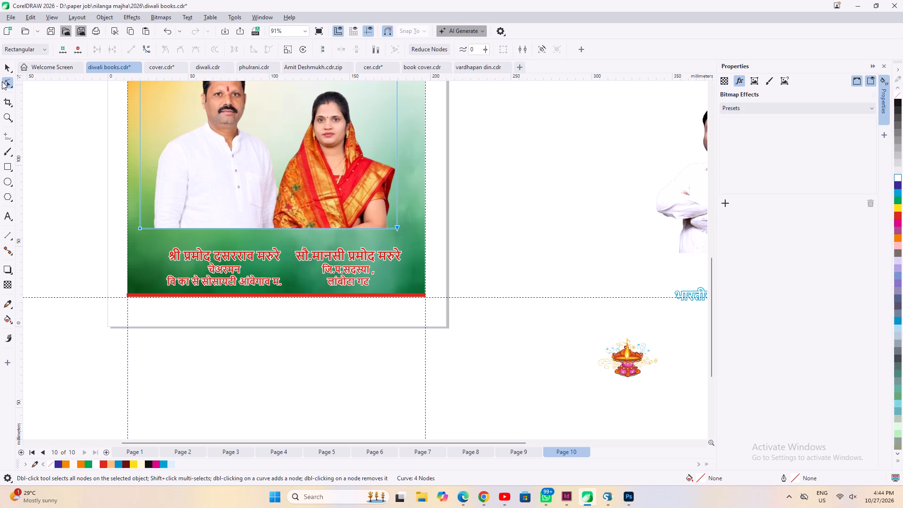
Enlarge the trimmed couple photo proportionally to about 88% and shift it slightly down towards the captions.
click(2, 68)
shift+drag(133, 232, 123, 245)
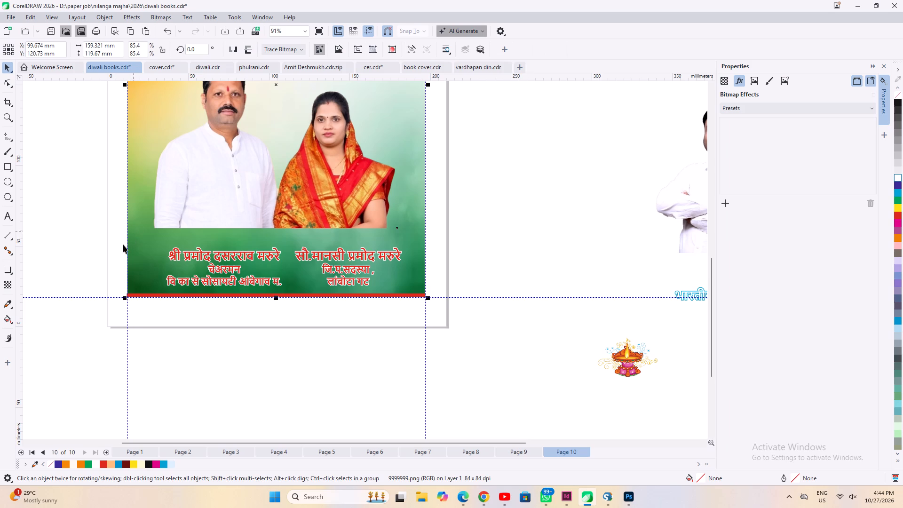
shift+drag(123, 245, 123, 245)
click(436, 282)
scroll(328, 410, down, 2)
click(276, 242)
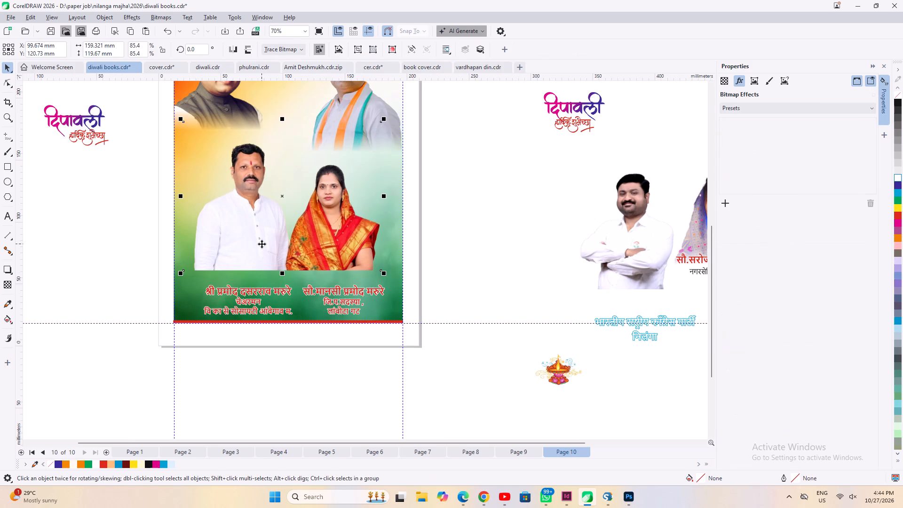
scroll(258, 245, up, 3)
drag(143, 278, 132, 295)
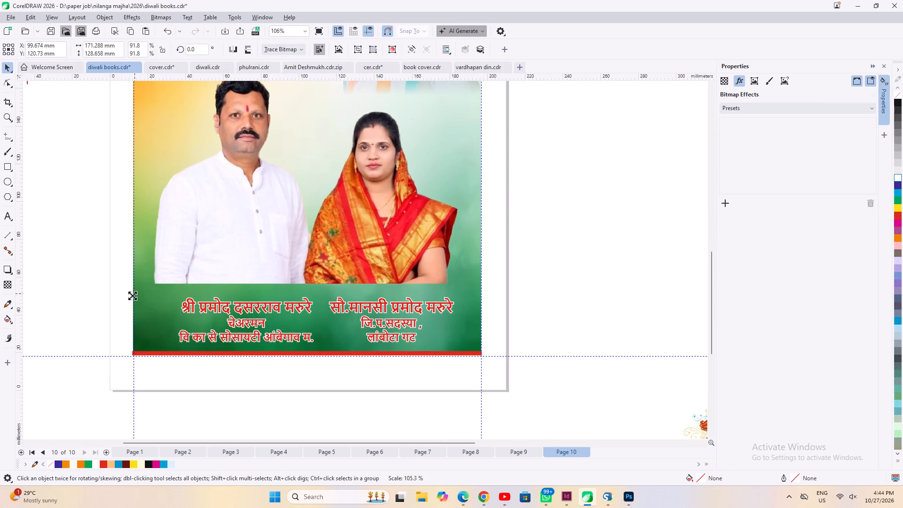
drag(132, 295, 139, 300)
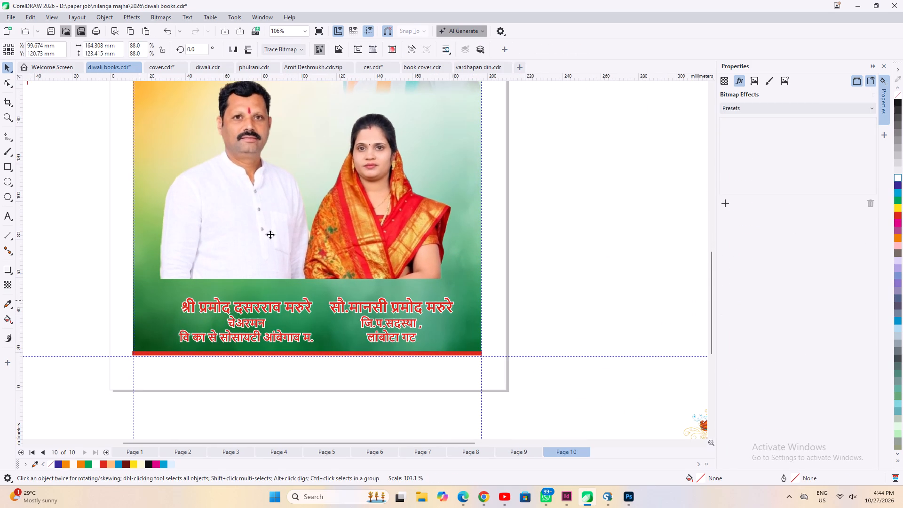
drag(261, 218, 263, 223)
scroll(390, 145, up, 9)
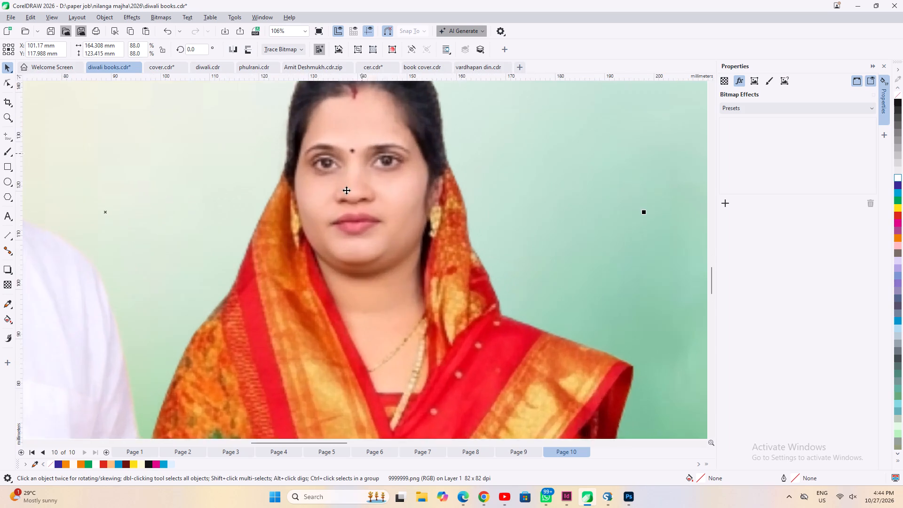
scroll(346, 190, up, 6)
scroll(355, 208, down, 19)
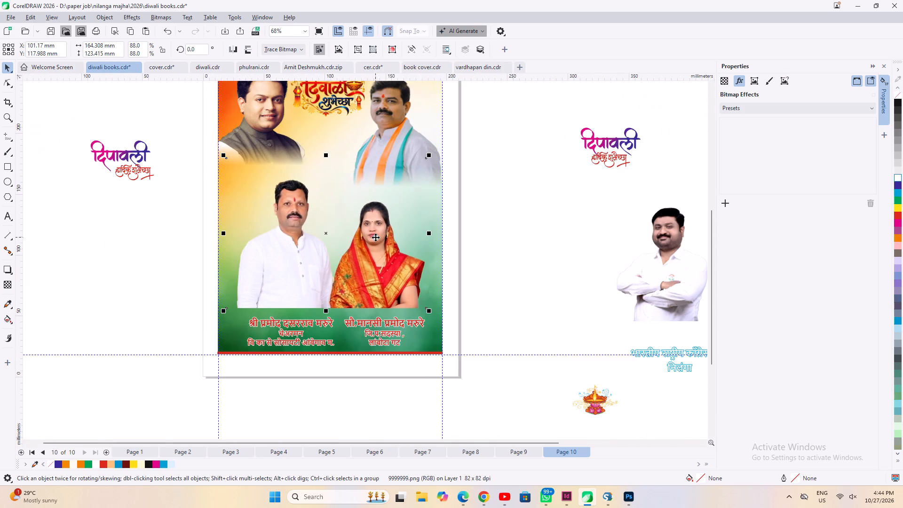
scroll(375, 237, down, 2)
click(458, 332)
Move the man's caption about 4 mm up and 7 mm left, closer beneath his figure.
scroll(349, 325, up, 1)
click(299, 300)
scroll(299, 300, up, 2)
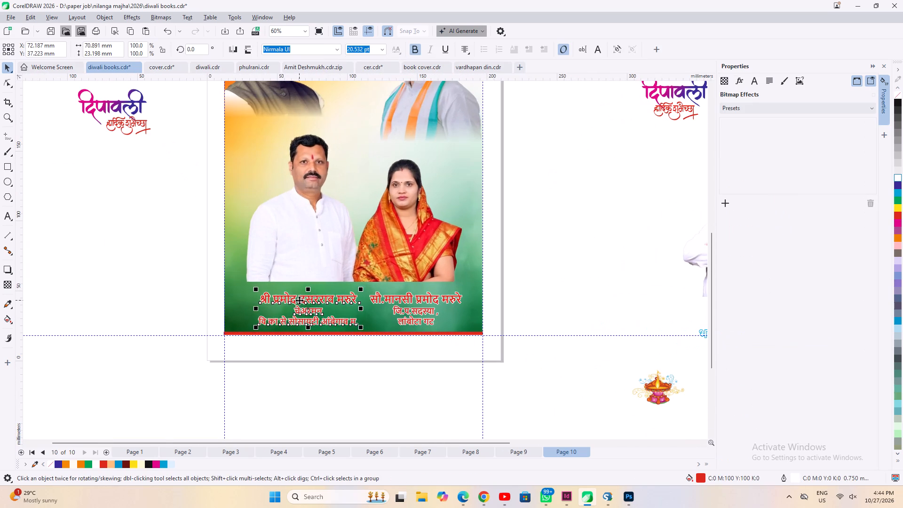
drag(299, 300, 290, 295)
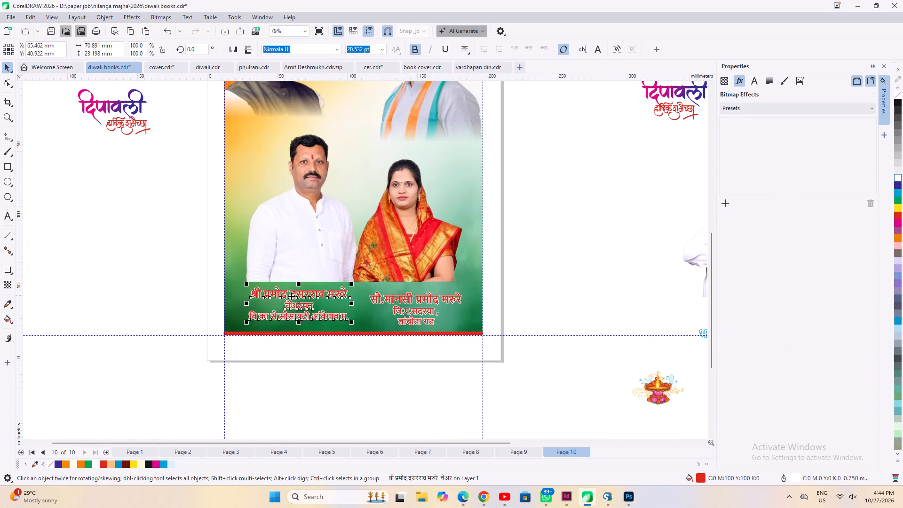
Set the two lines below the name in the man's caption to 12 pt.
scroll(301, 299, up, 5)
key(space)
click(6, 210)
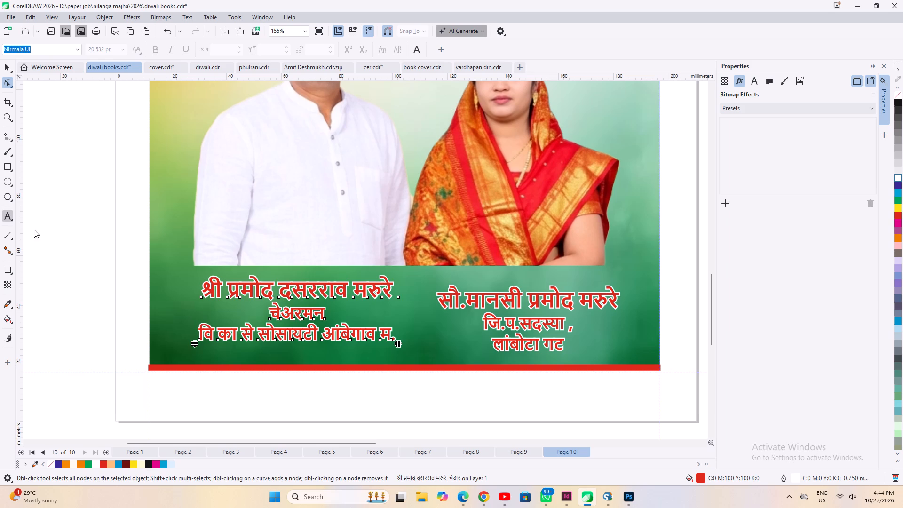
drag(261, 310, 415, 342)
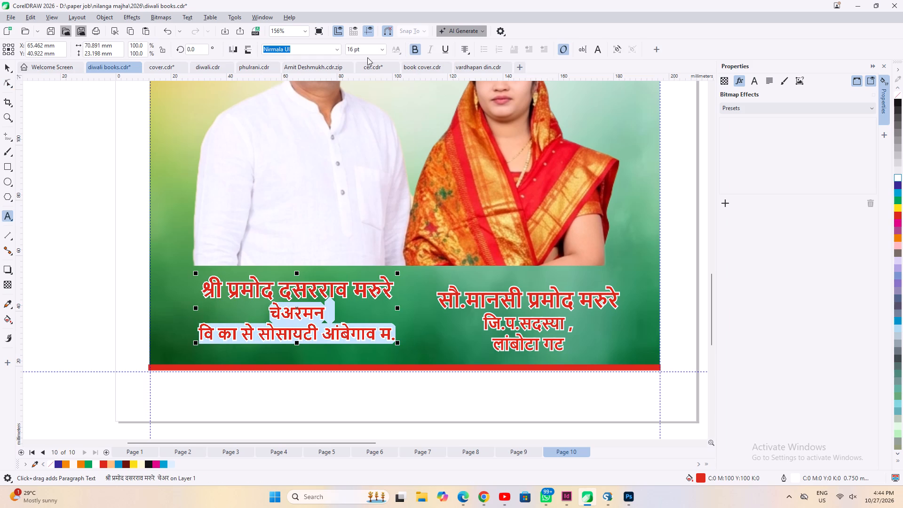
click(365, 51)
text(12)
key(Return)
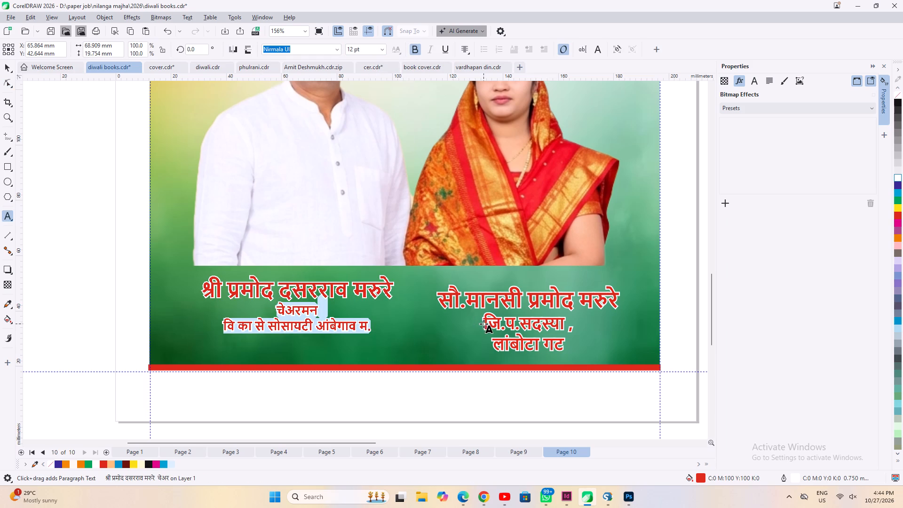
Set the two lines below the name in the woman's caption to 12 pt.
drag(484, 324, 585, 359)
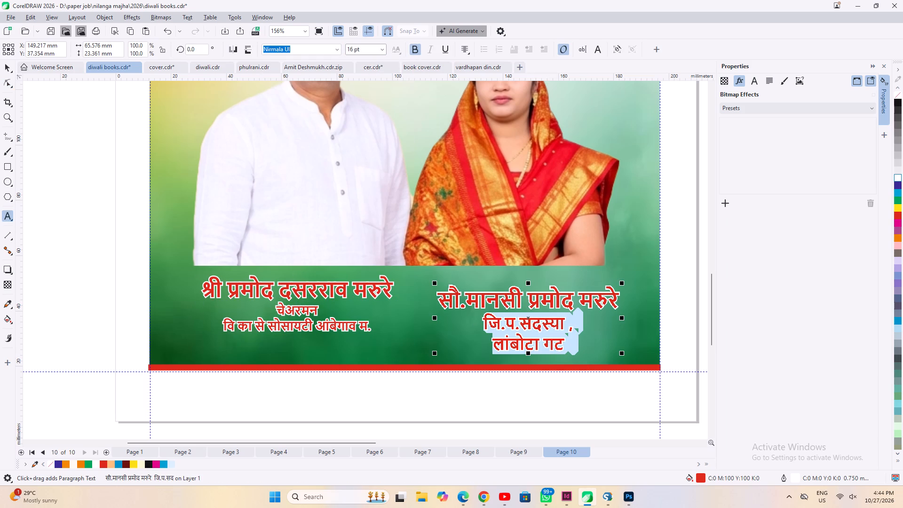
click(364, 46)
text(12)
key(Return)
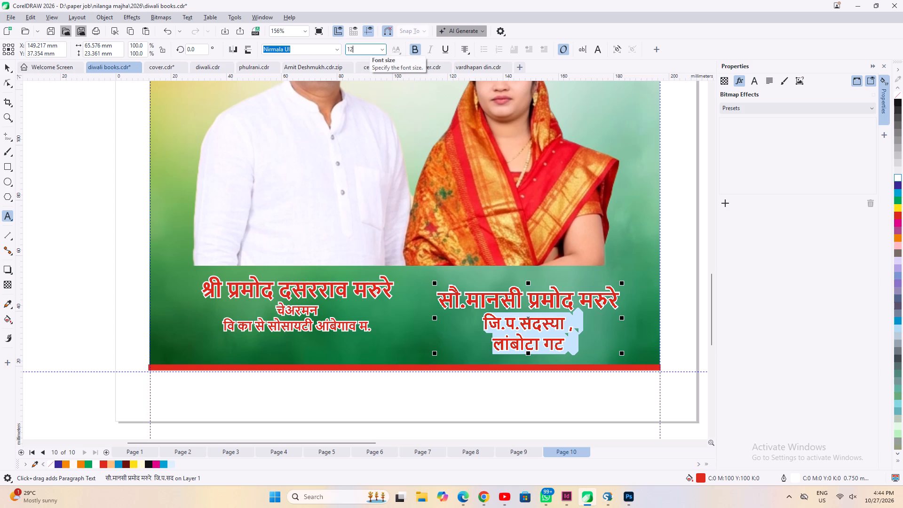
click(9, 71)
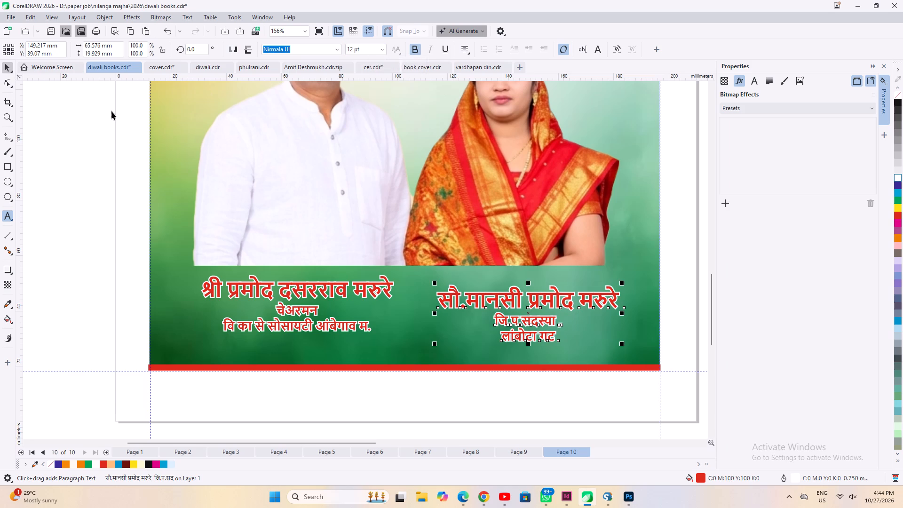
Select the name captions below the couple photo.
click(336, 294)
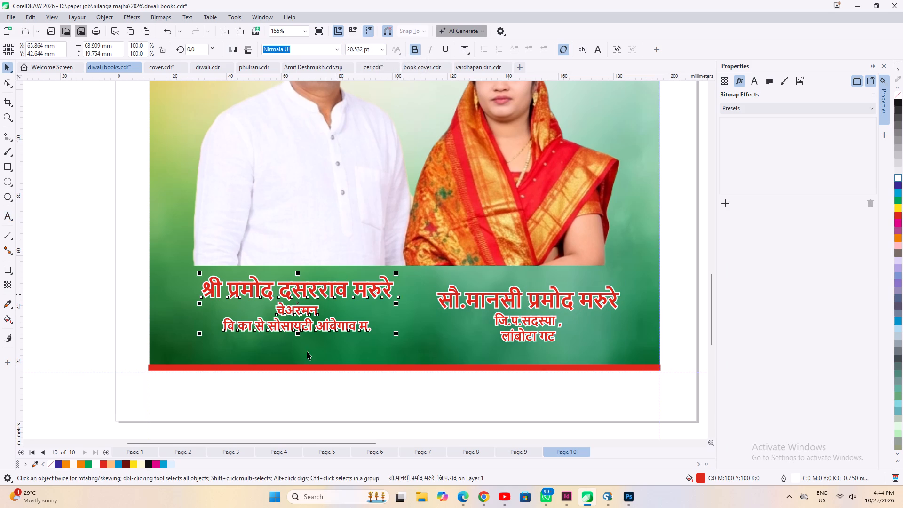
scroll(313, 340, down, 4)
shift+click(418, 317)
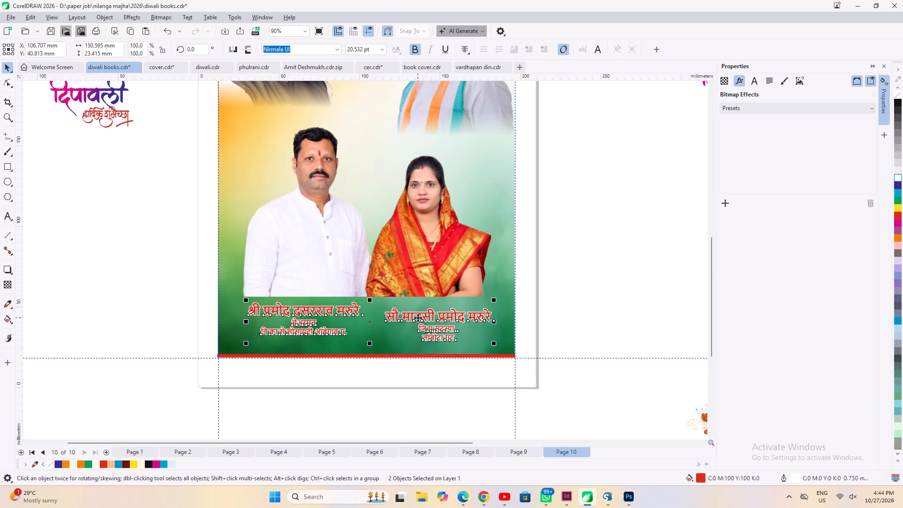
Align the two name captions level with each other and move them together about 5 mm up, closer beneath the couple photo.
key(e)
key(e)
scroll(378, 317, up, 1)
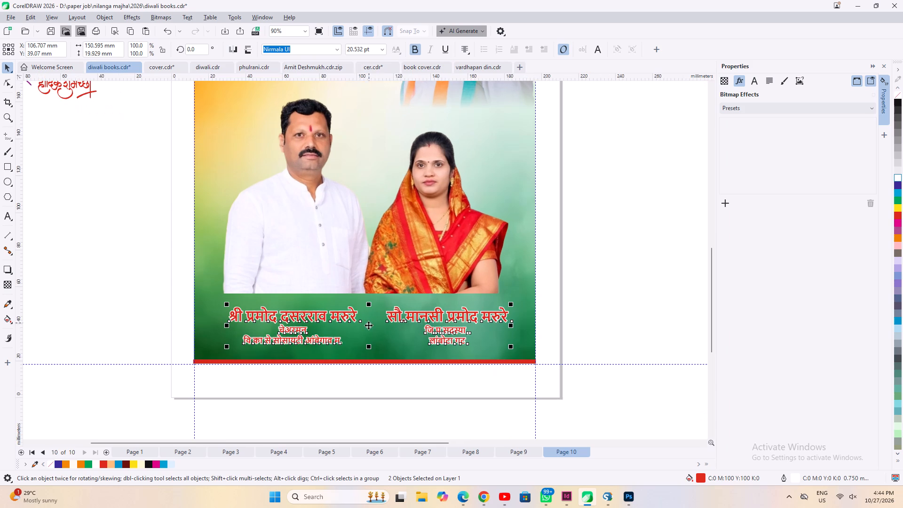
drag(368, 326, 366, 317)
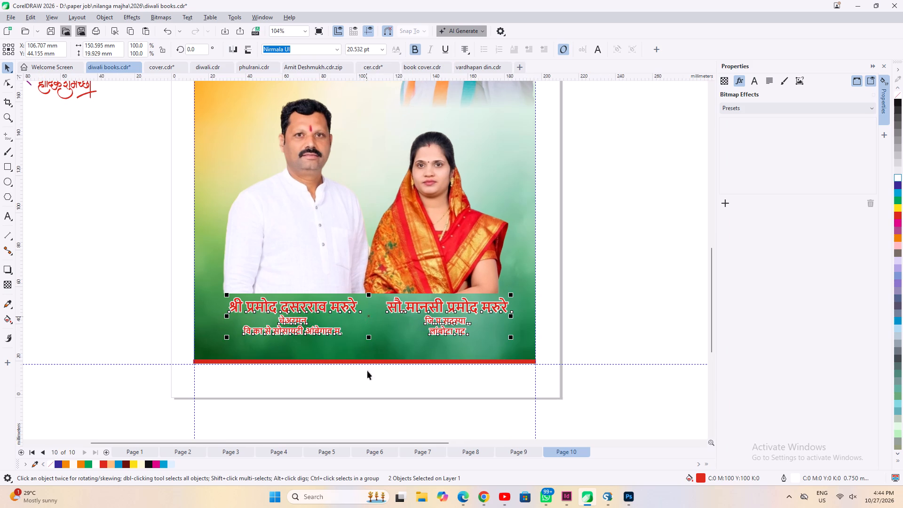
click(367, 380)
Move the woman's caption about 5 mm left, keeping it level with the man's caption.
click(439, 308)
drag(435, 306, 425, 307)
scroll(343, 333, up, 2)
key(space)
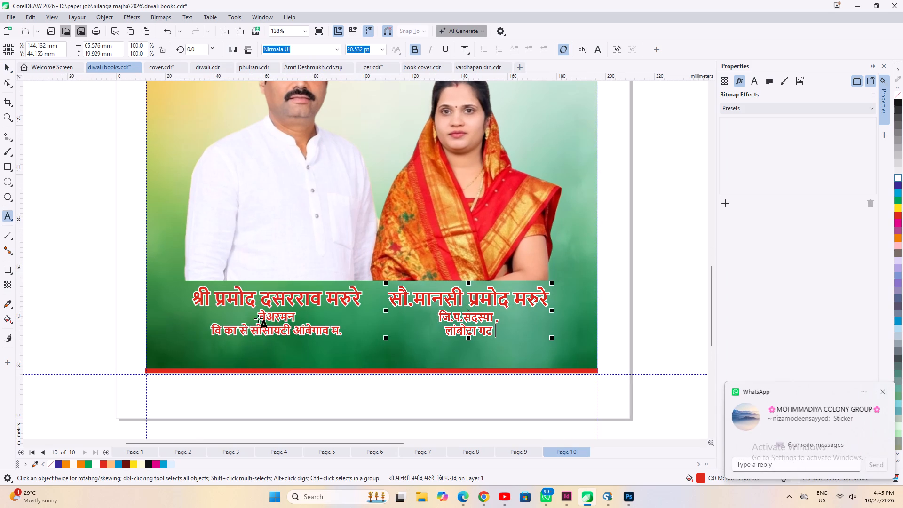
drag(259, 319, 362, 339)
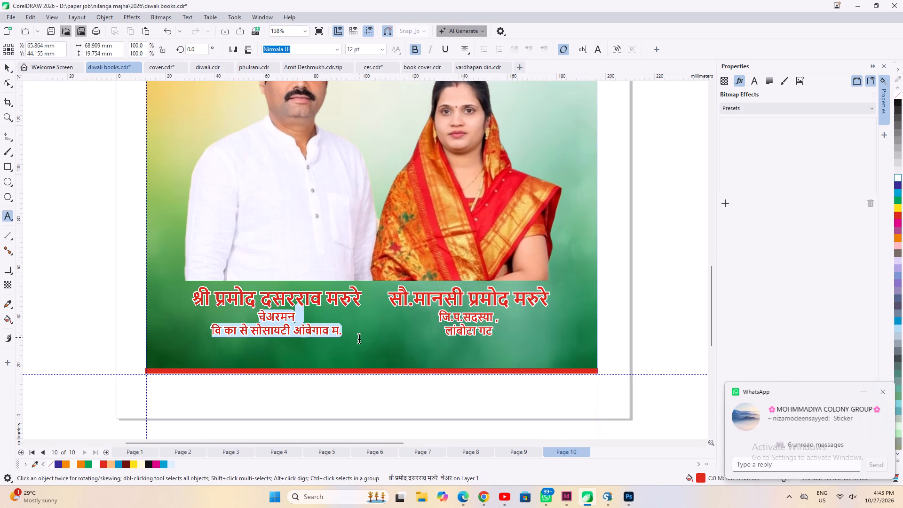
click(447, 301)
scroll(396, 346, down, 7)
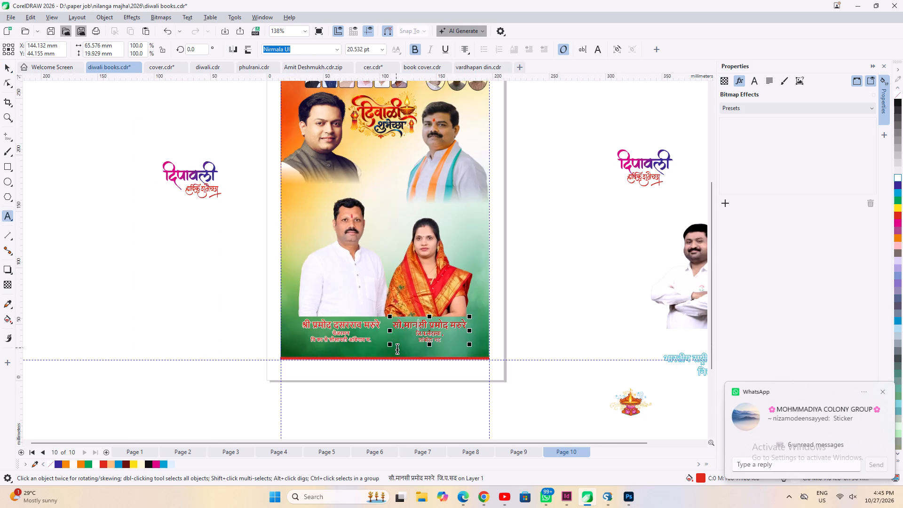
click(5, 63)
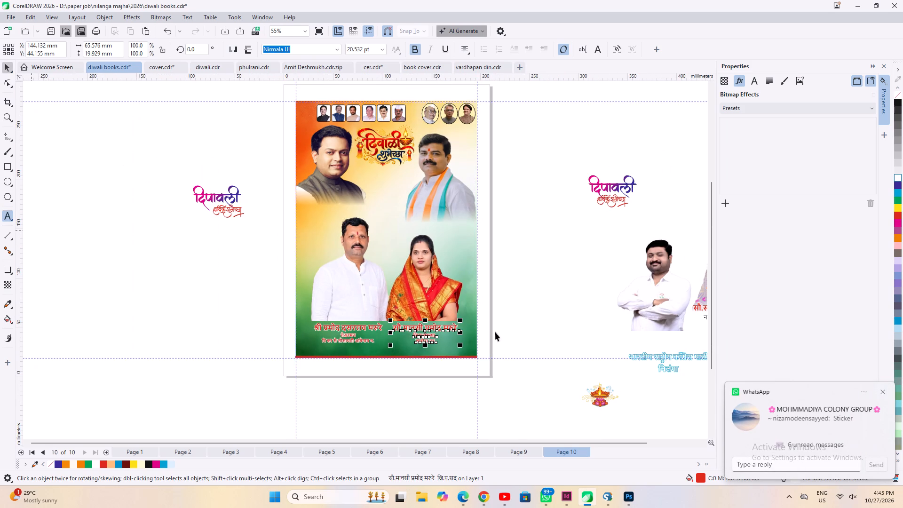
Enlarge the couple photo and both captions together about their centre to 105.8%, about 174 mm wide.
click(504, 336)
drag(508, 357, 236, 198)
scroll(364, 300, up, 1)
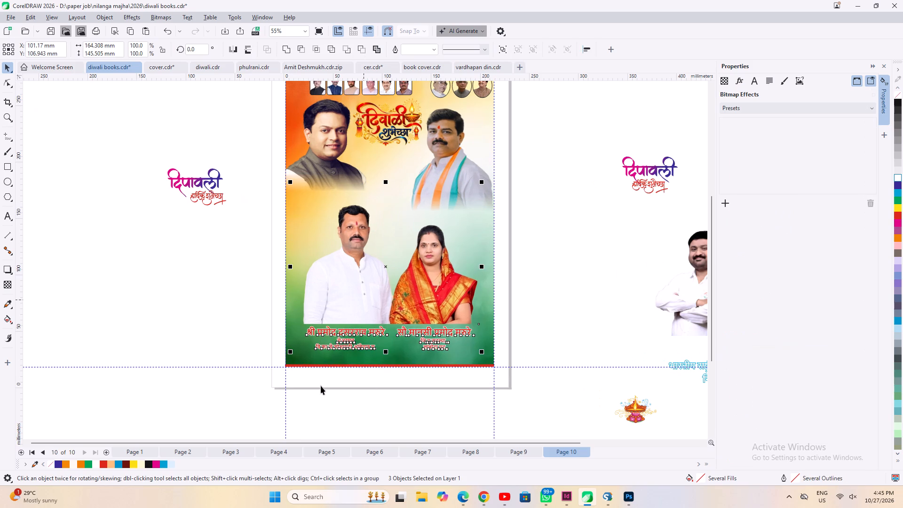
shift+drag(292, 354, 286, 362)
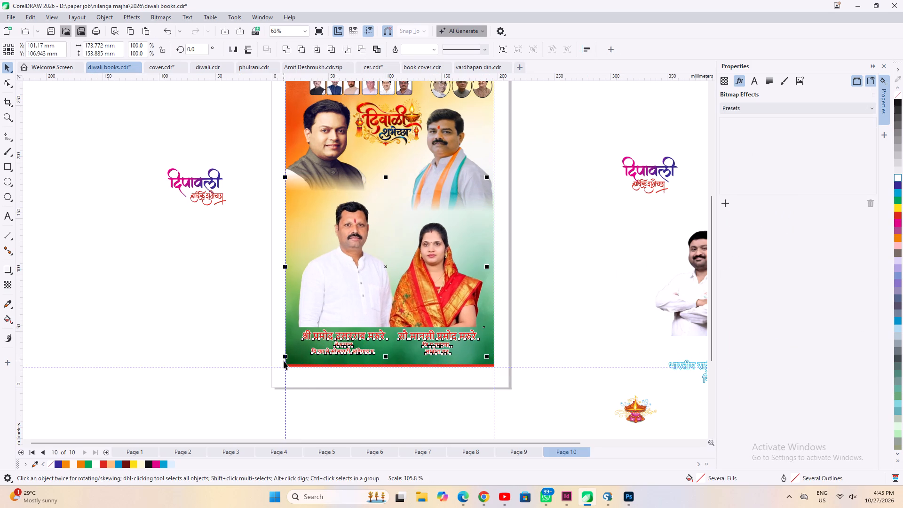
click(287, 403)
Enlarge the photo of the man with the tricolour scarf proportionally to about 110 mm wide, extending it down toward the couple.
scroll(296, 384, down, 1)
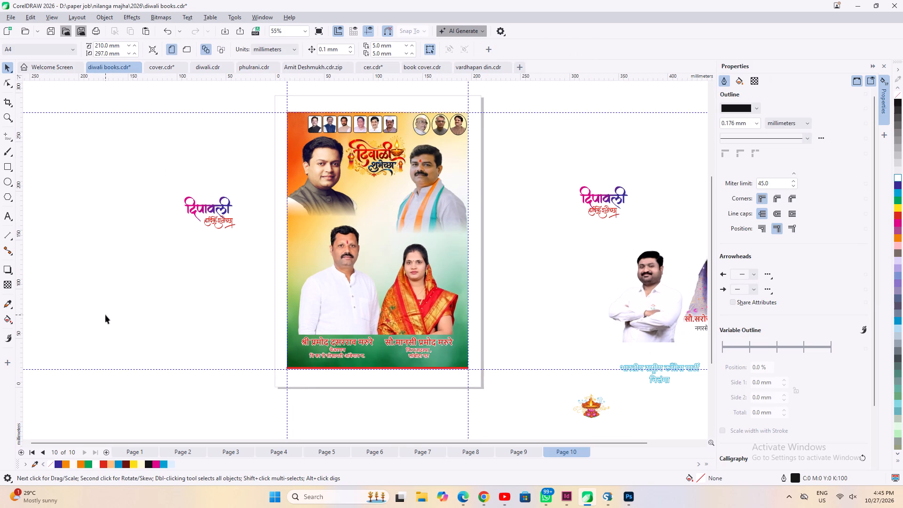
click(429, 202)
scroll(373, 247, up, 1)
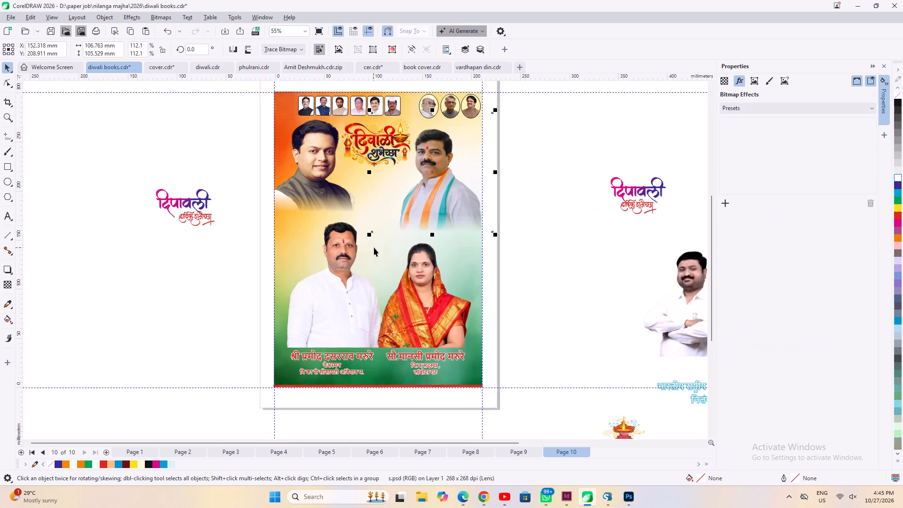
scroll(374, 247, up, 2)
drag(366, 230, 362, 242)
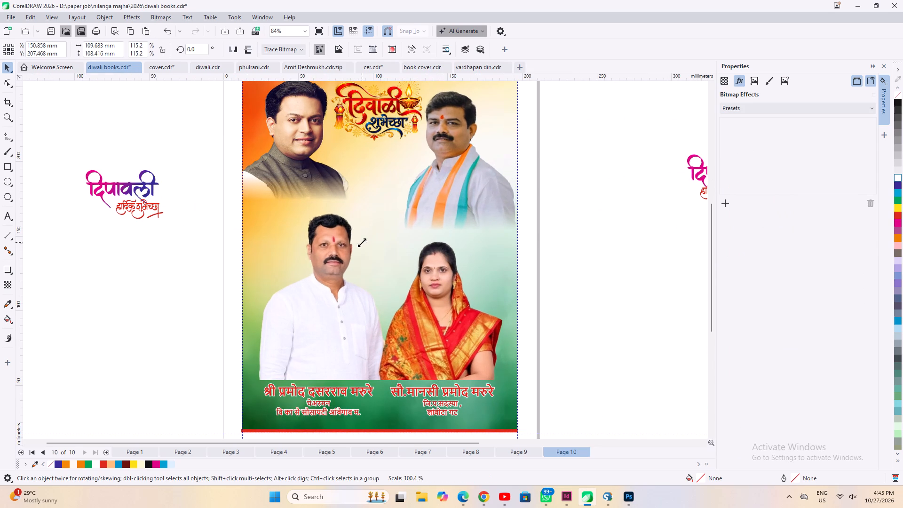
Shift the portrait of the leader with the tricolour scarf about 3 mm down.
drag(362, 242, 362, 243)
scroll(465, 168, up, 2)
drag(466, 183, 464, 190)
scroll(464, 190, down, 8)
scroll(515, 303, up, 4)
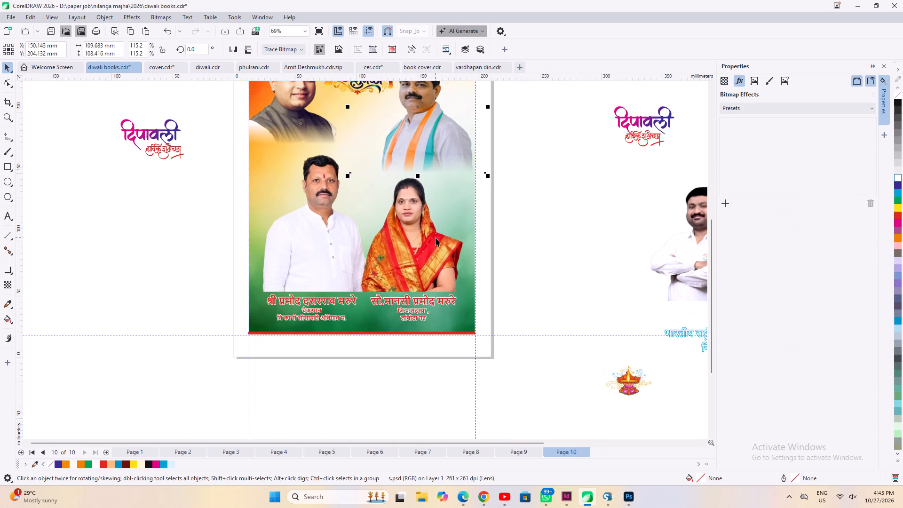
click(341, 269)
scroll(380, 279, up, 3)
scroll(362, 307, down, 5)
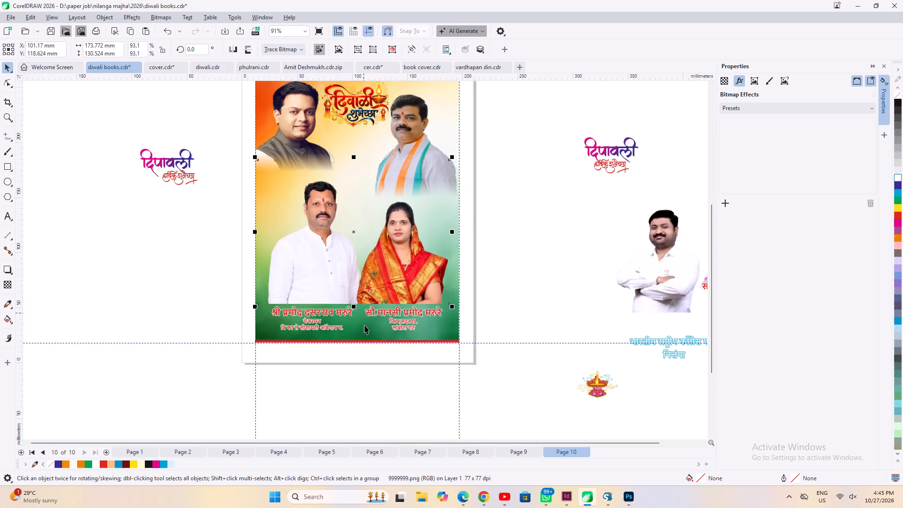
Enlarge the row of six rounded-rectangle portraits at the page top proportionally to about 114 by 22 mm, starting near the page's left guideline.
scroll(364, 325, down, 5)
scroll(363, 158, up, 9)
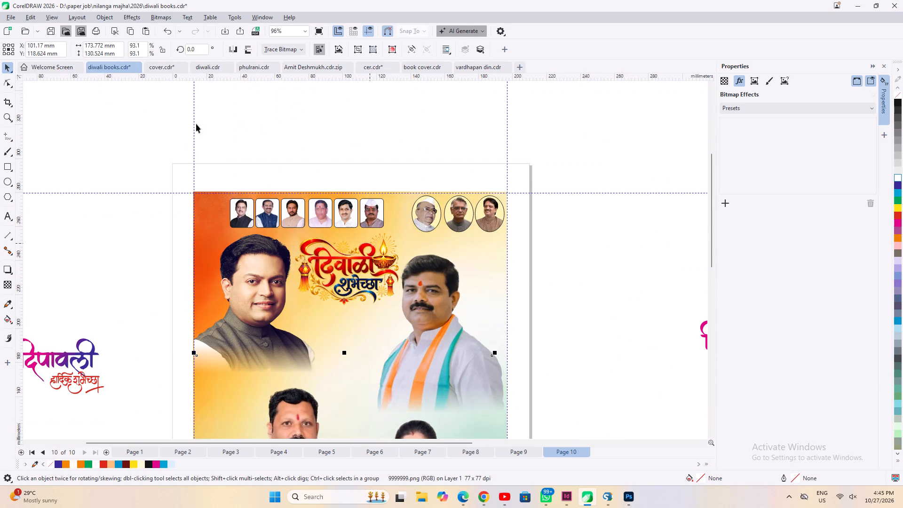
drag(146, 146, 434, 252)
scroll(169, 235, up, 4)
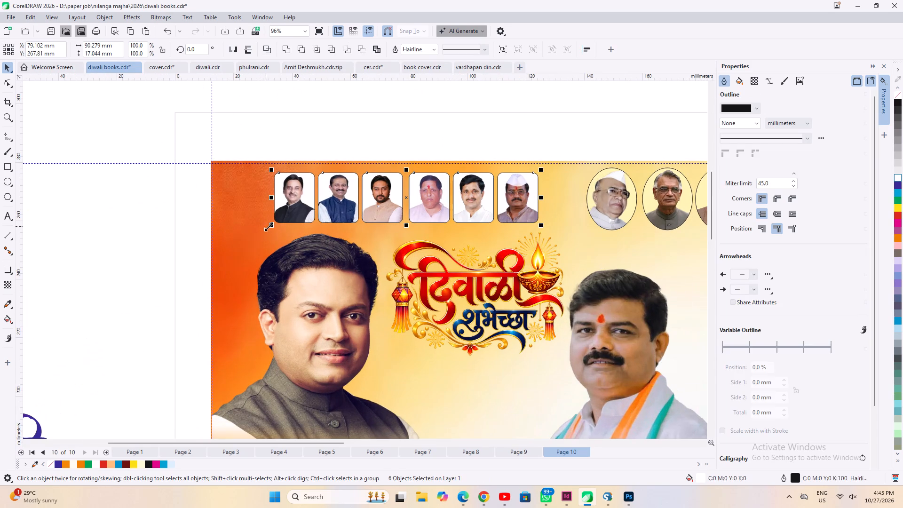
drag(270, 227, 222, 246)
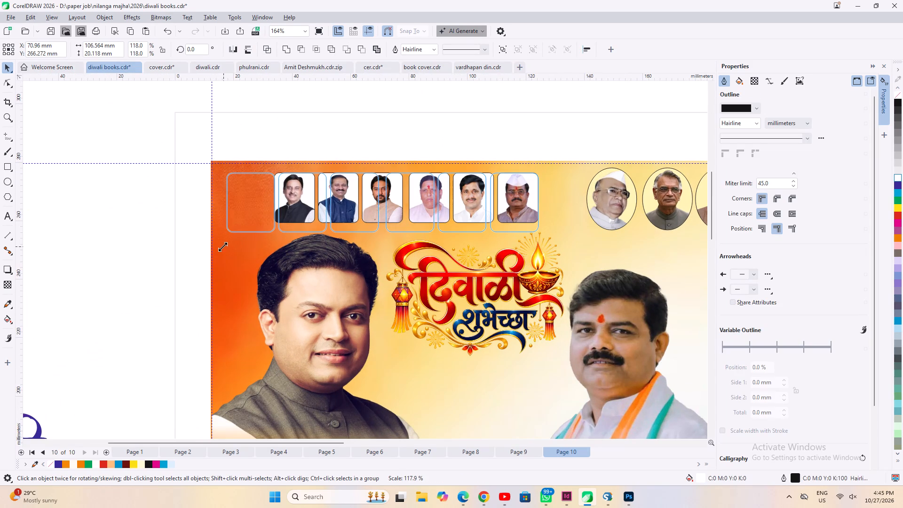
drag(222, 246, 219, 249)
scroll(454, 232, down, 3)
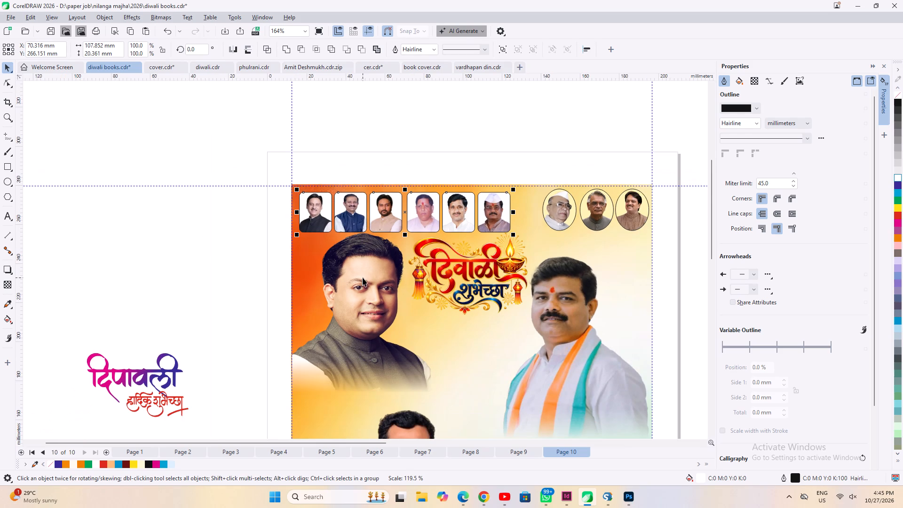
drag(513, 234, 529, 244)
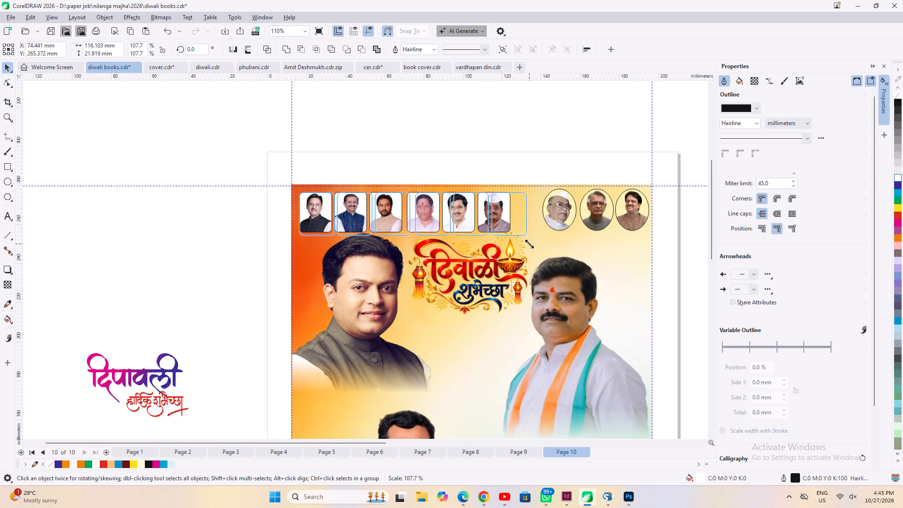
drag(529, 244, 526, 239)
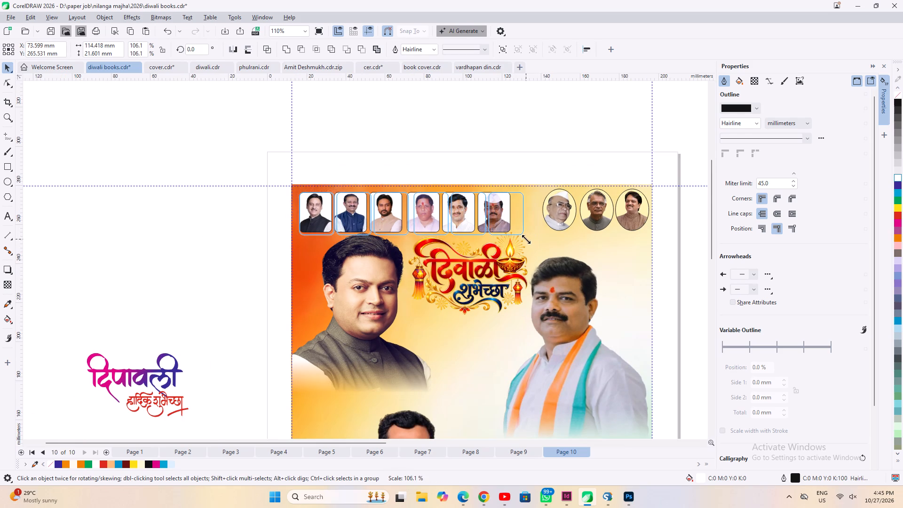
drag(526, 239, 525, 239)
Move the Diwali greeting title down to sit between the two leaders' portraits, clear of the enlarged portrait row.
click(496, 285)
drag(469, 274, 470, 310)
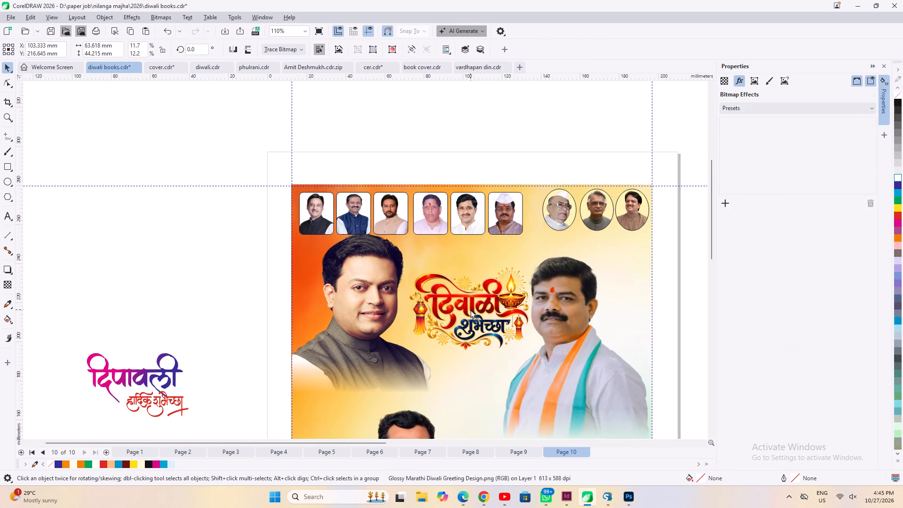
drag(470, 310, 469, 309)
Shift the portrait of the leader in the dark waistcoat slightly down, away from the small portraits above.
click(372, 291)
drag(375, 260, 376, 269)
scroll(374, 269, down, 7)
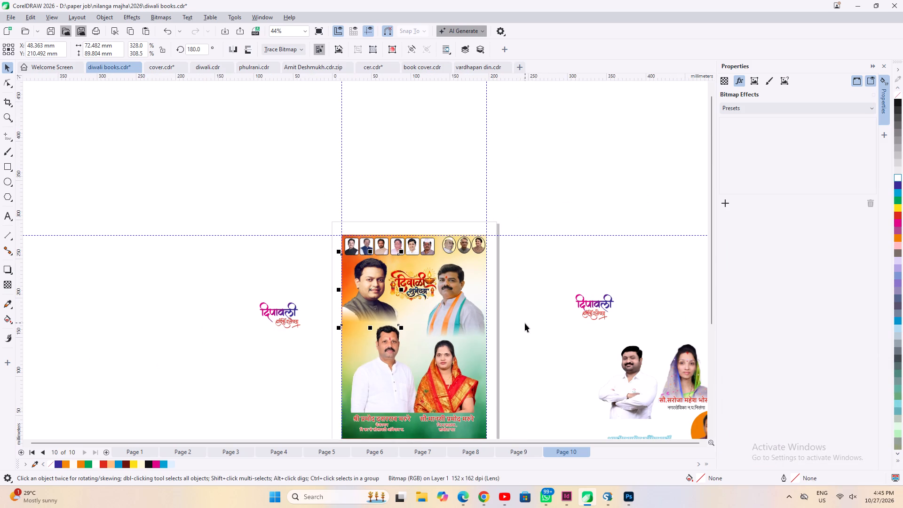
click(525, 323)
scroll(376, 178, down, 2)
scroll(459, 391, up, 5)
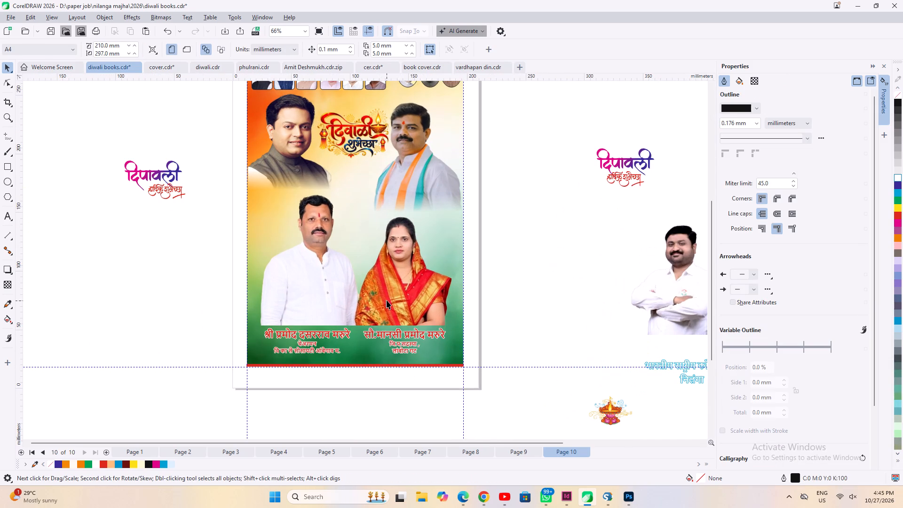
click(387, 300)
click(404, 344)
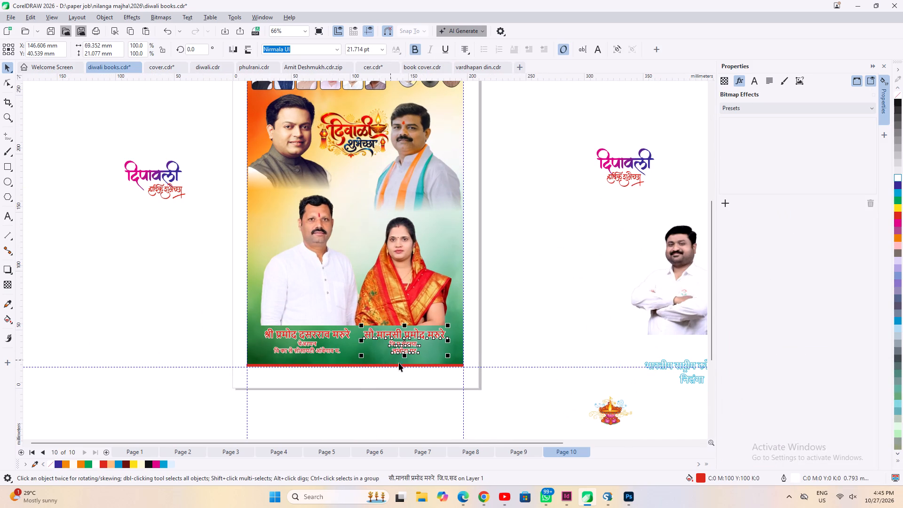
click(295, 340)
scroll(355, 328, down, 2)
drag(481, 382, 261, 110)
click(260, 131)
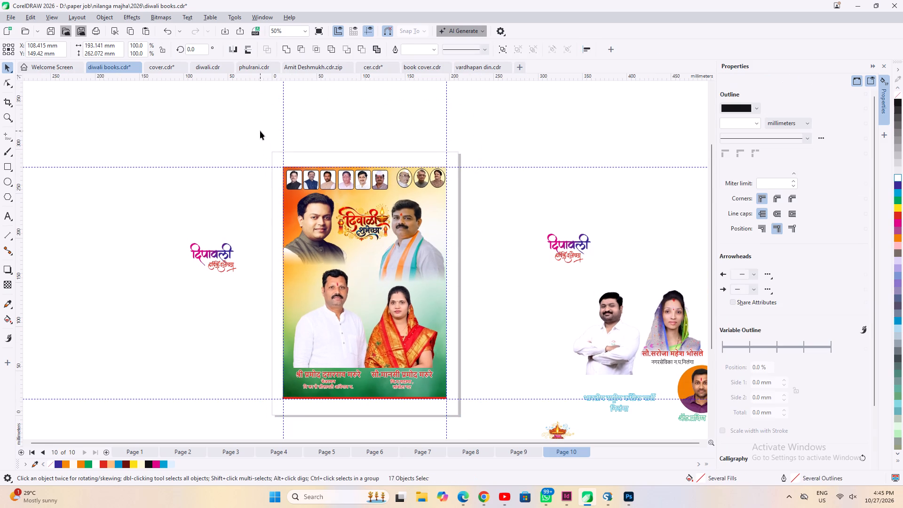
Save the Diwali books drawing.
click(46, 29)
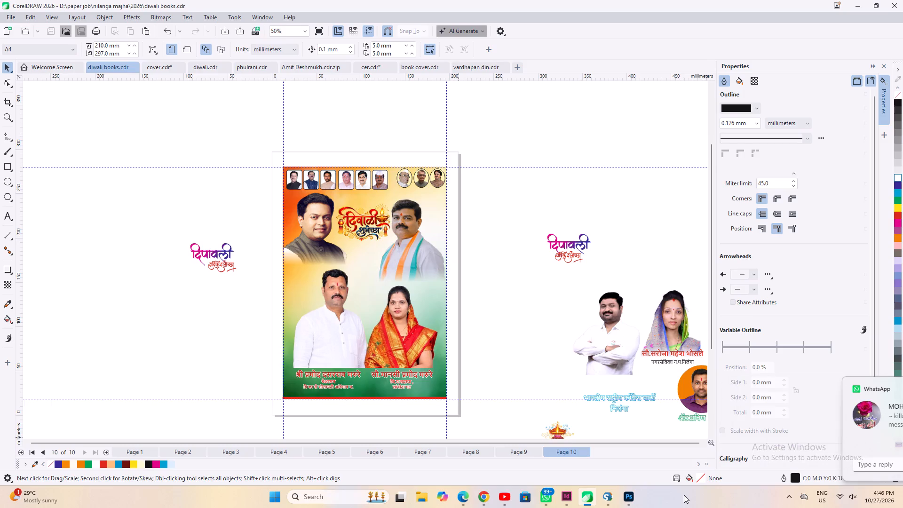
Select the couple photo above the two name captions on page 10.
click(361, 359)
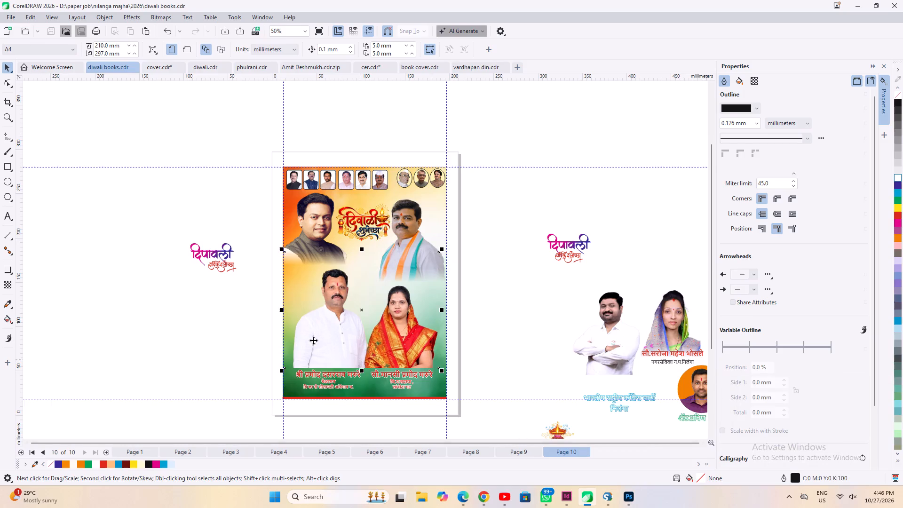
scroll(289, 331, up, 4)
click(362, 342)
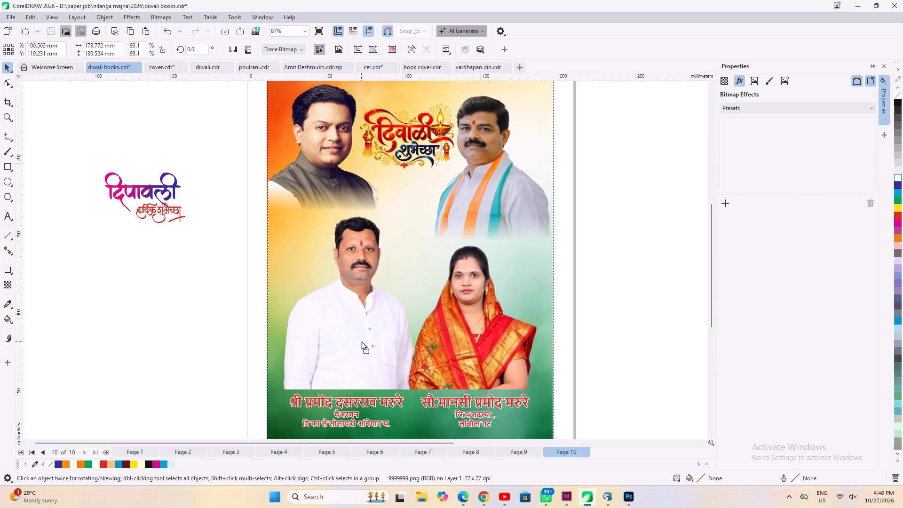
Apply a vertical fountain transparency to the couple's photo, fading its bottom edge into the green background just above the name captions.
scroll(391, 373, up, 2)
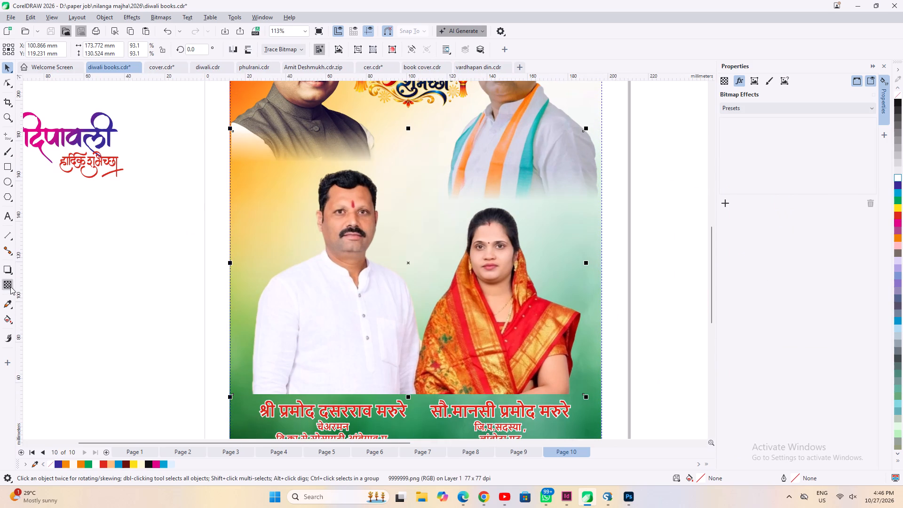
click(10, 286)
scroll(382, 389, up, 2)
shift+drag(420, 349, 420, 395)
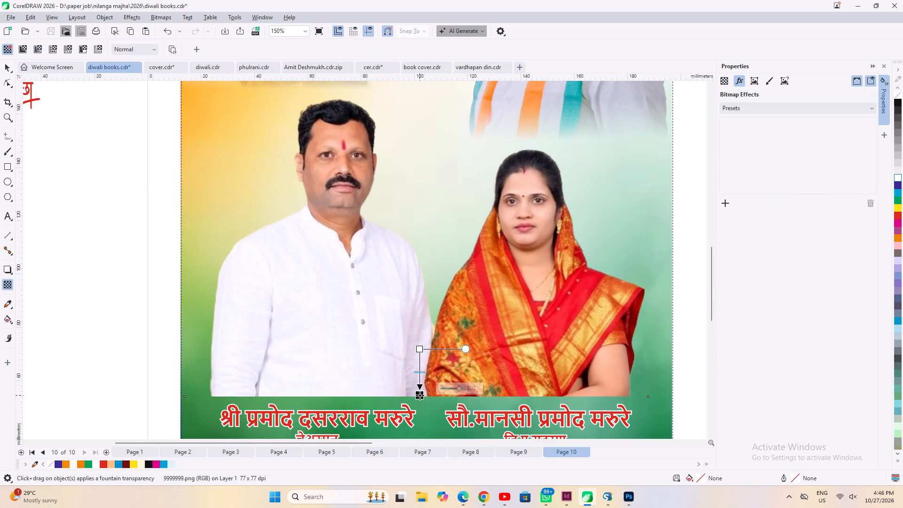
scroll(420, 368, up, 3)
ctrl+drag(418, 341, 418, 354)
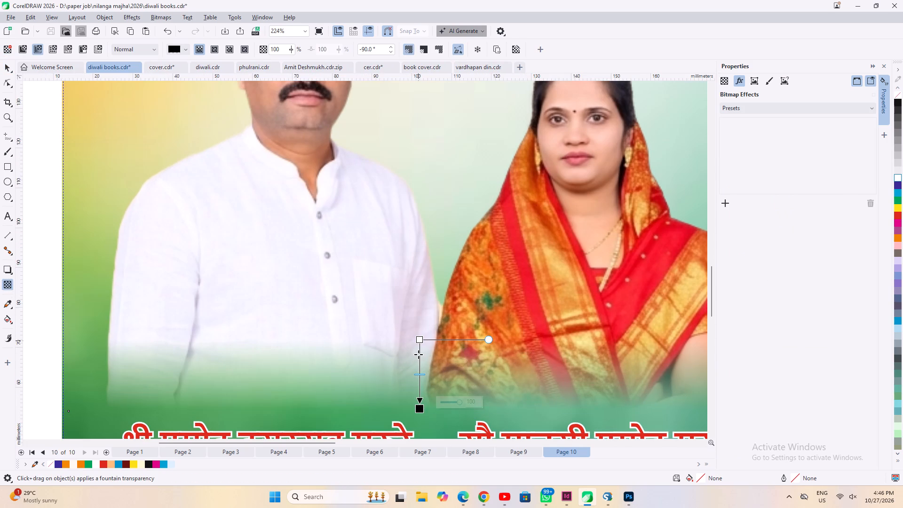
ctrl+drag(418, 354, 418, 369)
ctrl+drag(418, 369, 420, 362)
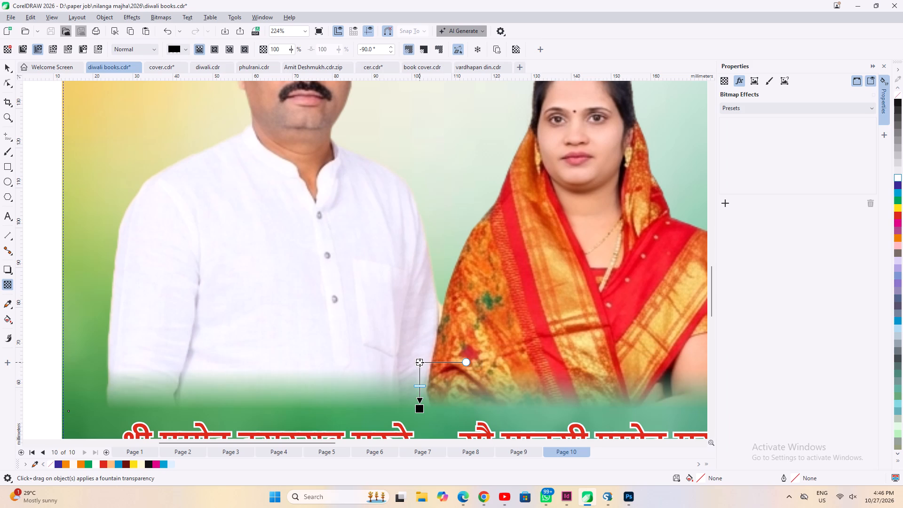
ctrl+drag(420, 362, 420, 362)
scroll(420, 362, down, 9)
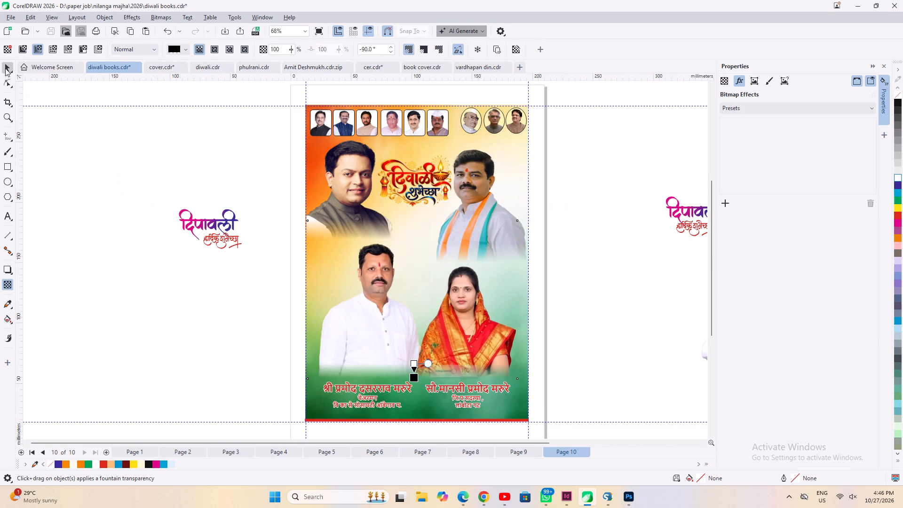
Shrink the couple's photo proportionally about its centre to about 168 by 126 mm and nudge it slightly down towards the captions.
click(5, 68)
shift+click(522, 219)
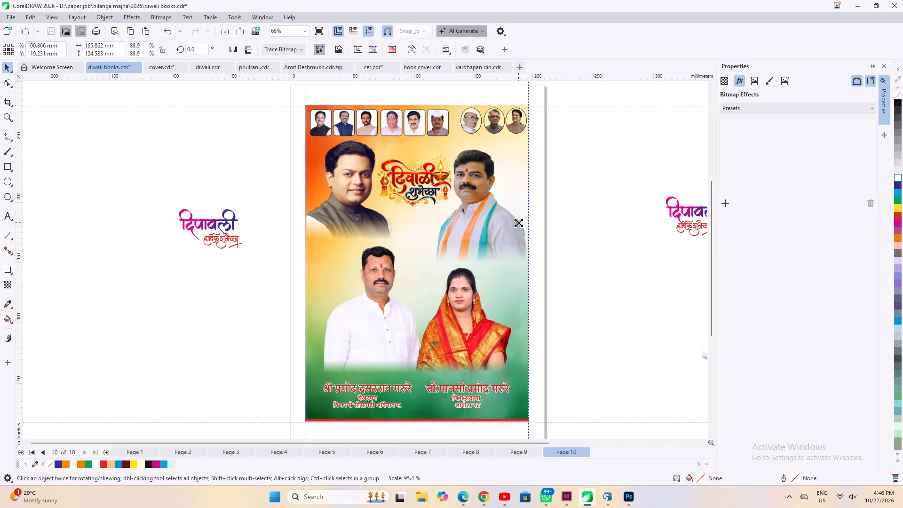
click(440, 341)
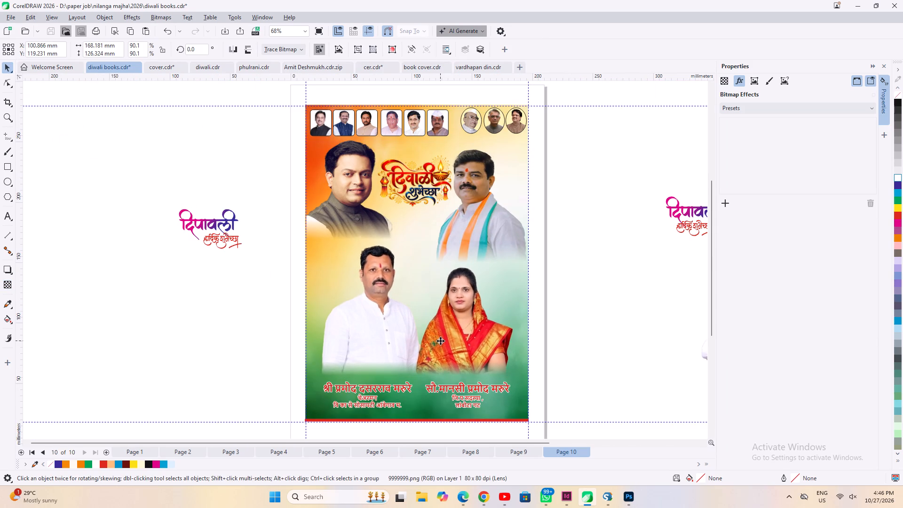
ctrl+double_click(594, 368)
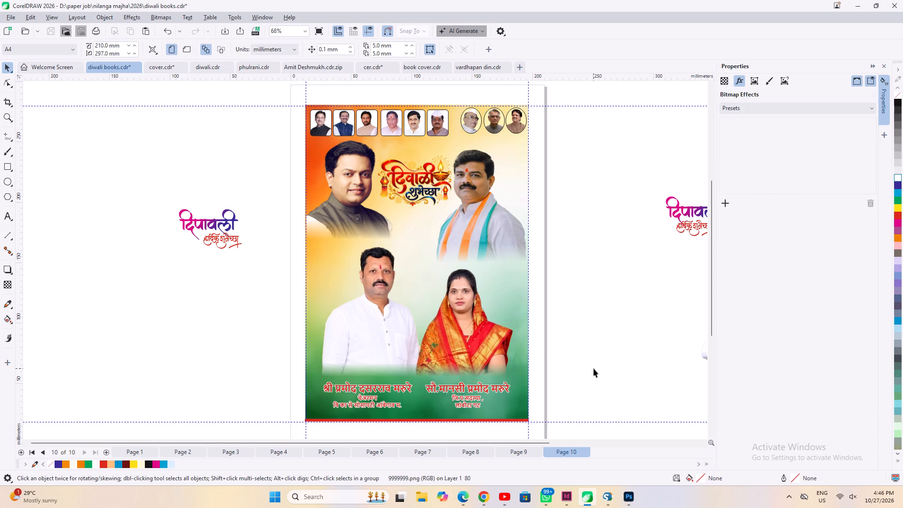
scroll(544, 349, down, 3)
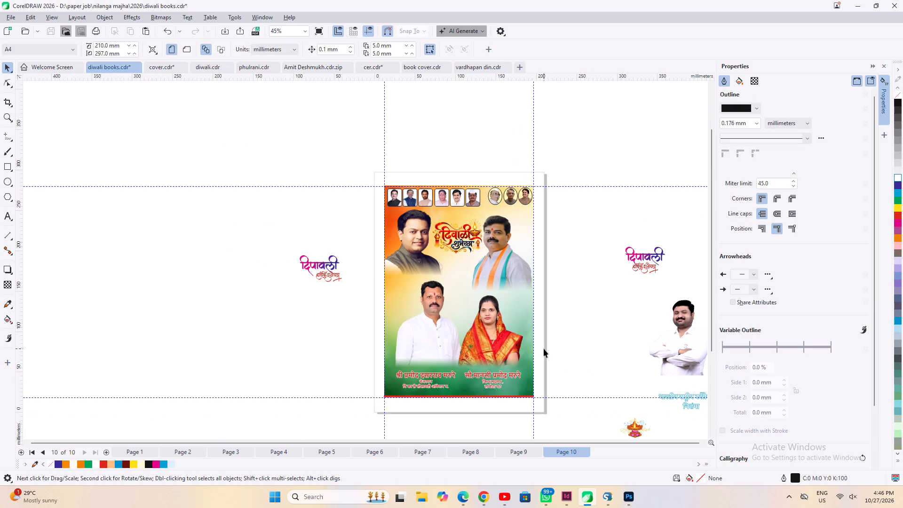